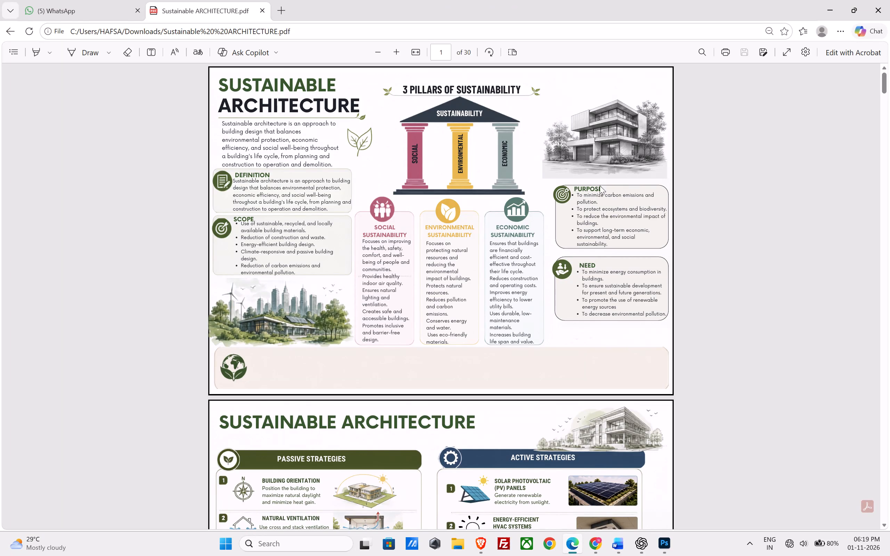
Switch to Photoshop and add the horizontal text "SUSTAINABLE ARCHITECTURE" on a new layer near the top of the blank canvas.
click(663, 544)
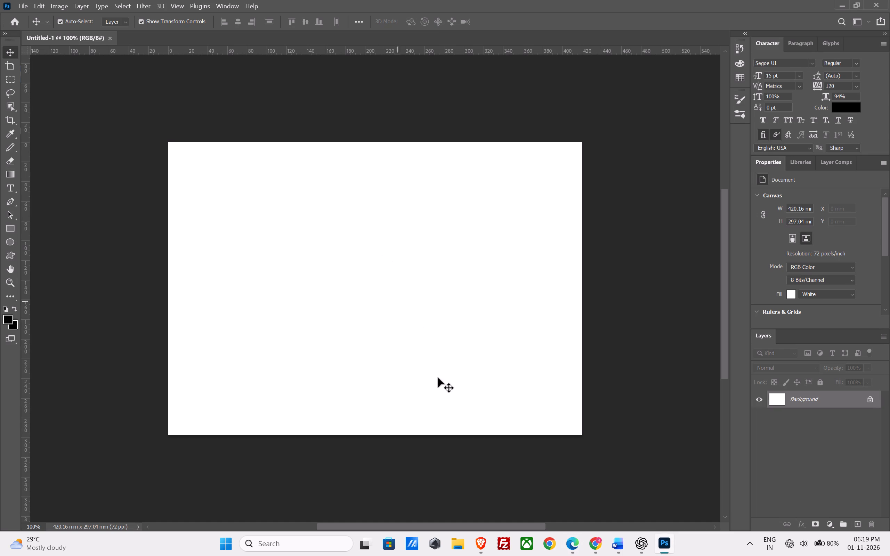
scroll(306, 221, up, 1)
alt+scroll(296, 223, up, 1)
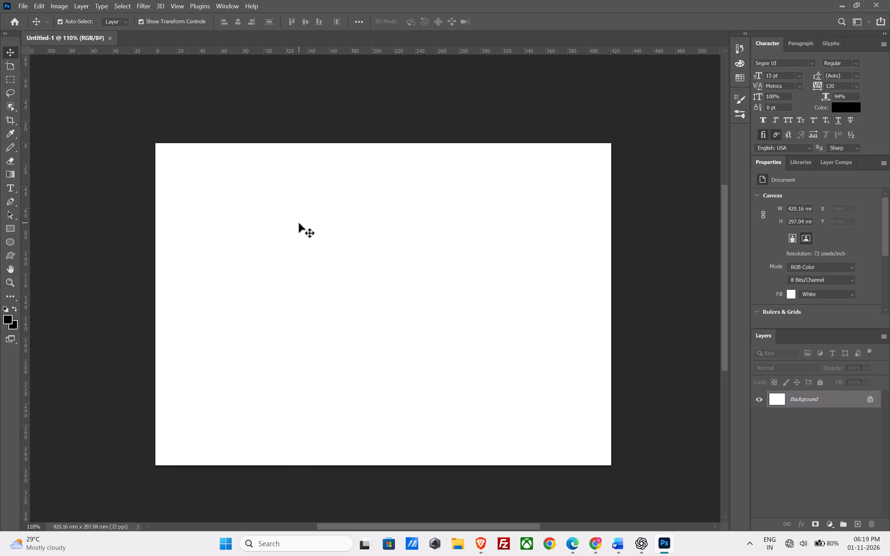
alt+scroll(300, 223, up, 1)
scroll(269, 203, down, 1)
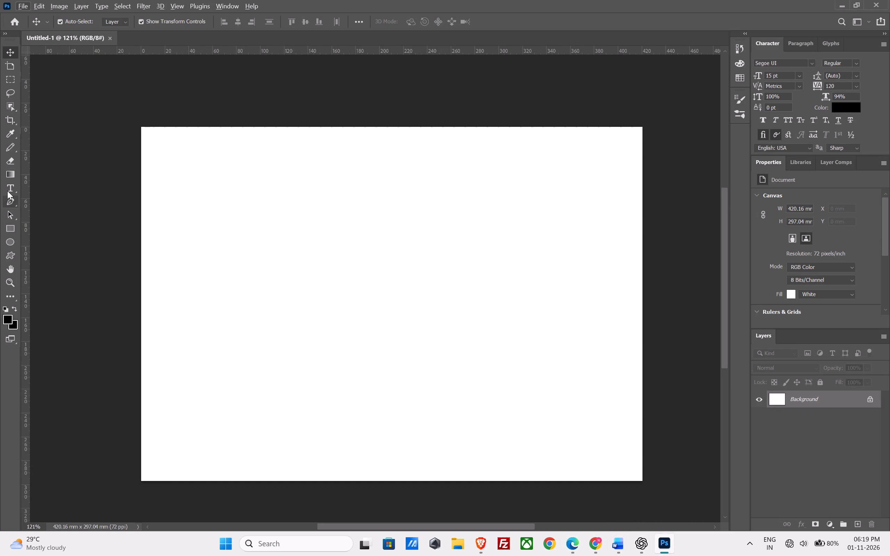
click(7, 187)
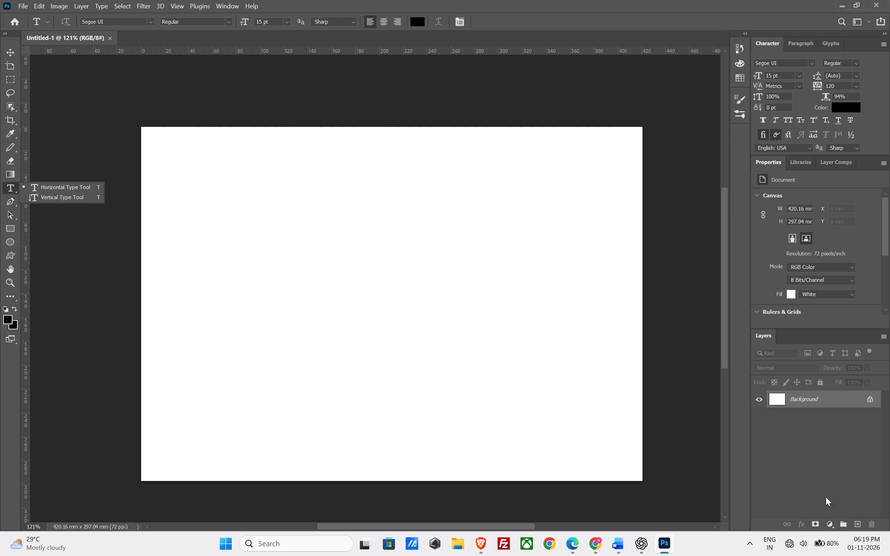
key(Escape)
key(Escape)
click(11, 44)
key(Escape)
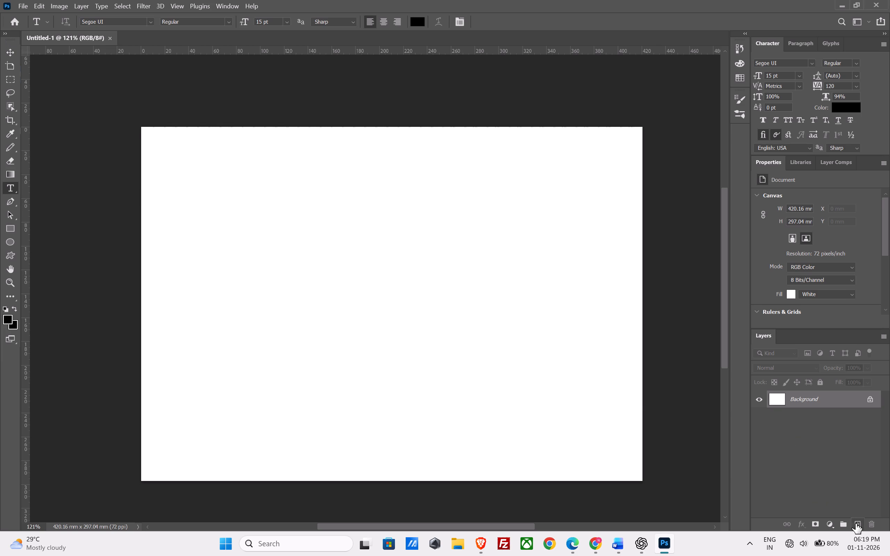
click(856, 523)
click(243, 167)
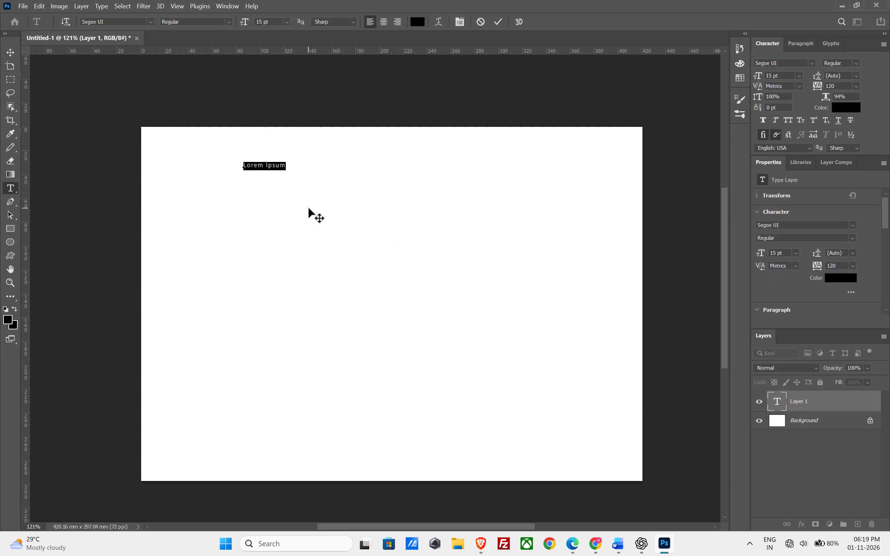
text(SUSTAINABLE ARCHITECTURE)
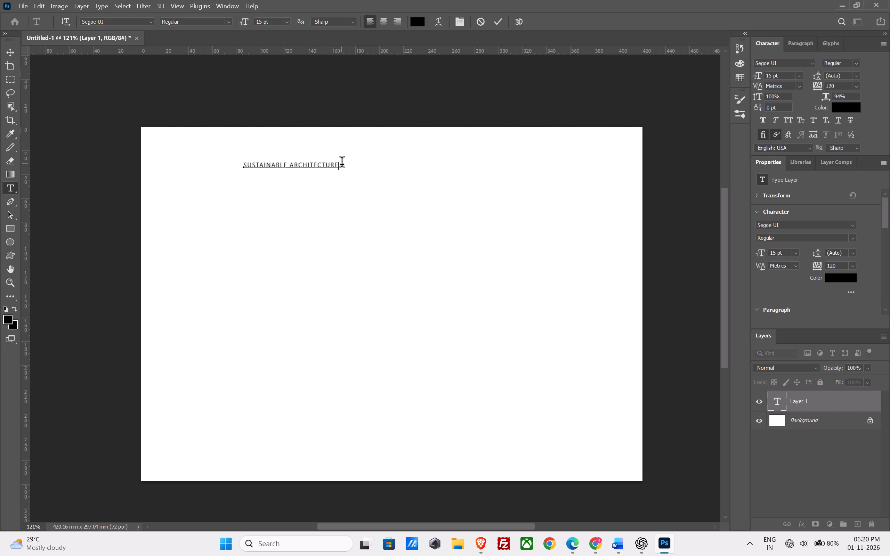
Try 18 pt and 60 pt for the title text, settling on a font size of 30 pt.
drag(342, 166, 234, 167)
click(288, 22)
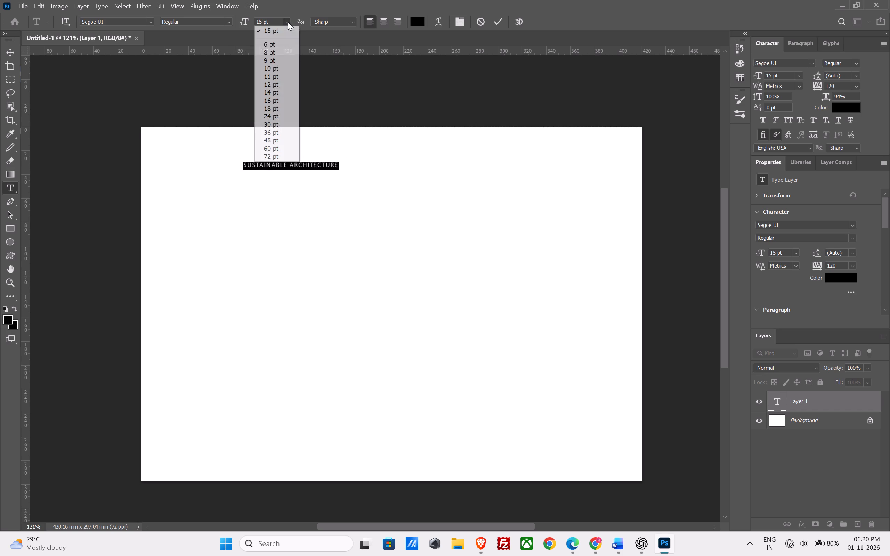
click(290, 106)
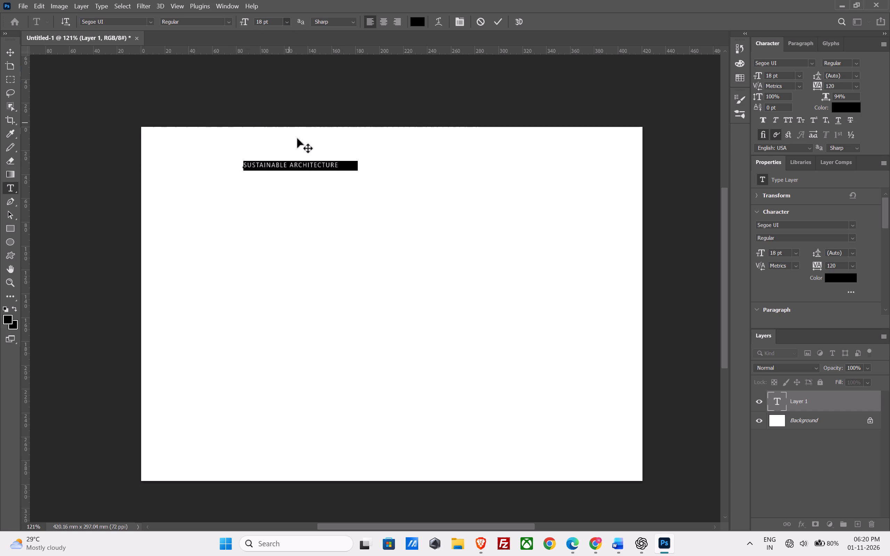
click(288, 21)
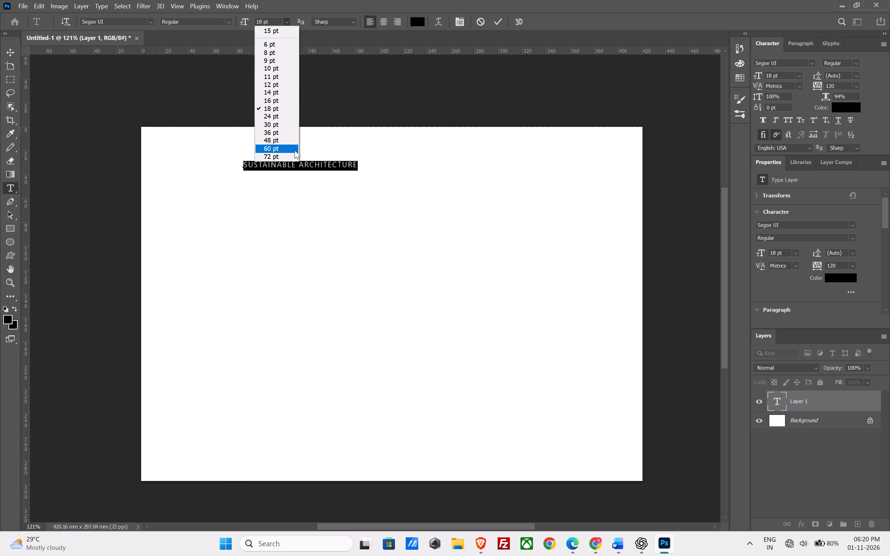
click(294, 150)
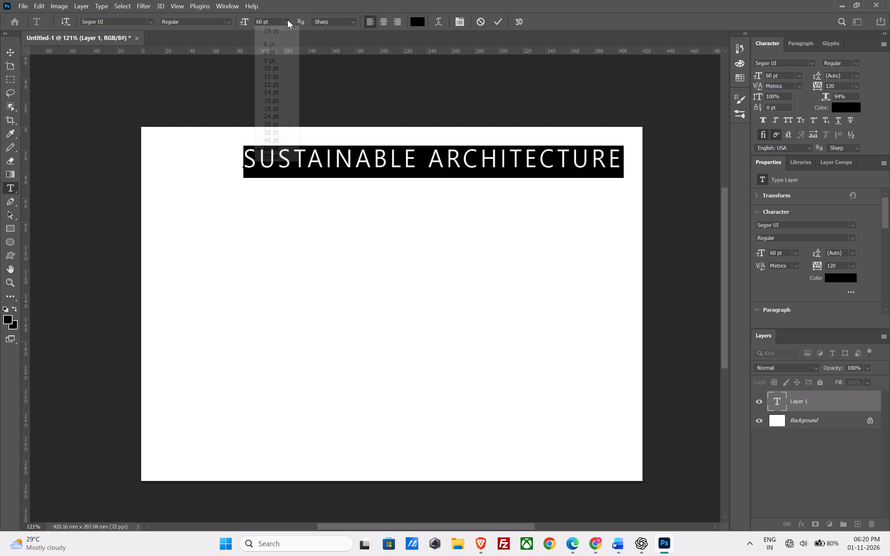
click(288, 20)
click(285, 125)
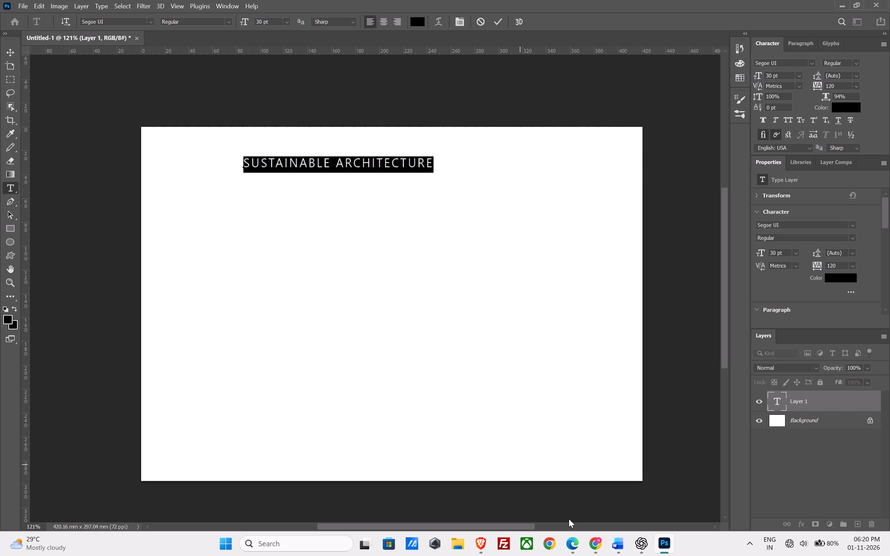
click(347, 134)
click(387, 168)
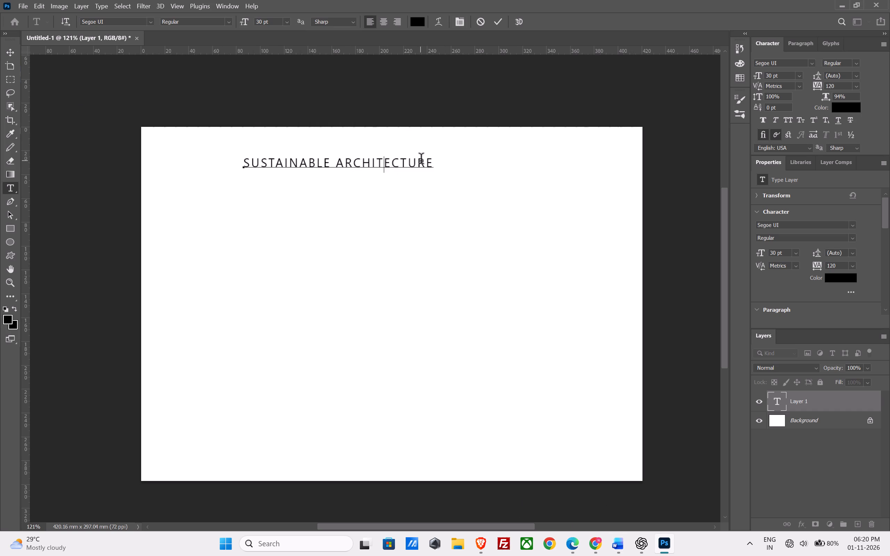
Change the colour of the whole title text to green, #5ca03b.
drag(432, 163, 216, 164)
click(421, 19)
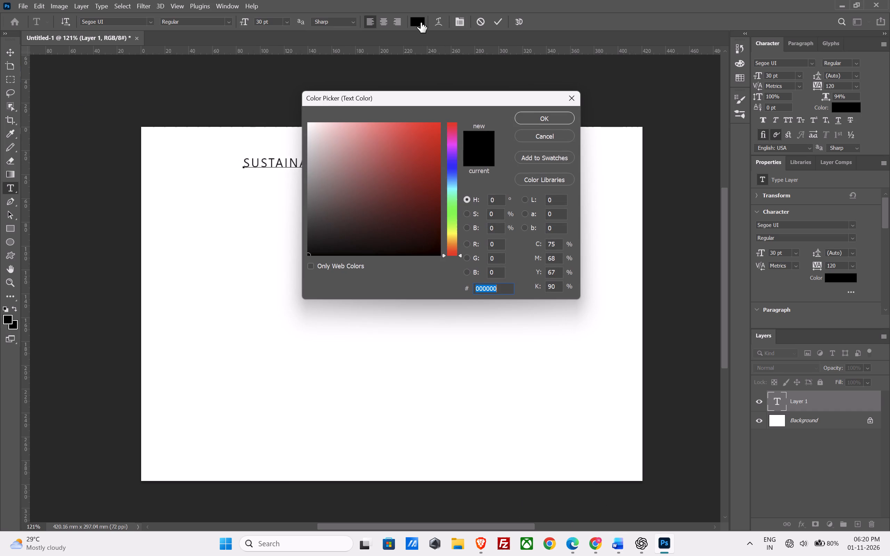
drag(455, 206, 455, 218)
drag(391, 156, 394, 171)
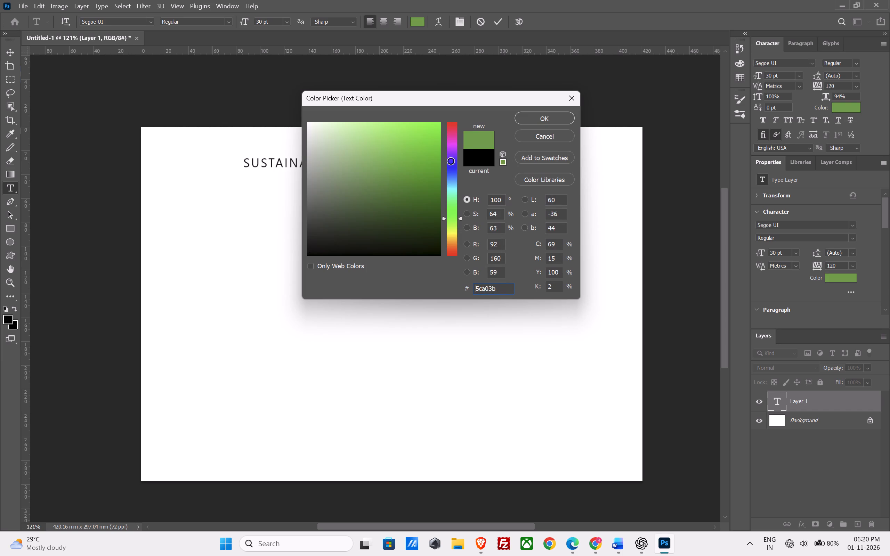
click(551, 119)
click(462, 108)
click(435, 230)
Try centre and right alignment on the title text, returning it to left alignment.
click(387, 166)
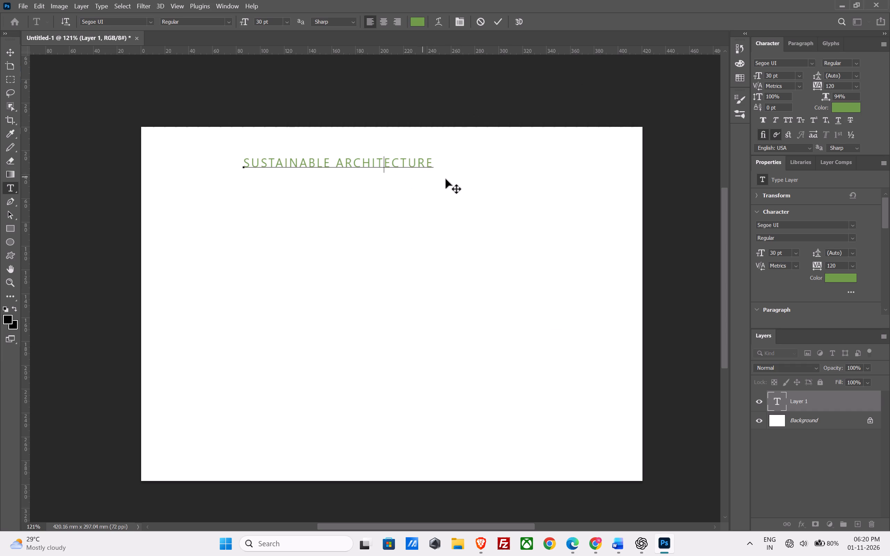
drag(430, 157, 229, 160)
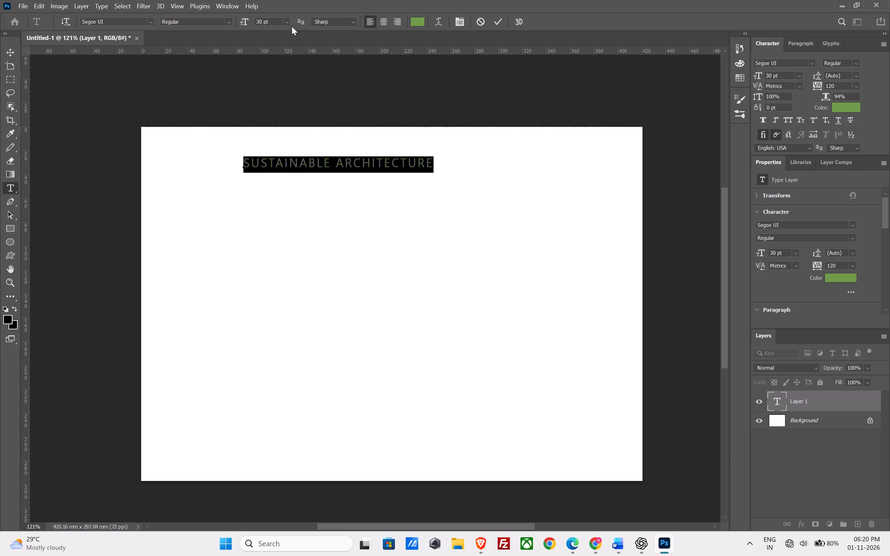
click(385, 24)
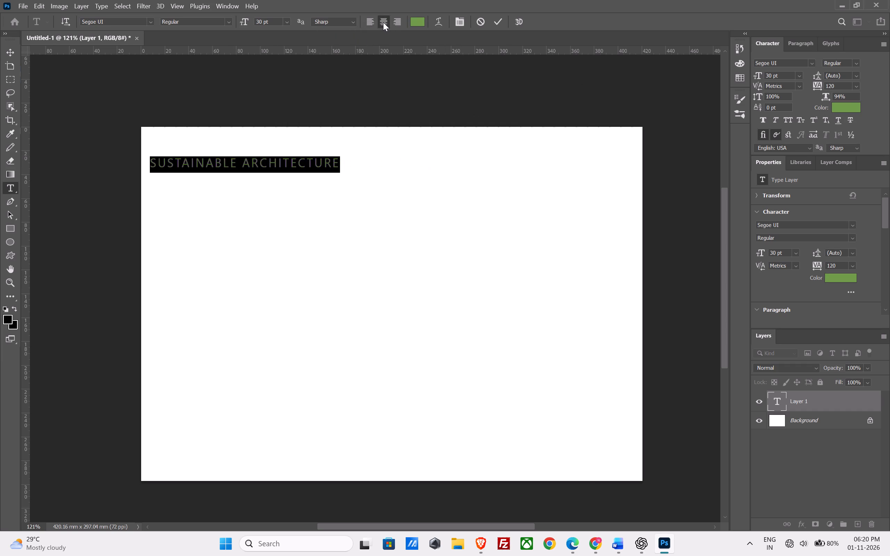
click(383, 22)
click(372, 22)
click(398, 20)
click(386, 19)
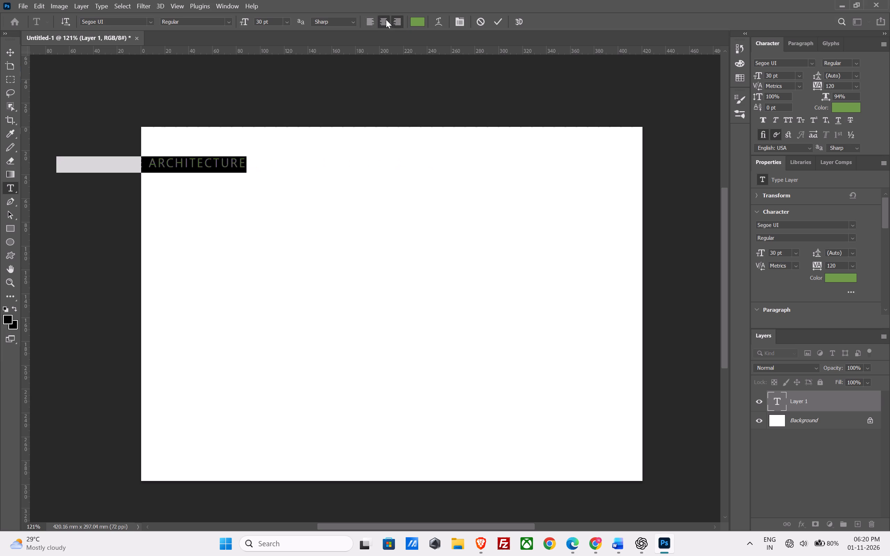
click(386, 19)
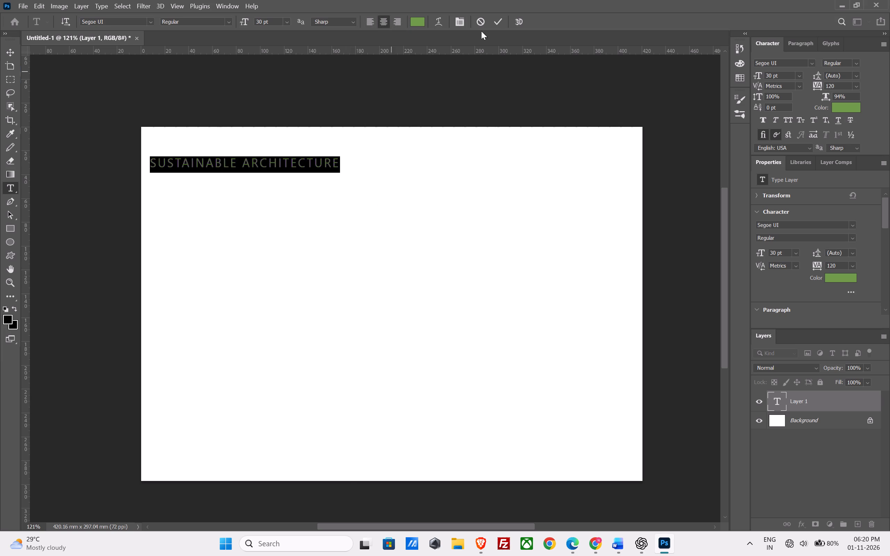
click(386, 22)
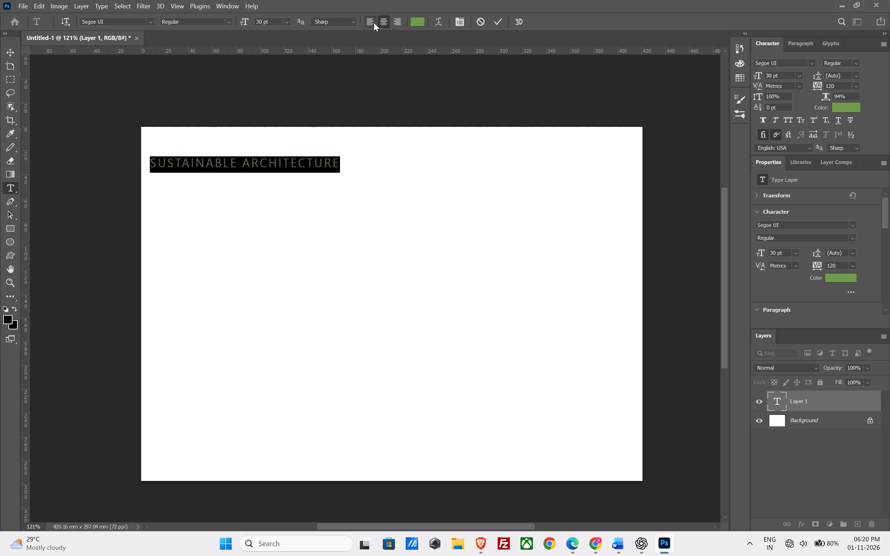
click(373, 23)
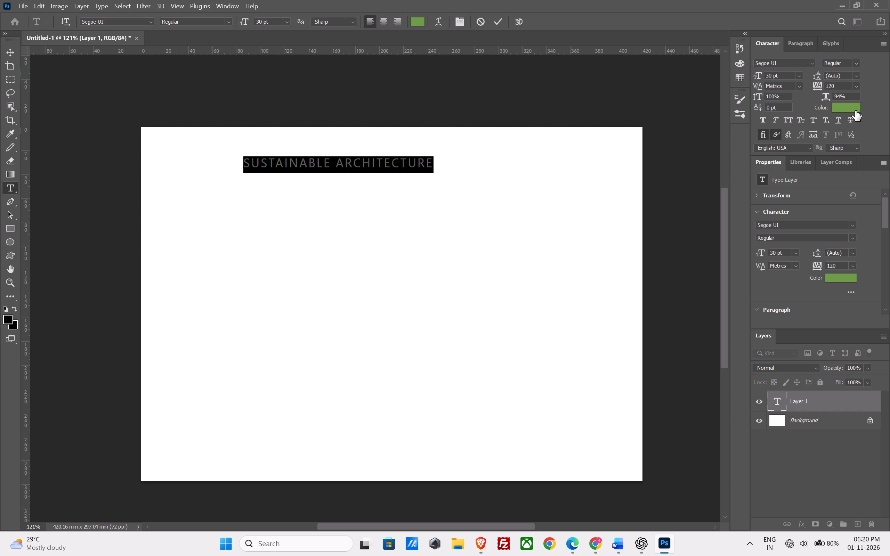
Apply faux bold to the title text and commit the text edit.
click(764, 120)
click(483, 141)
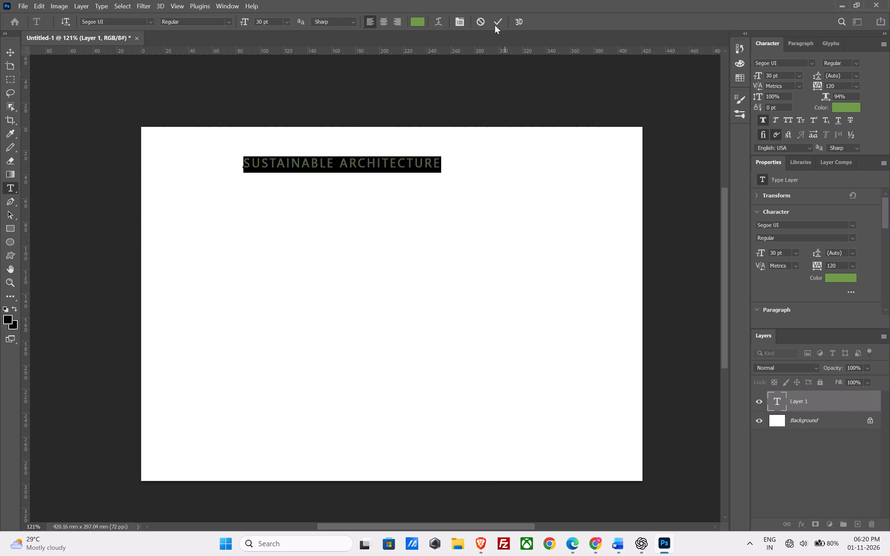
click(501, 22)
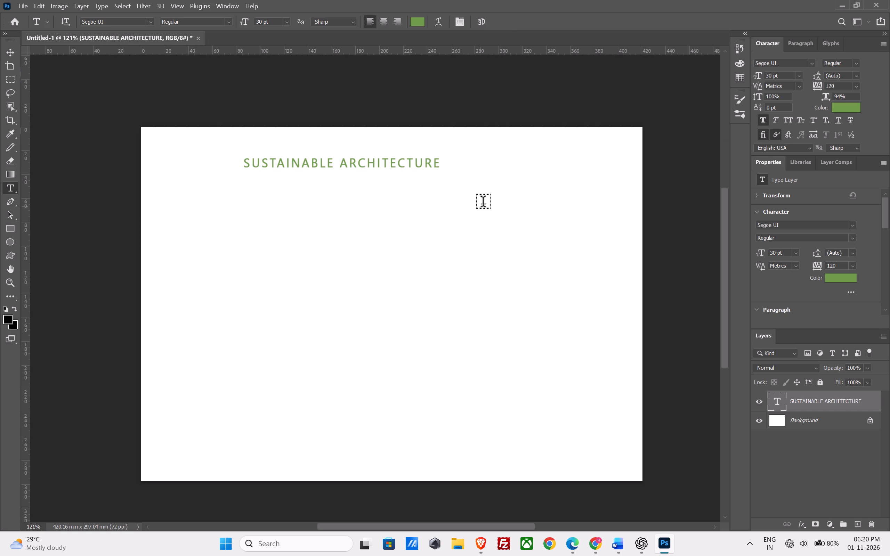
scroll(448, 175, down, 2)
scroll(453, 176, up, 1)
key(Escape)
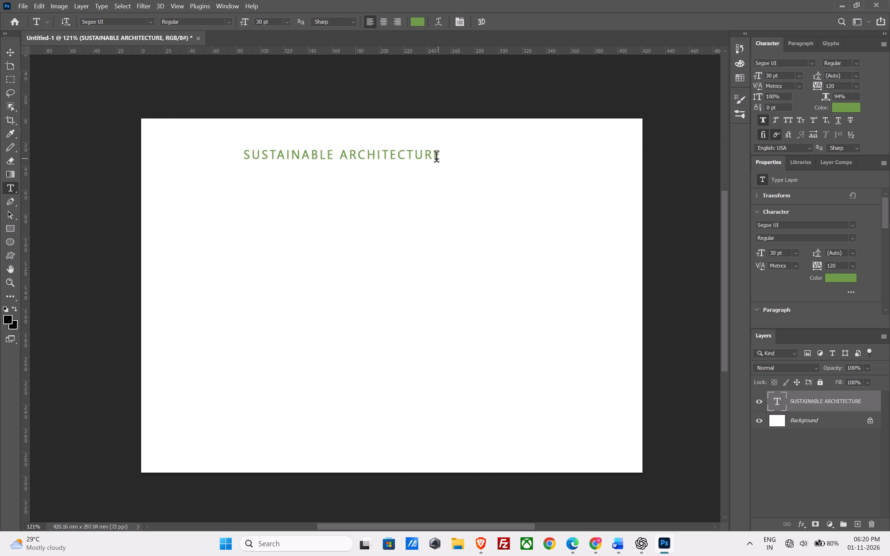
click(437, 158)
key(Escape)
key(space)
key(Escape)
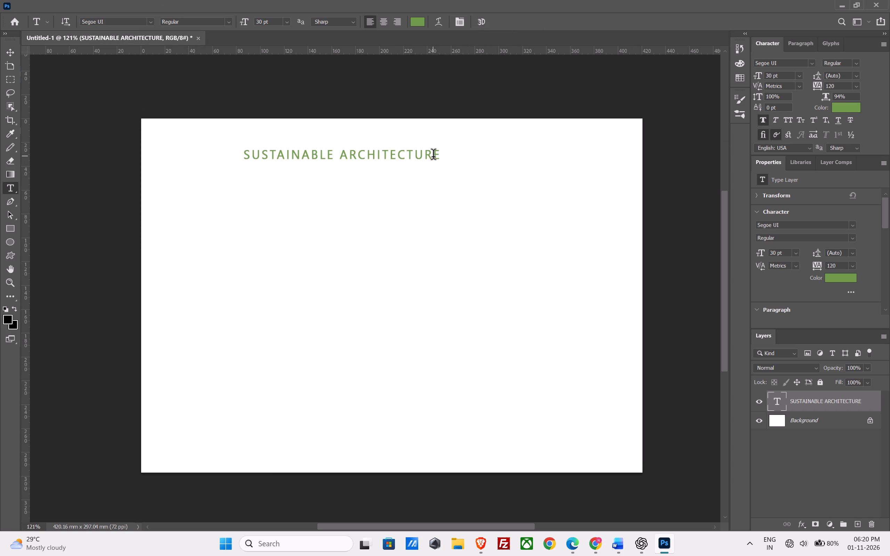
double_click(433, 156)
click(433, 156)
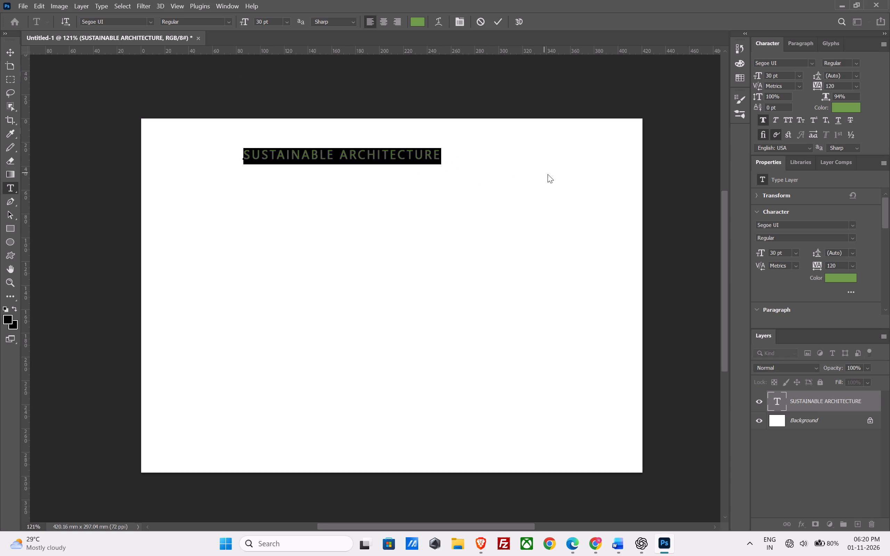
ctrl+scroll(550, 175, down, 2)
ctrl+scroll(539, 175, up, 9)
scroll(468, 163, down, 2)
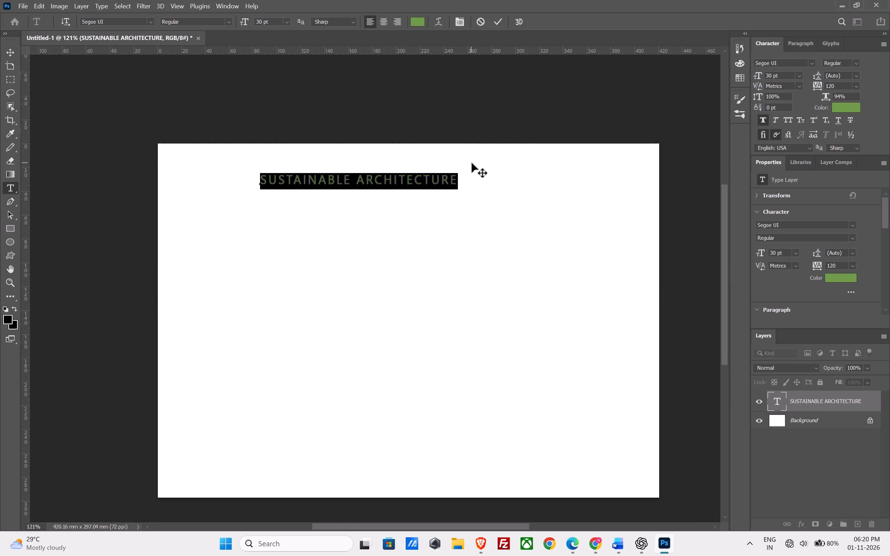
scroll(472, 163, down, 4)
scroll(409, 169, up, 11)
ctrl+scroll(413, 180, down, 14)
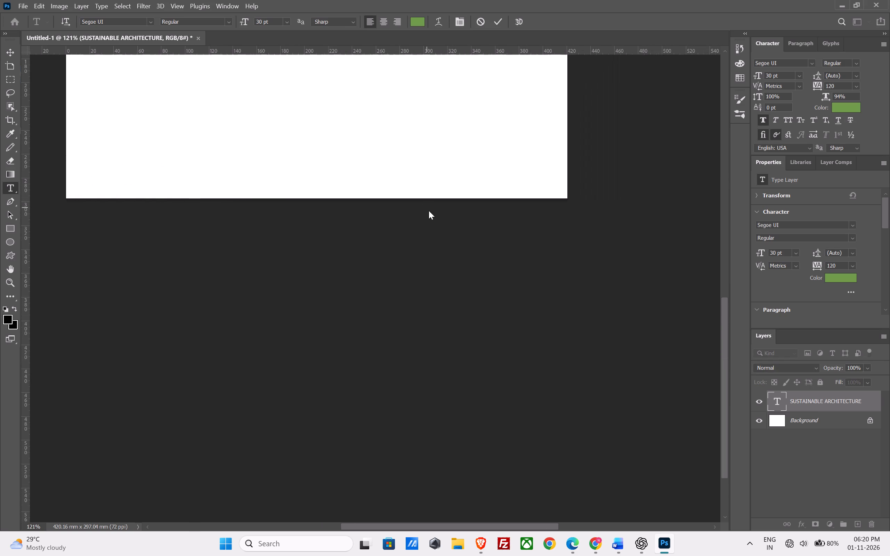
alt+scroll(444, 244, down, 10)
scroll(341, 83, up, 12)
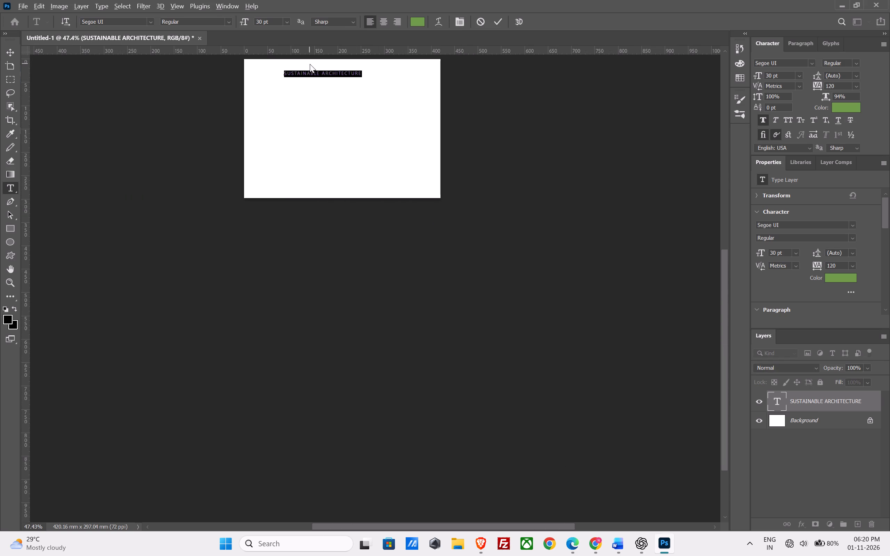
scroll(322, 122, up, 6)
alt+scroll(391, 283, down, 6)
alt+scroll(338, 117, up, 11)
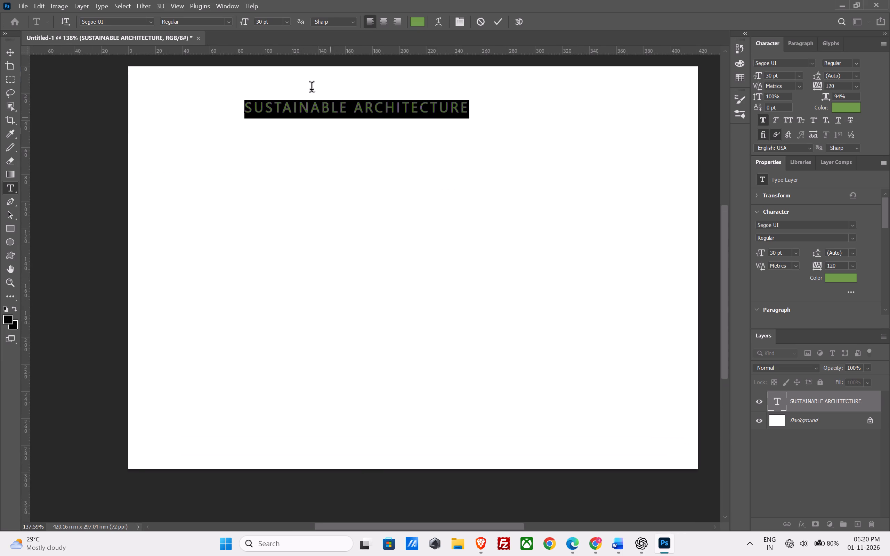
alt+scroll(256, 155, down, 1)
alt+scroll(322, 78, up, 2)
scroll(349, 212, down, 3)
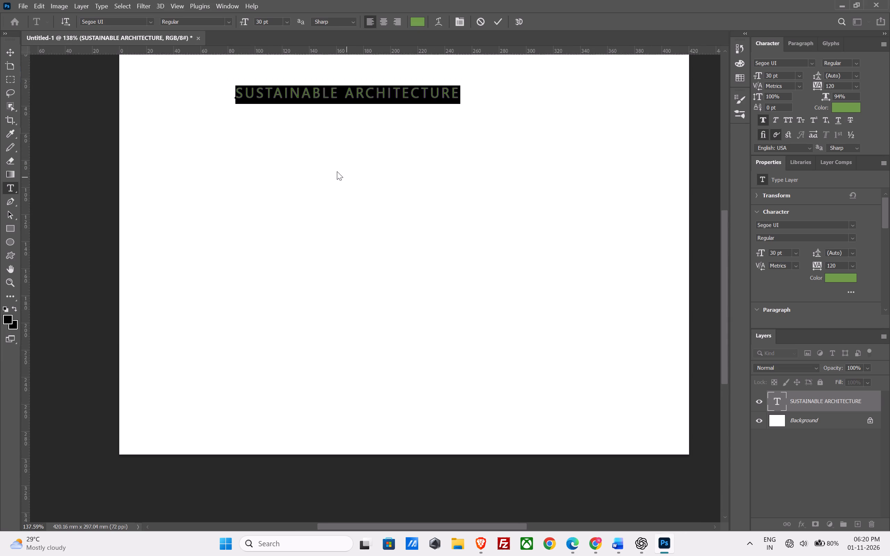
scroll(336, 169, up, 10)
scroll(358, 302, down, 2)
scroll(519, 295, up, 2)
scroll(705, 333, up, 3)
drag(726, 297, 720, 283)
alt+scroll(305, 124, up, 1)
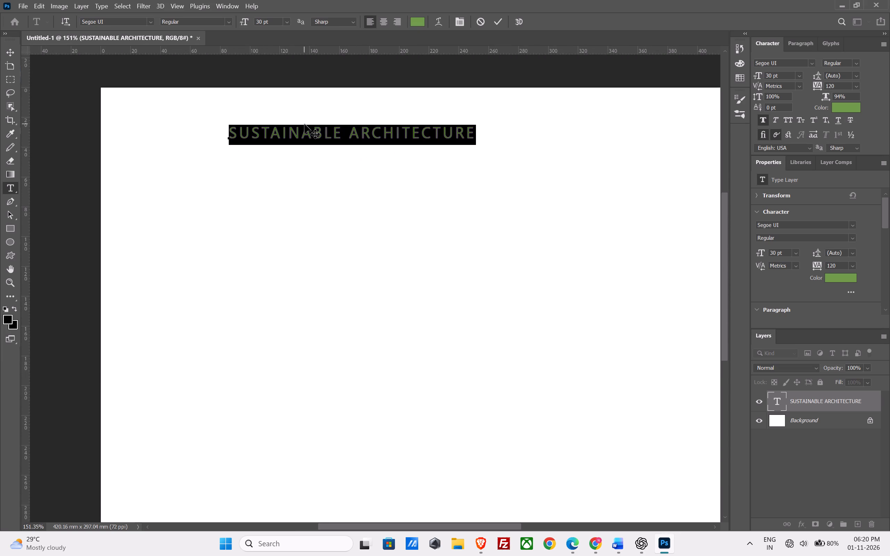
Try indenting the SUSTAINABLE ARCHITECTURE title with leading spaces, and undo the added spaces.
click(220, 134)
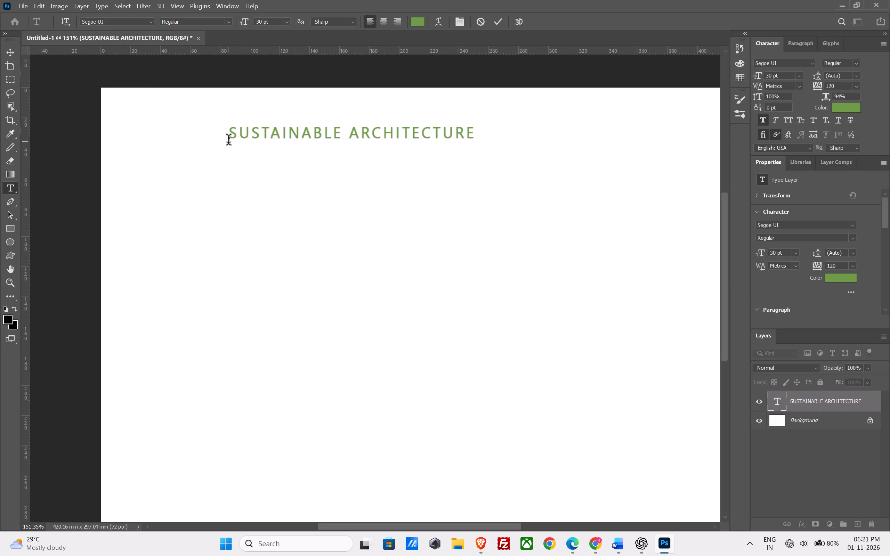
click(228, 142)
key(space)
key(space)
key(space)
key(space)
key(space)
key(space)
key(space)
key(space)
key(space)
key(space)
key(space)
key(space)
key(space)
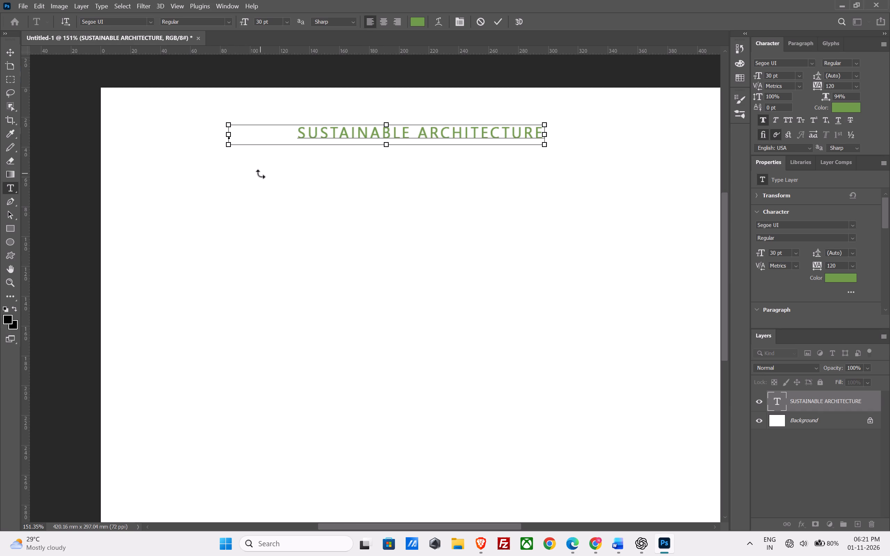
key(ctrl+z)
Change the font of the whole title to Bahnschrift, compare it with the reference PDF, and commit the text edit.
click(264, 132)
drag(238, 130, 480, 138)
click(202, 132)
drag(225, 131, 489, 139)
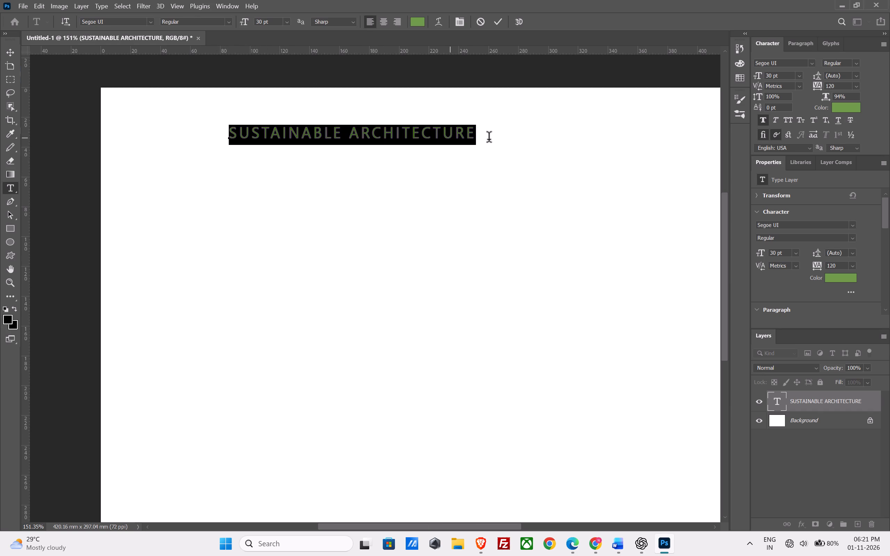
drag(489, 139, 489, 138)
click(151, 22)
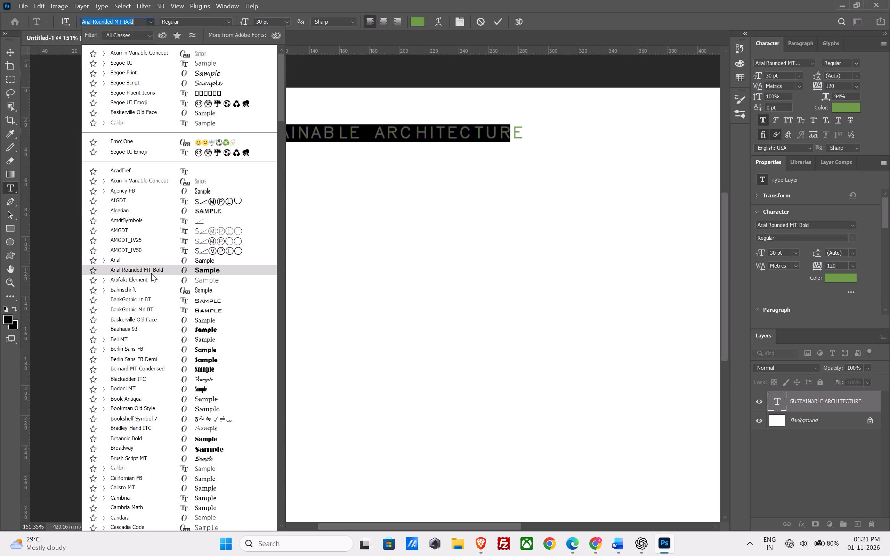
click(153, 288)
click(356, 240)
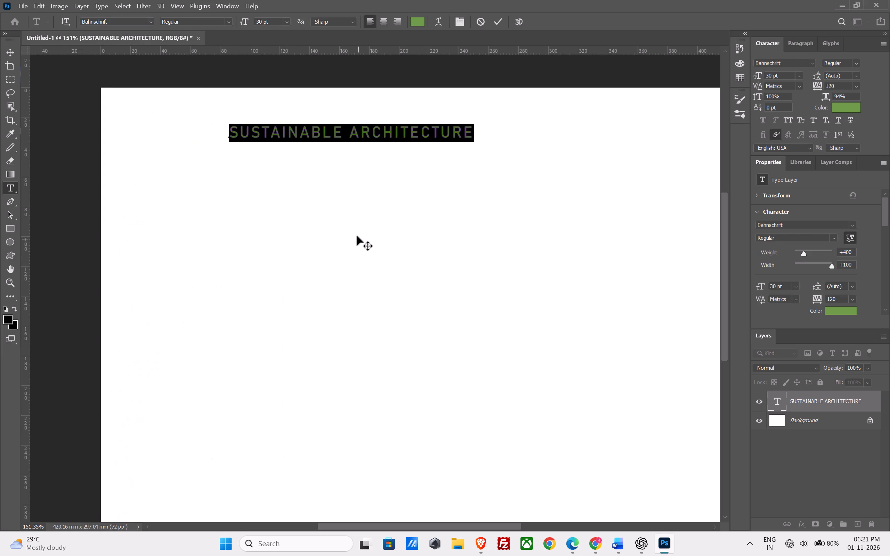
click(575, 542)
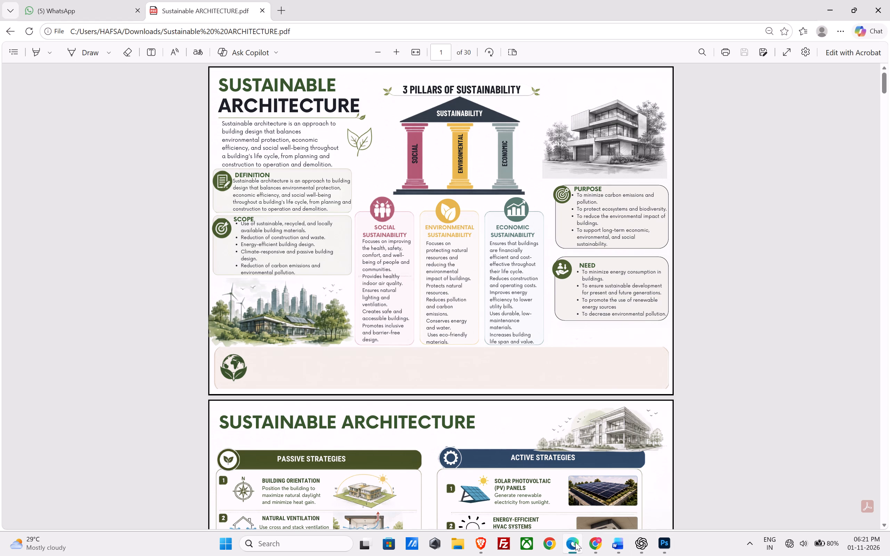
click(575, 542)
click(388, 226)
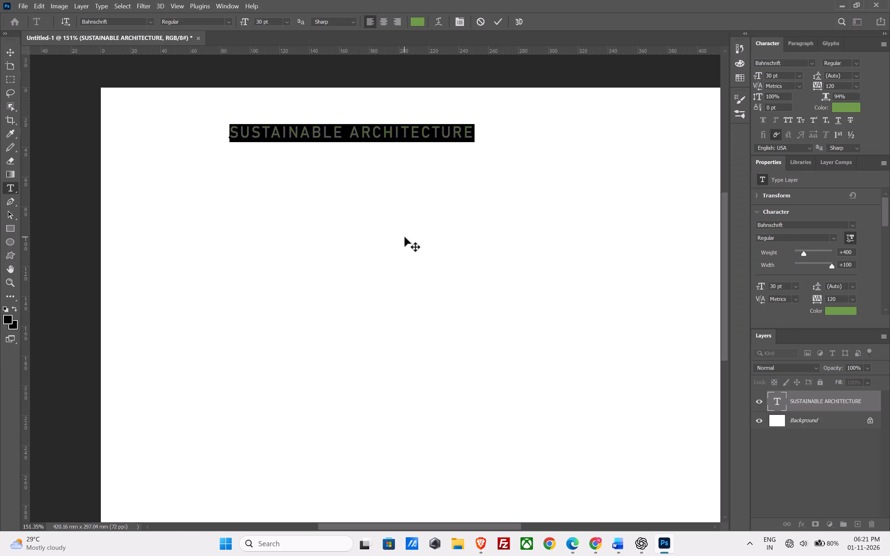
click(406, 230)
click(489, 127)
click(499, 22)
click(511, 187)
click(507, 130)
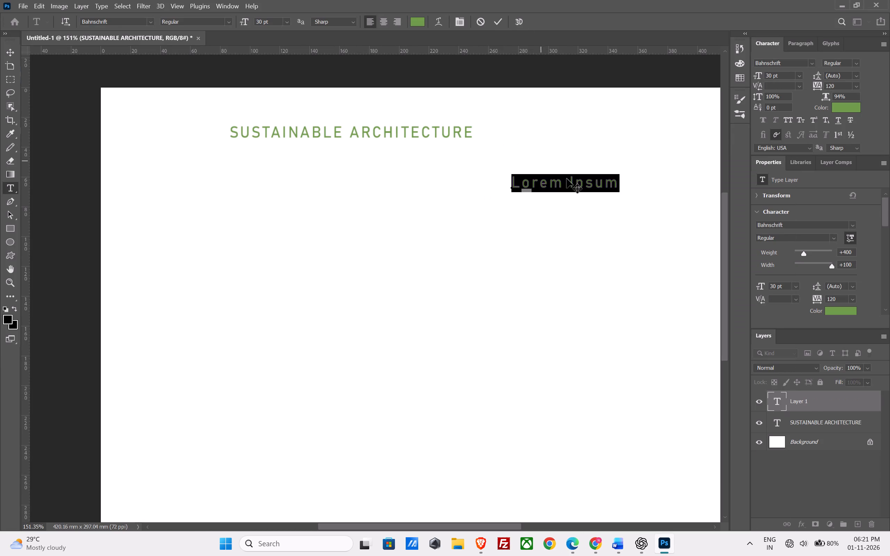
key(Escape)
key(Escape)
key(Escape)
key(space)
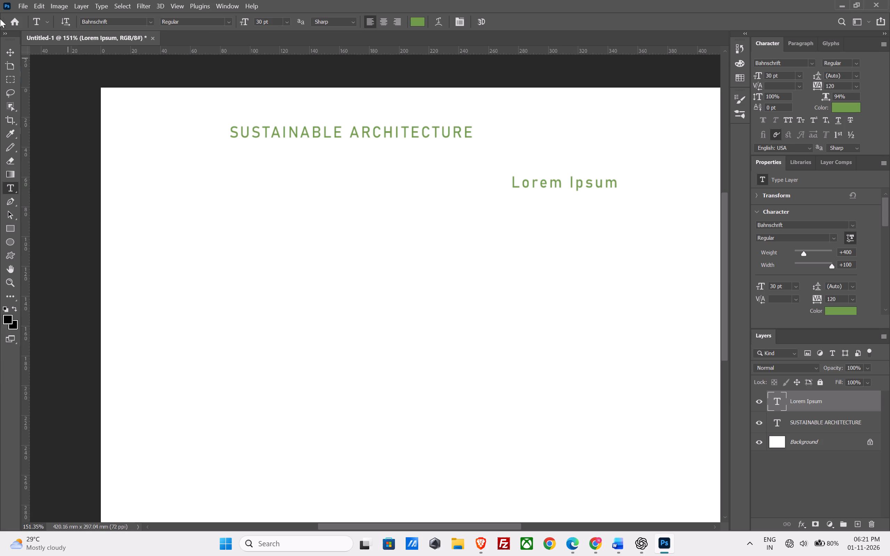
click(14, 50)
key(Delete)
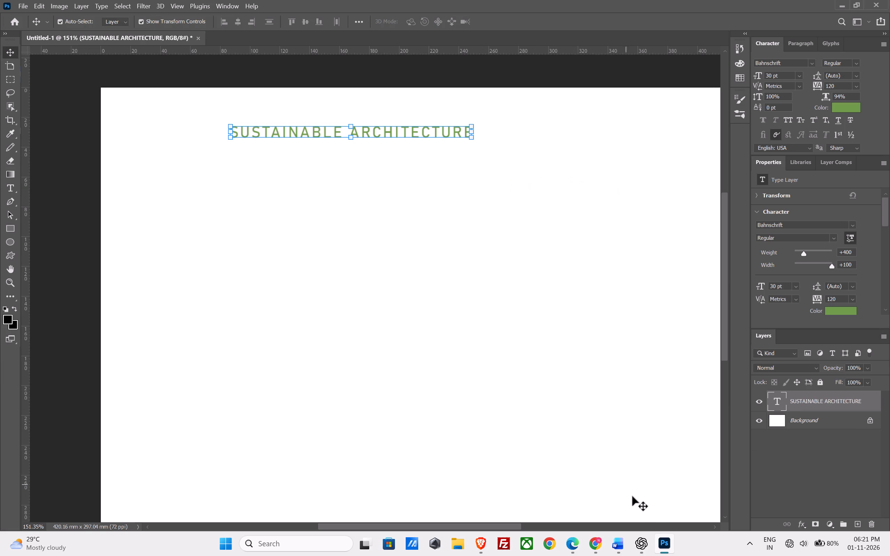
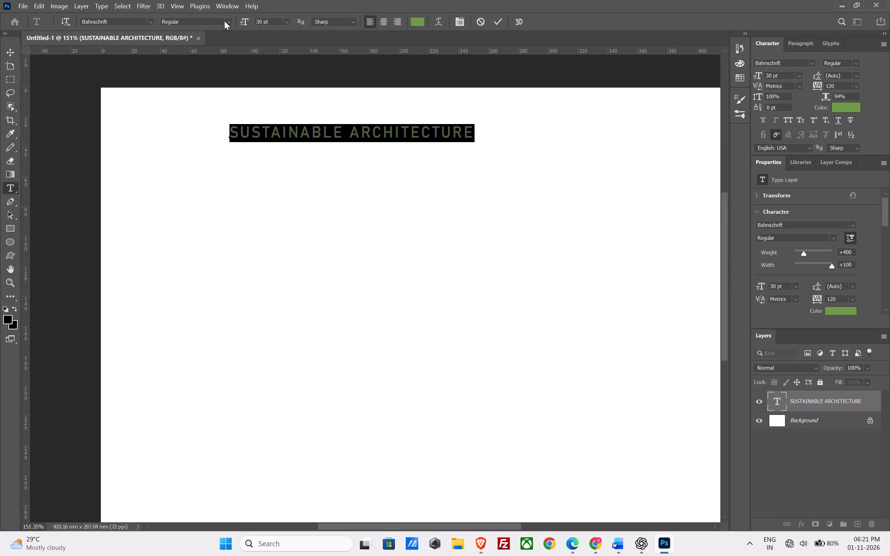
Change the font of the whole SUSTAINABLE ARCHITECTURE title to Baskerville Old Face and commit the text edit.
click(151, 22)
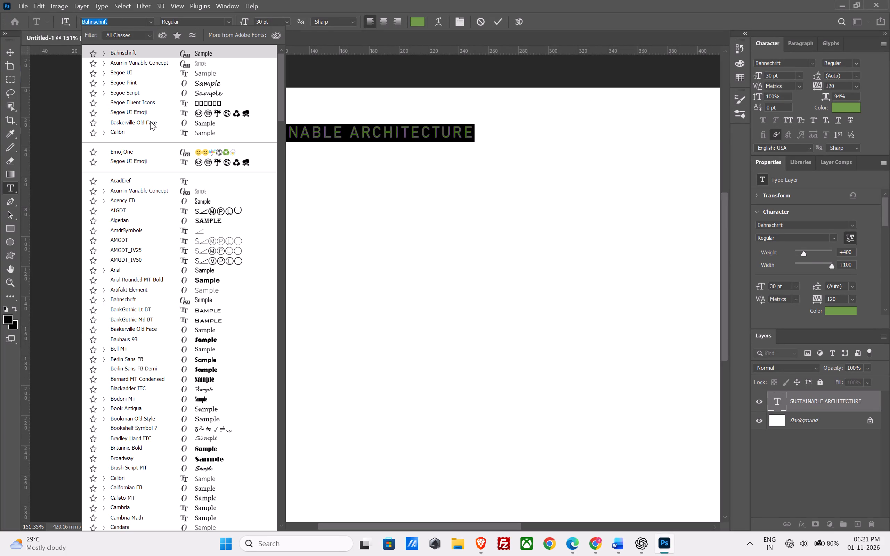
click(145, 330)
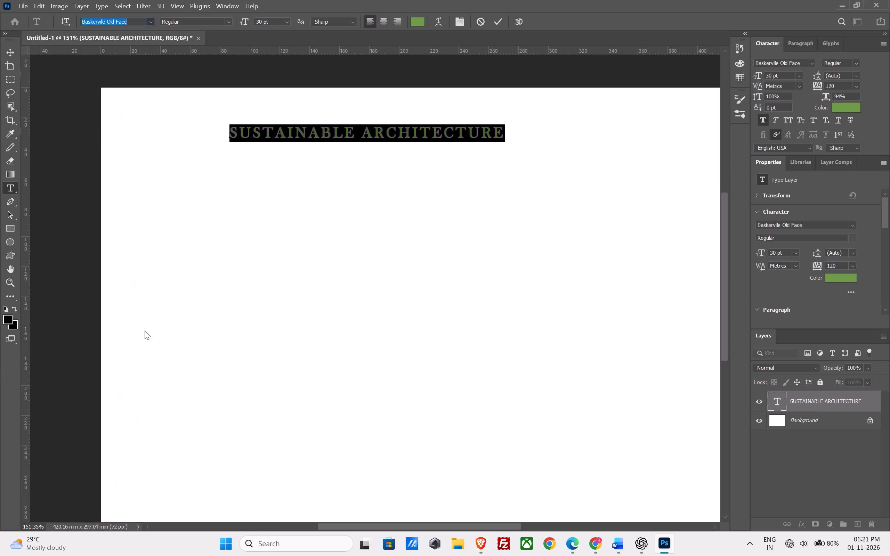
click(416, 165)
click(501, 17)
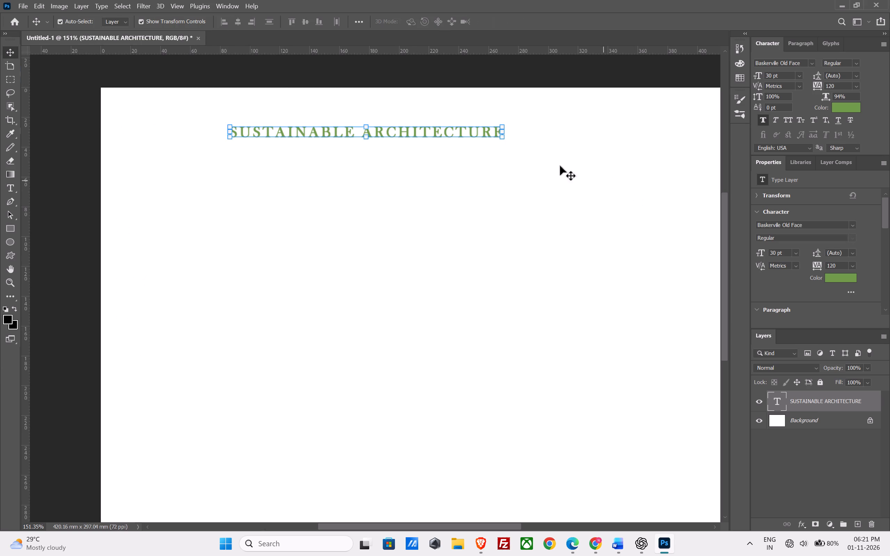
click(466, 183)
Pick the web-safe green 669933 for the title text in the colour picker, and leave the text edit.
scroll(332, 245, down, 2)
scroll(341, 239, up, 5)
double_click(402, 160)
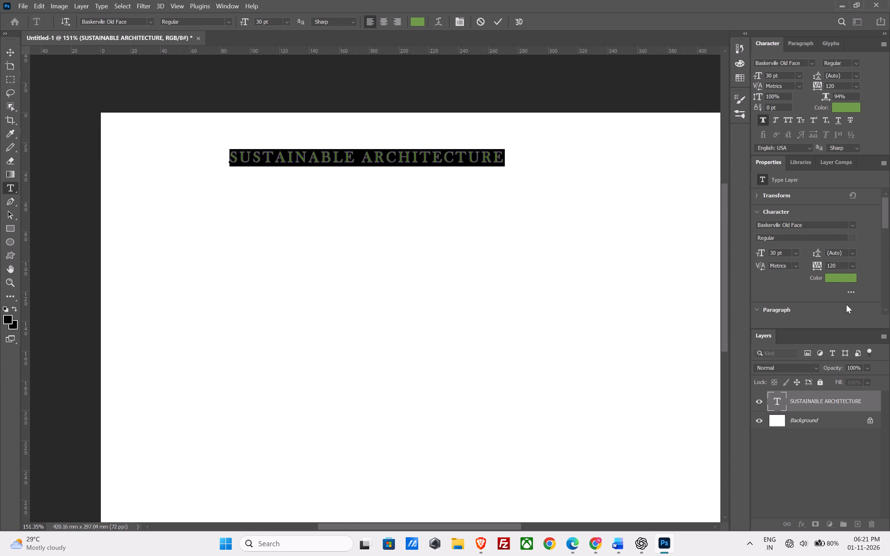
click(844, 279)
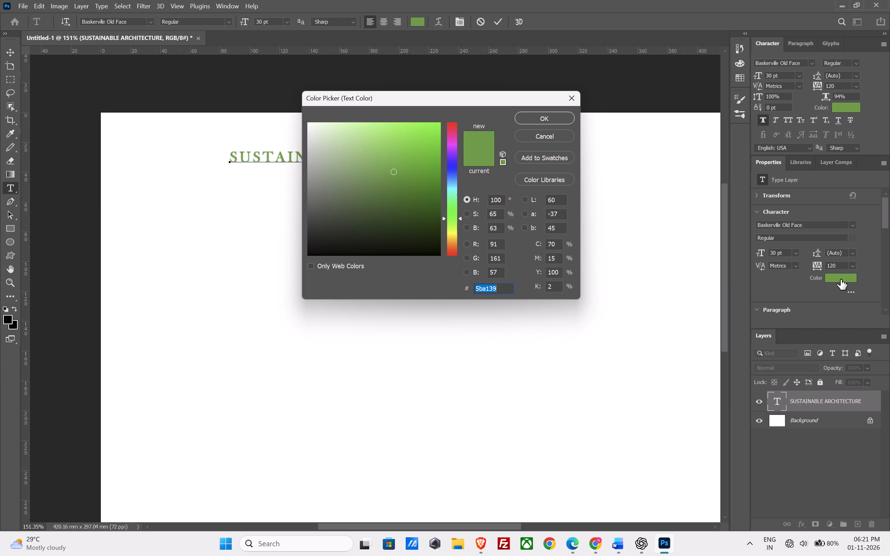
click(556, 159)
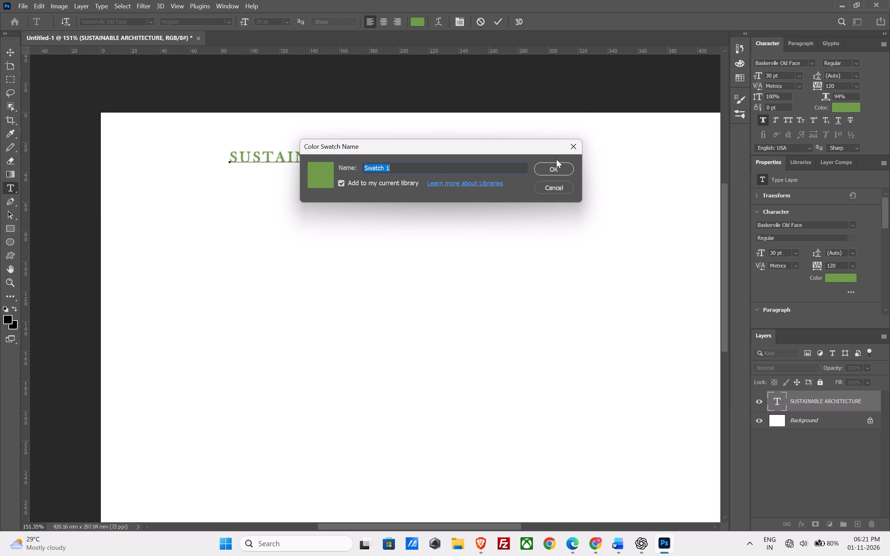
click(557, 191)
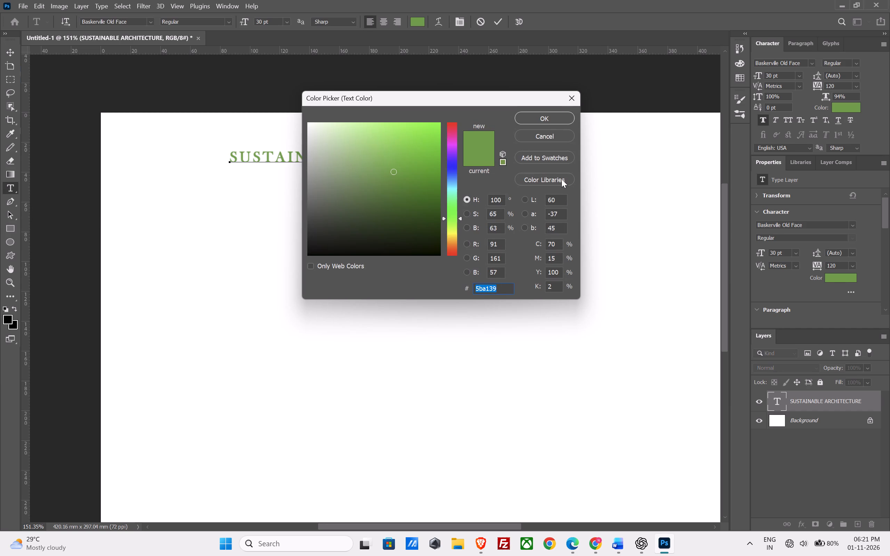
click(505, 152)
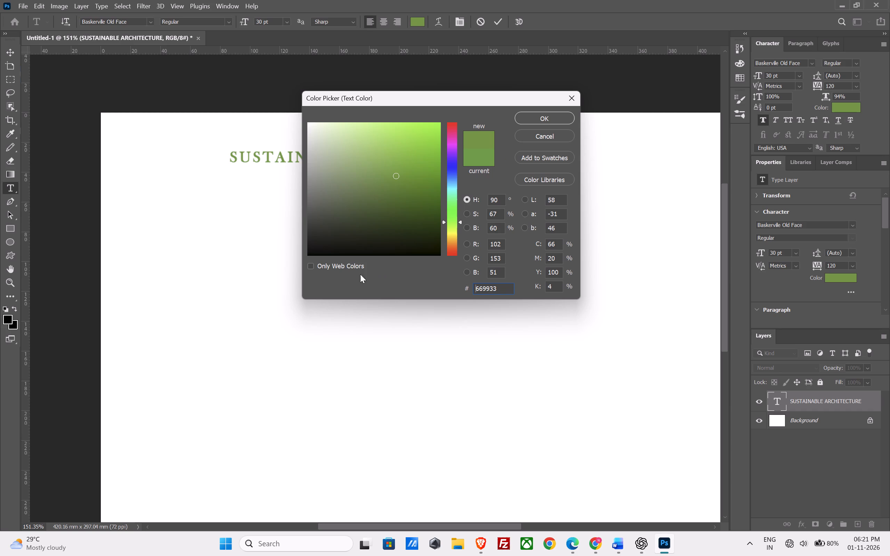
click(550, 134)
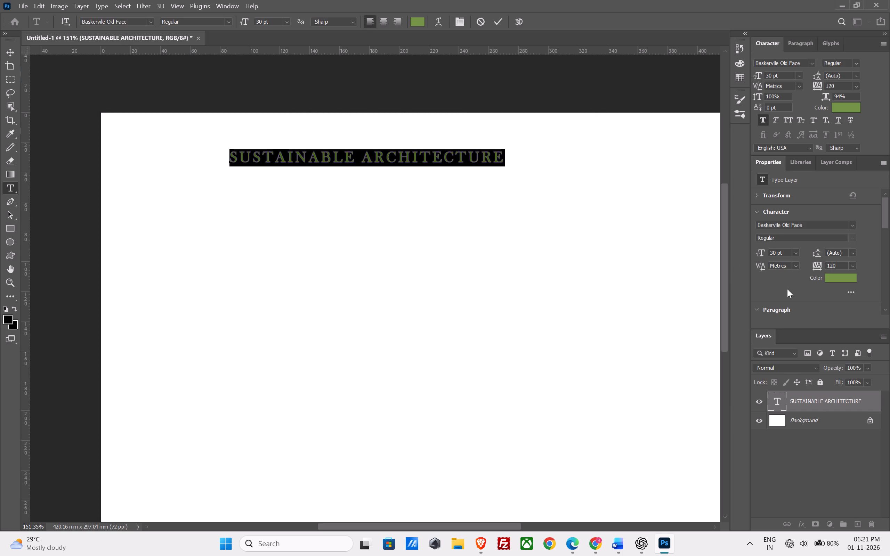
click(581, 205)
key(Escape)
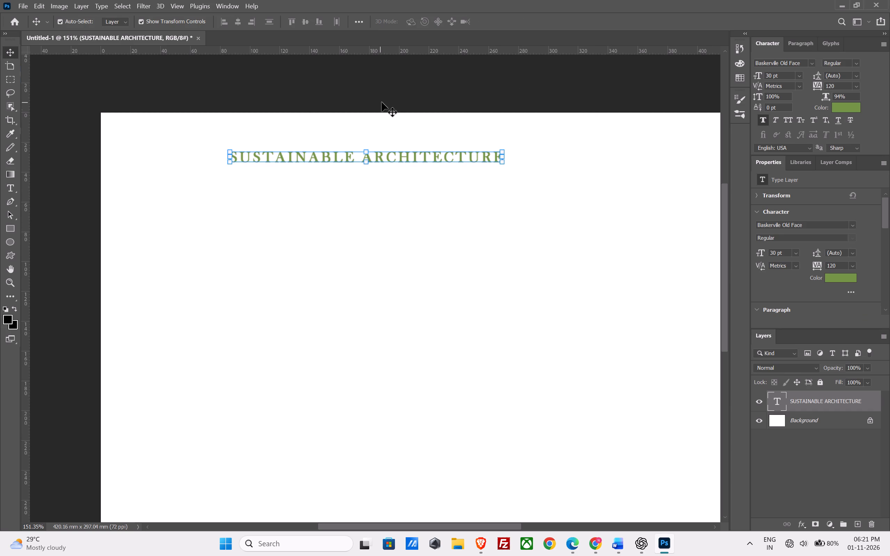
Move the title about 51 mm to the right and about 10 mm up, near the top of the page.
click(382, 100)
scroll(259, 254, down, 3)
scroll(267, 187, up, 1)
drag(402, 140, 442, 143)
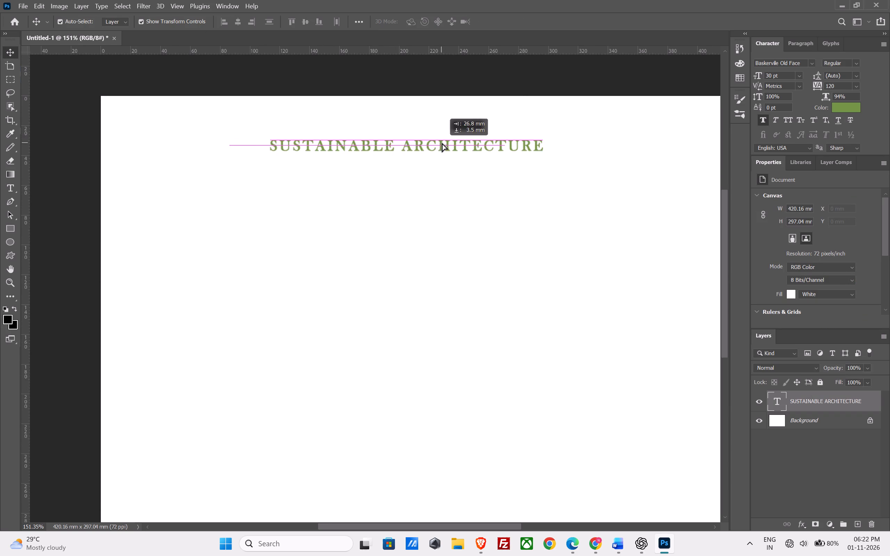
drag(442, 143, 479, 123)
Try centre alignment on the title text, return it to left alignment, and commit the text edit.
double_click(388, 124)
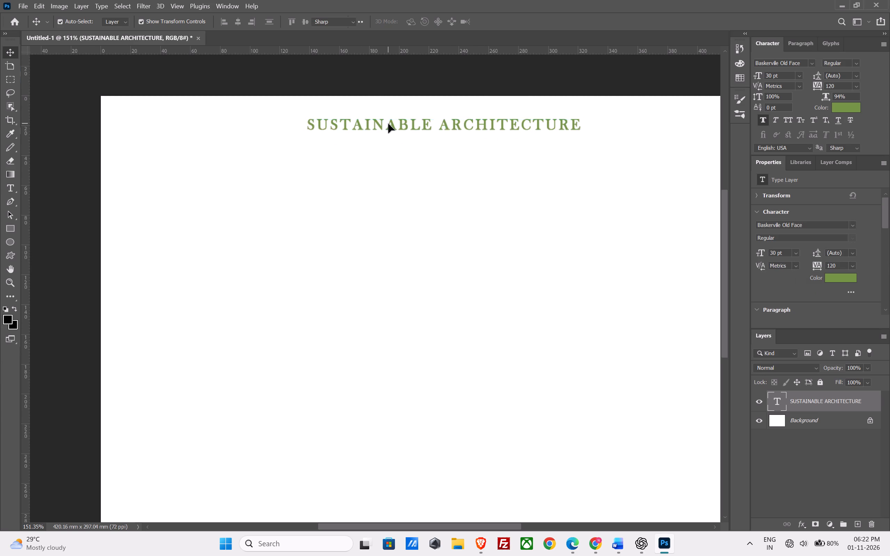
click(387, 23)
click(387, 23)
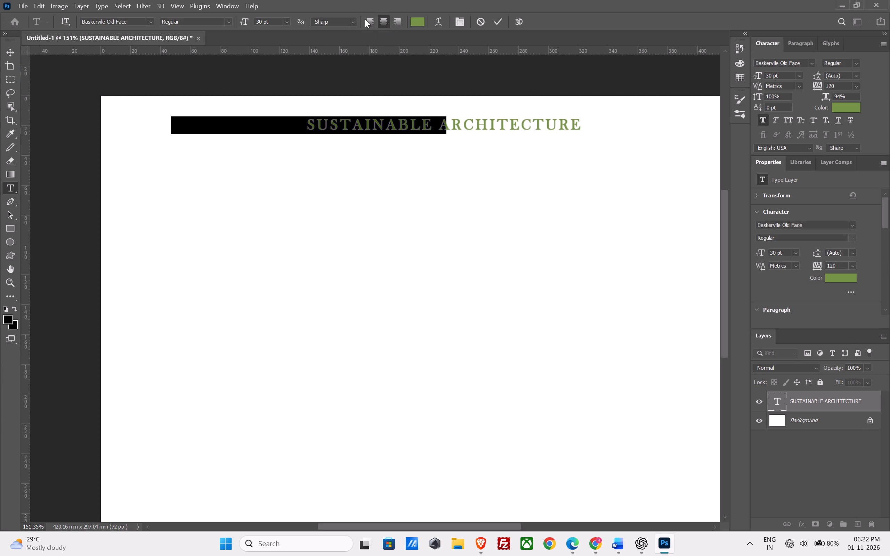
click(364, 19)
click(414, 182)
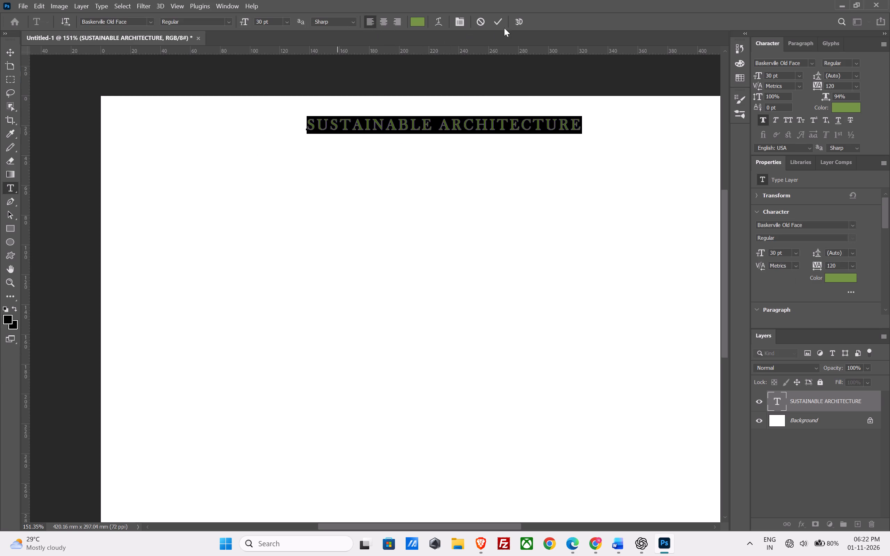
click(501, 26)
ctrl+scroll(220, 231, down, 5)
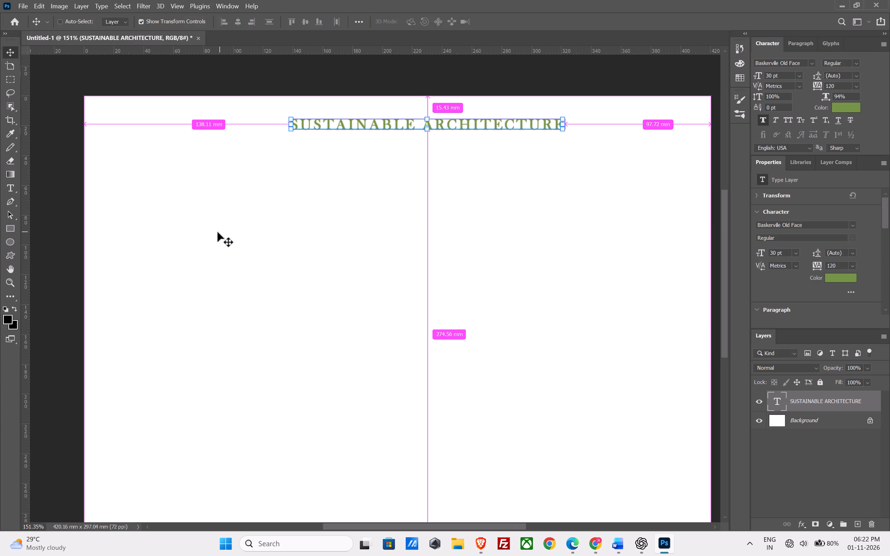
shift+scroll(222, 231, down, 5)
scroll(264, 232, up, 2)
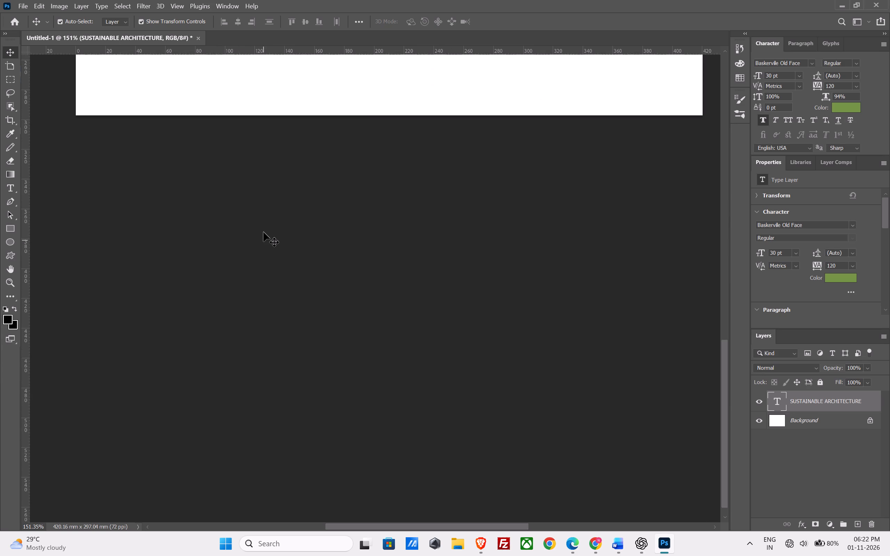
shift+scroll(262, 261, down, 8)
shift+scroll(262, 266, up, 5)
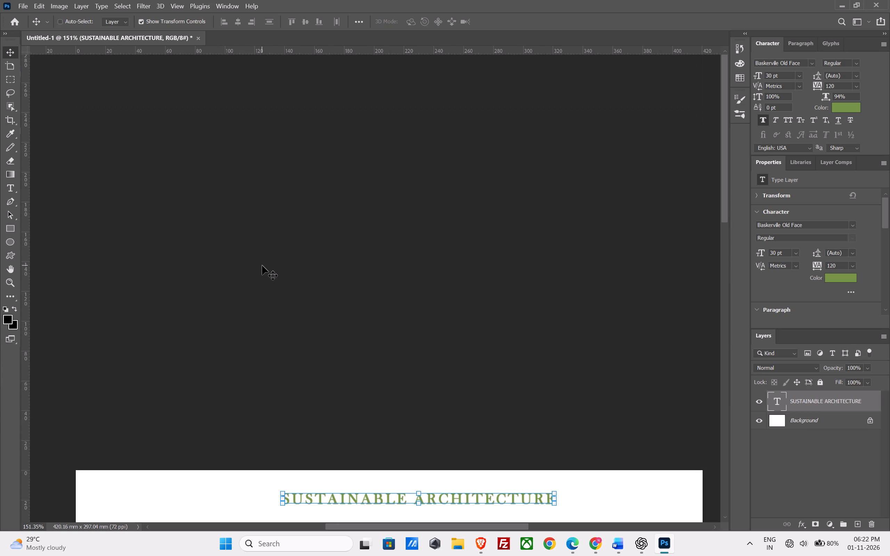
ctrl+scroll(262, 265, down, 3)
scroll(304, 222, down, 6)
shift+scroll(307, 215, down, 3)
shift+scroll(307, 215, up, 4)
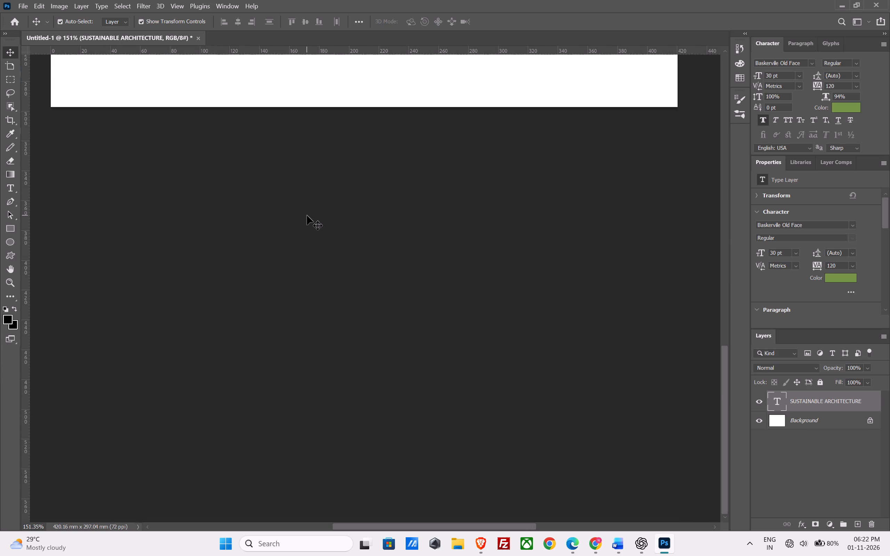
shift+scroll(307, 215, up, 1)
Shift the title about 30 mm to the left, keeping it near the top edge of the page.
drag(721, 386, 715, 260)
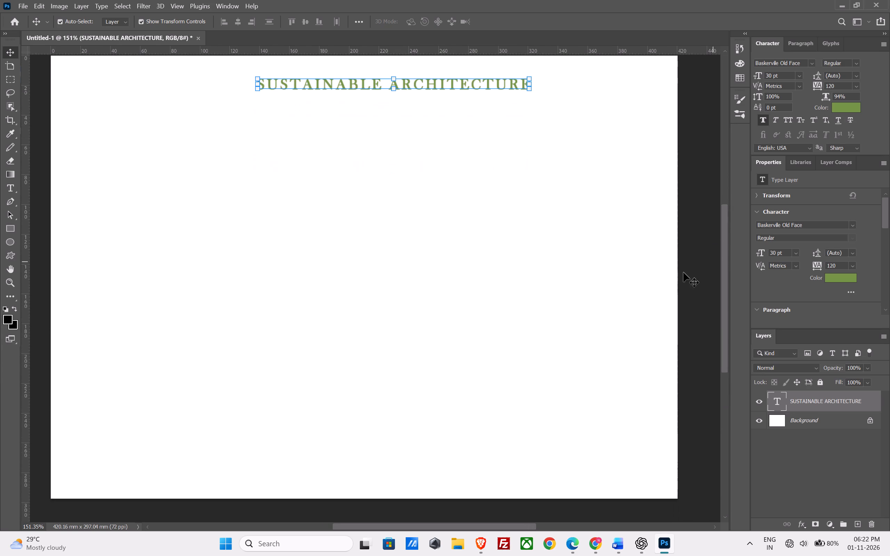
alt+scroll(482, 323, down, 2)
alt+scroll(430, 129, up, 1)
click(435, 164)
drag(434, 123, 404, 121)
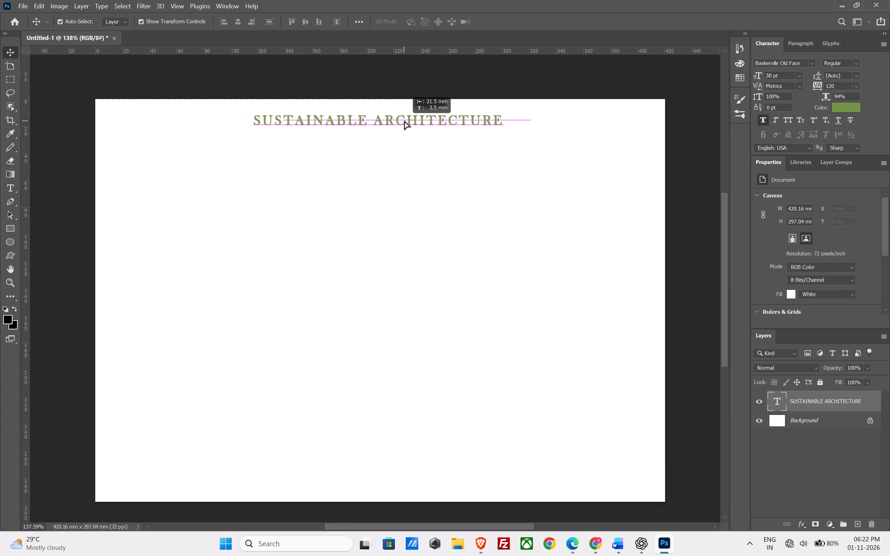
drag(404, 121, 401, 120)
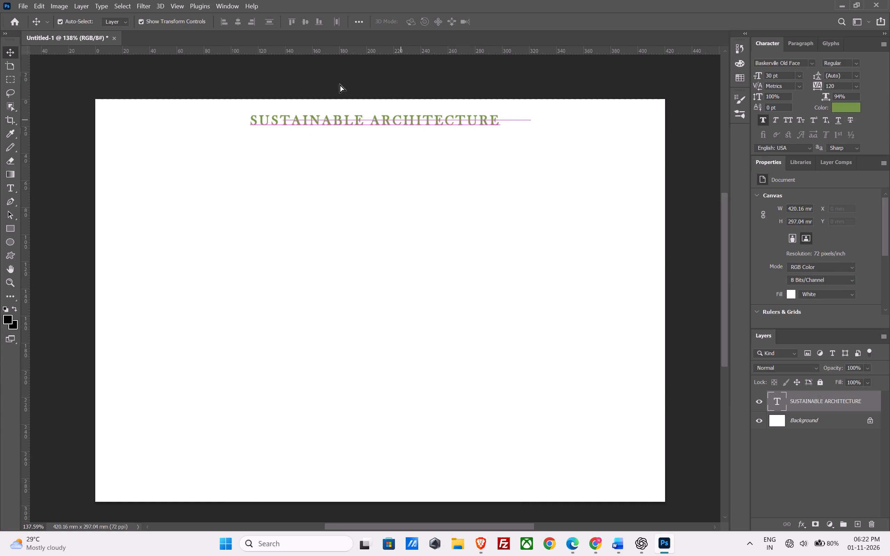
click(290, 58)
scroll(414, 153, up, 1)
drag(401, 128, 399, 137)
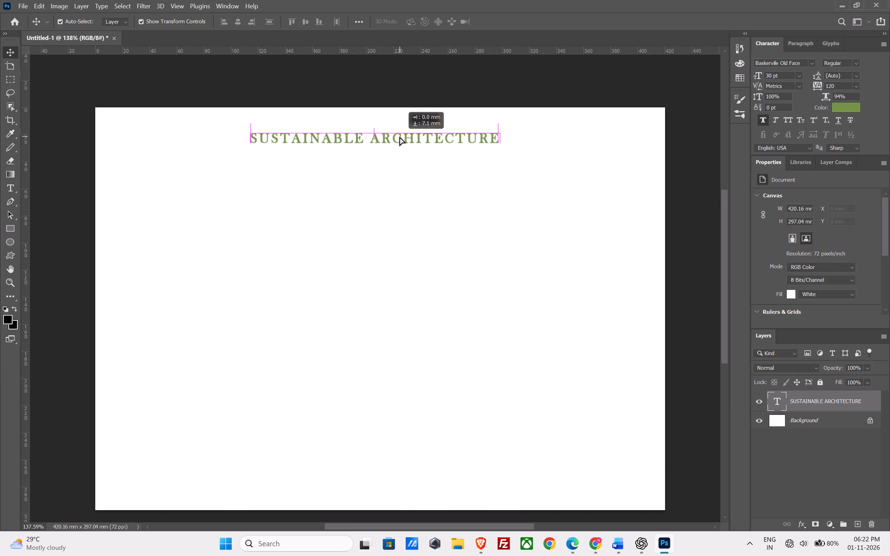
drag(399, 137, 394, 132)
click(395, 73)
Check the title placement against the reference PDF and nudge the title about 3.5 mm down and slightly to the right.
scroll(573, 196, down, 2)
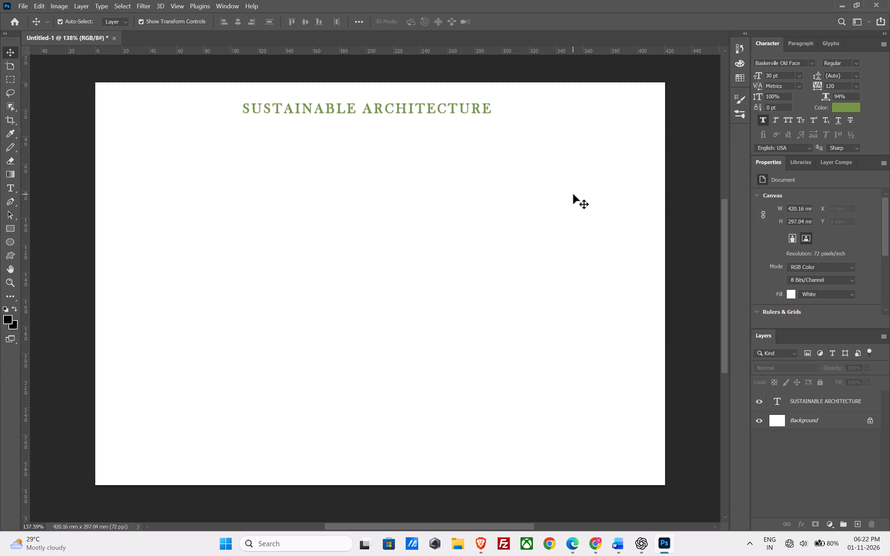
scroll(573, 194, down, 3)
scroll(515, 198, up, 4)
click(579, 549)
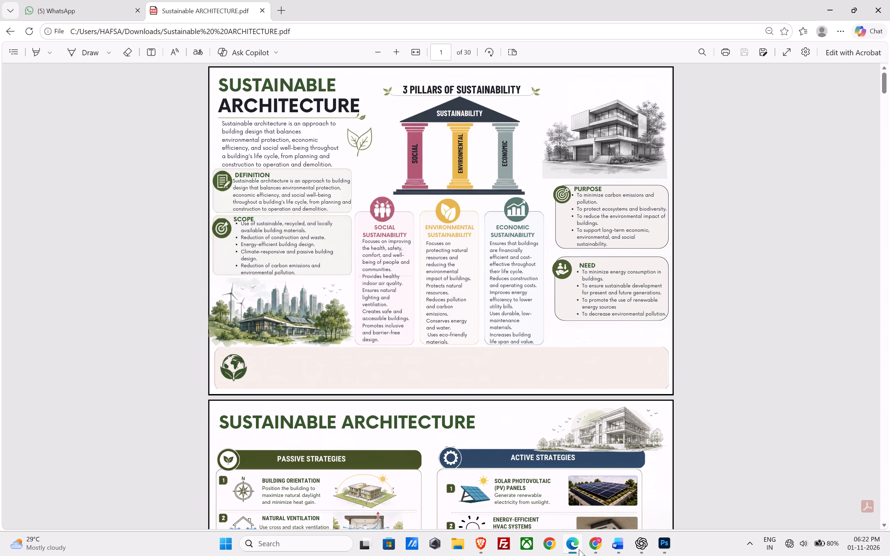
click(579, 549)
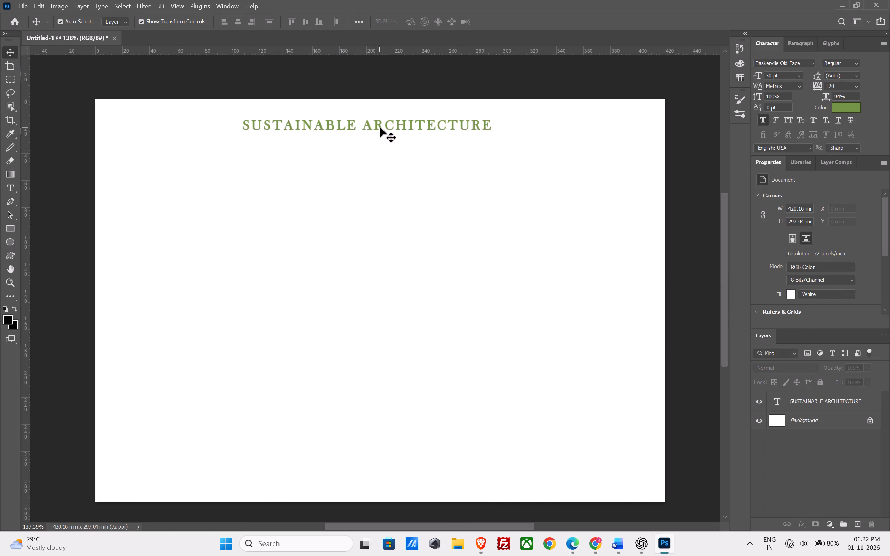
drag(382, 128, 378, 131)
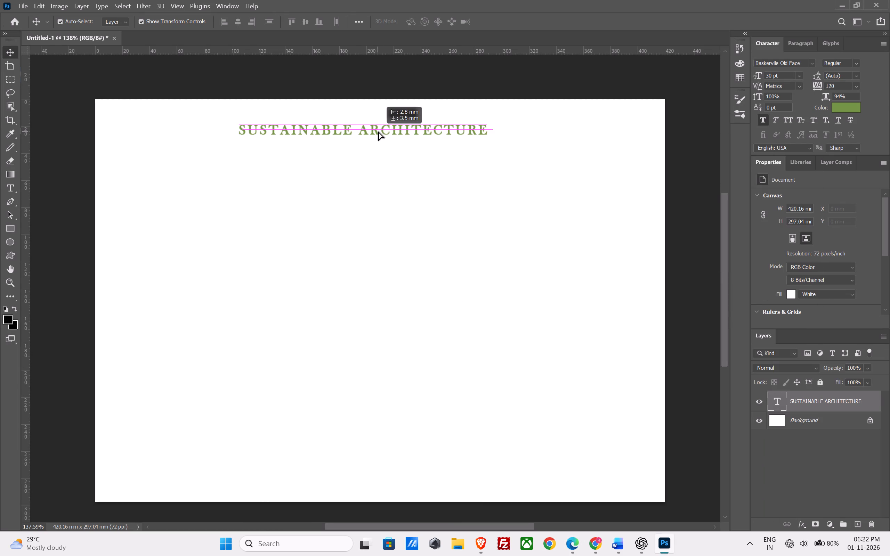
drag(378, 131, 385, 131)
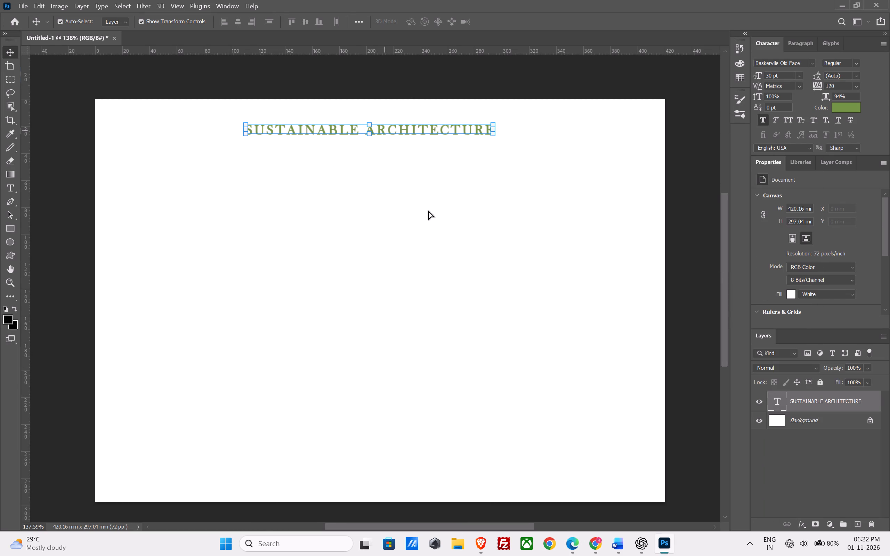
click(427, 213)
Place a vertical guide down the middle of the page, at about 210 mm.
drag(27, 123, 400, 128)
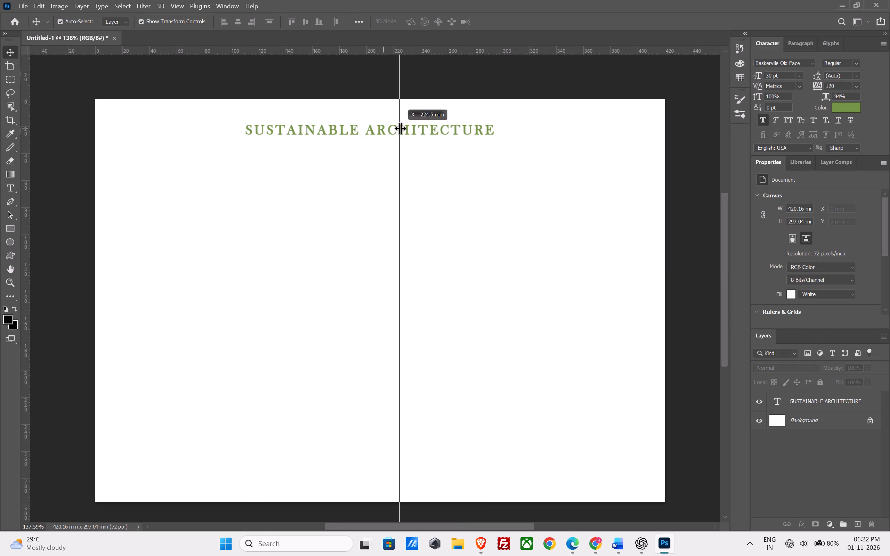
drag(400, 128, 382, 132)
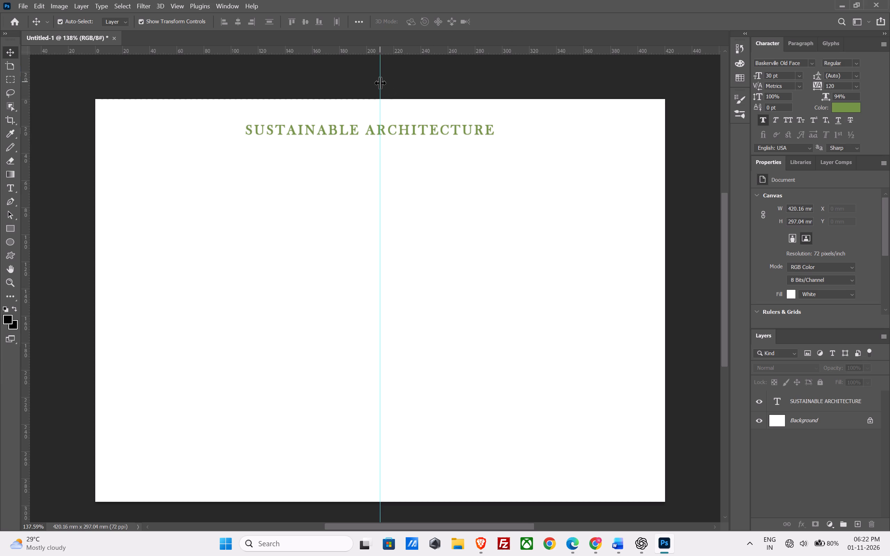
drag(380, 82, 383, 83)
scroll(382, 51, up, 1)
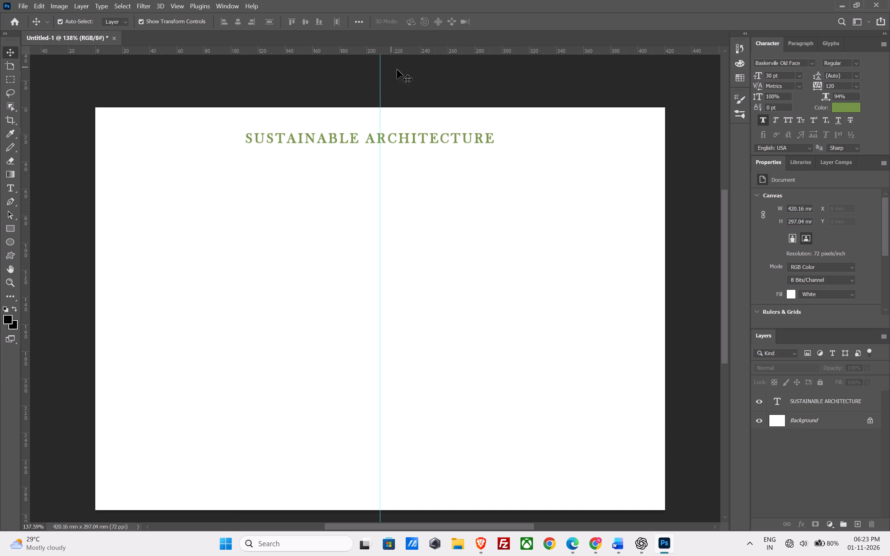
Move the title about 12 mm to the right to centre it roughly on the vertical guide.
click(421, 93)
drag(435, 140, 452, 140)
click(446, 90)
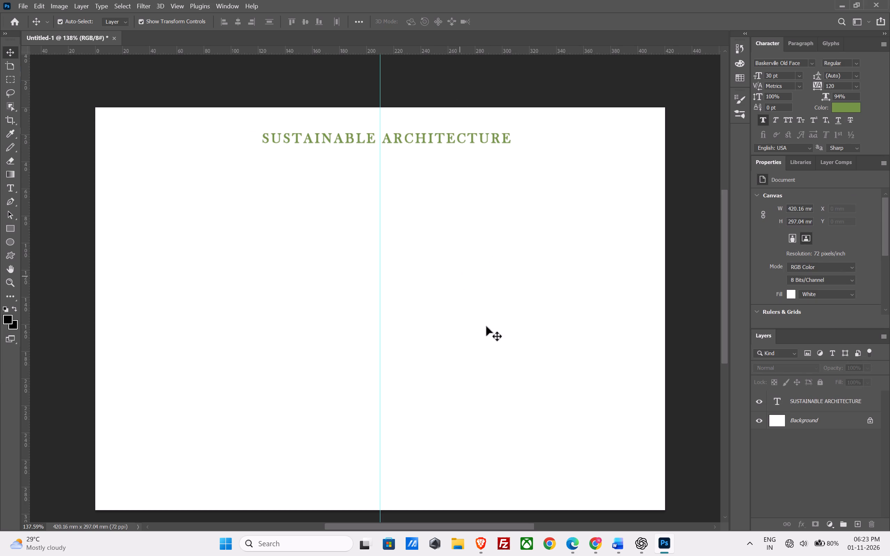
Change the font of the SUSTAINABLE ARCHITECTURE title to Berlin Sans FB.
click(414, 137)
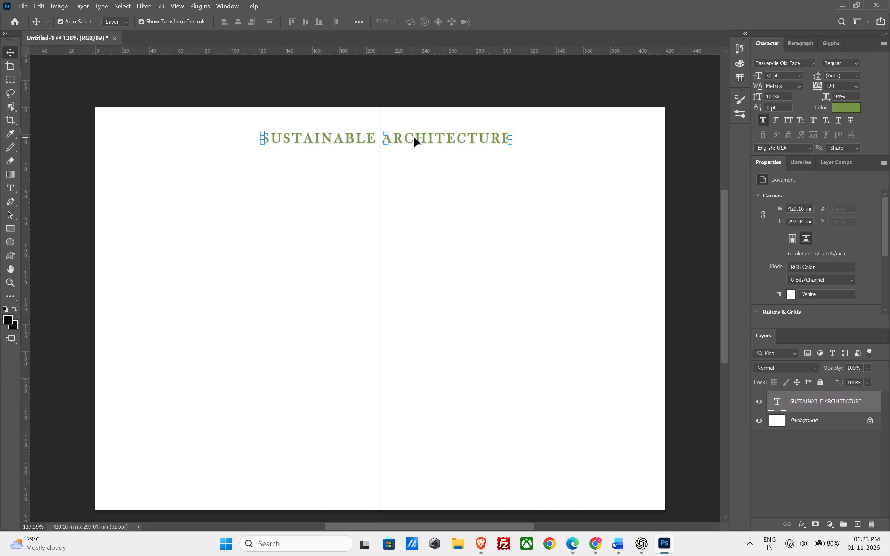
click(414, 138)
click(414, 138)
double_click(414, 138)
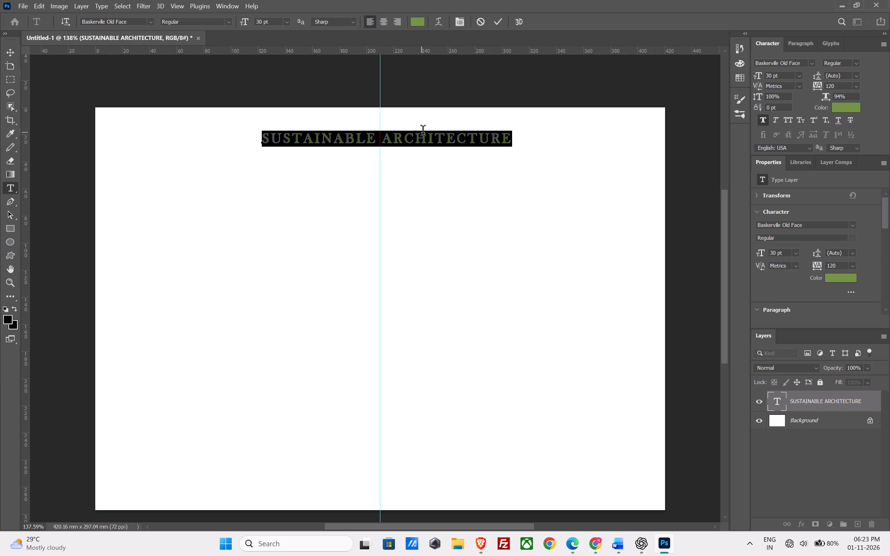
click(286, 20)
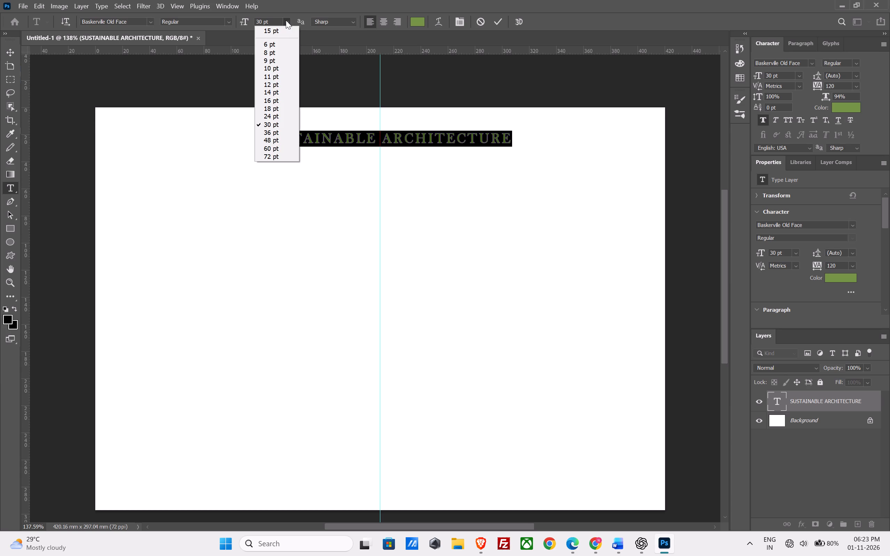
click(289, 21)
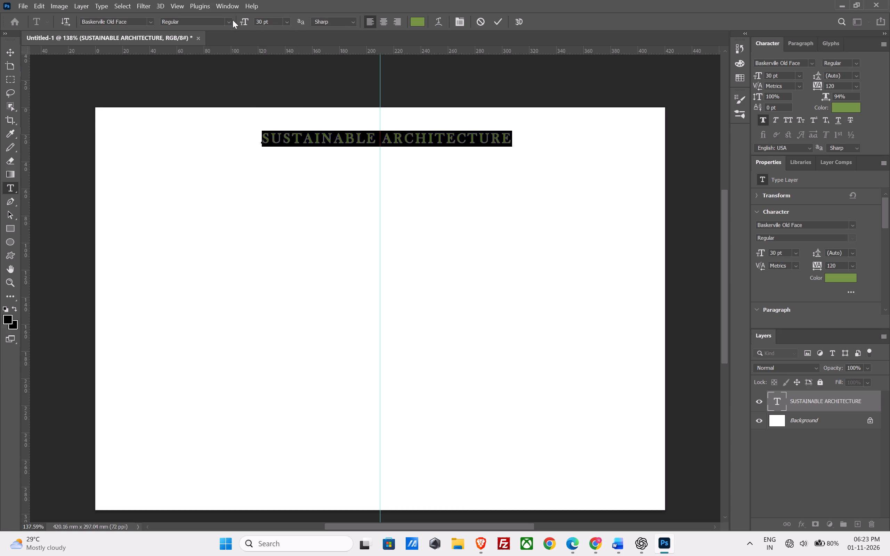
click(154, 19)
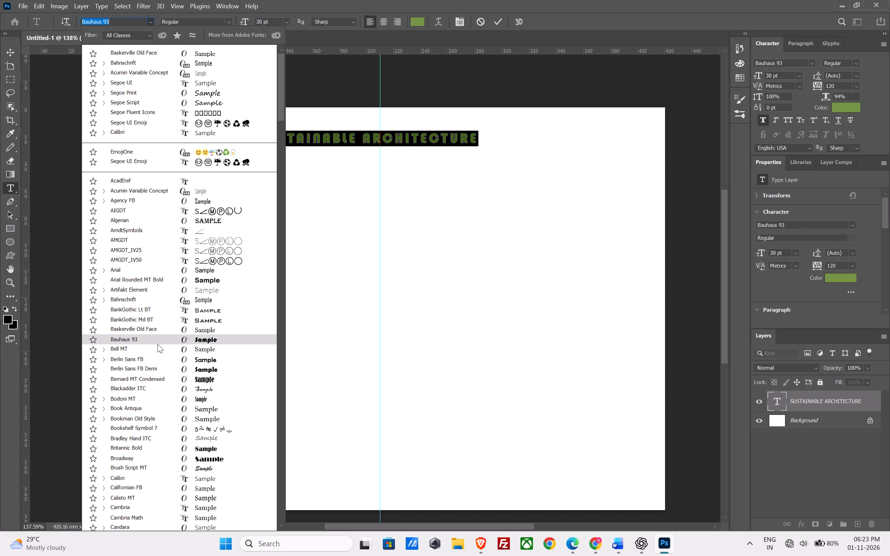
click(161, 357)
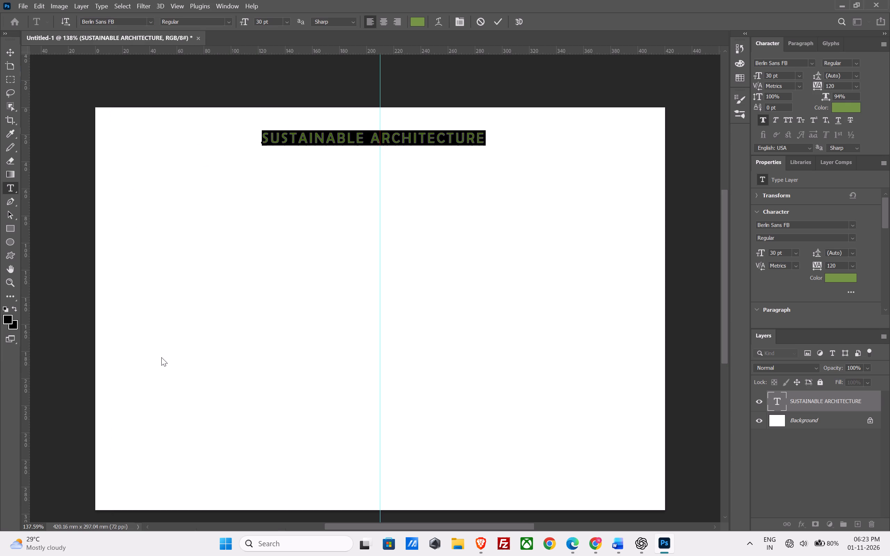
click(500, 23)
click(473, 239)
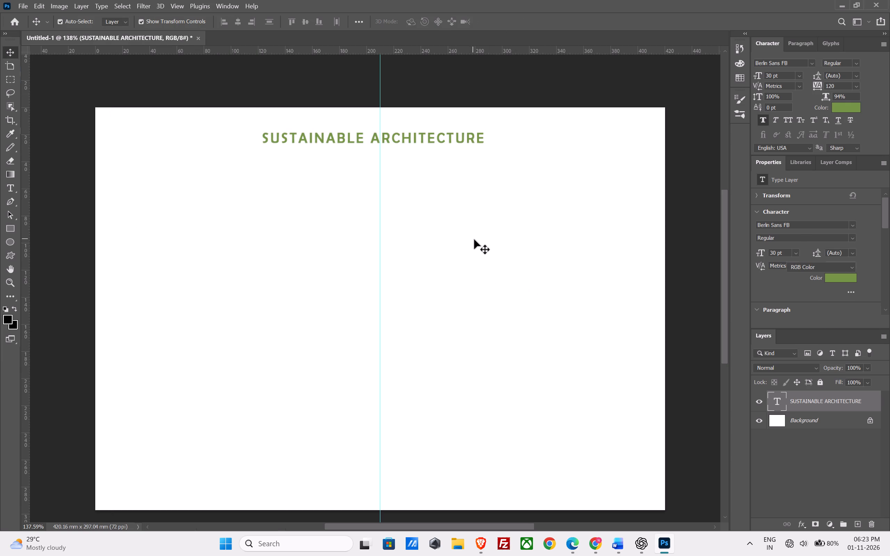
Set the SUSTAINABLE ARCHITECTURE title's font back to Baskerville Old Face.
double_click(445, 141)
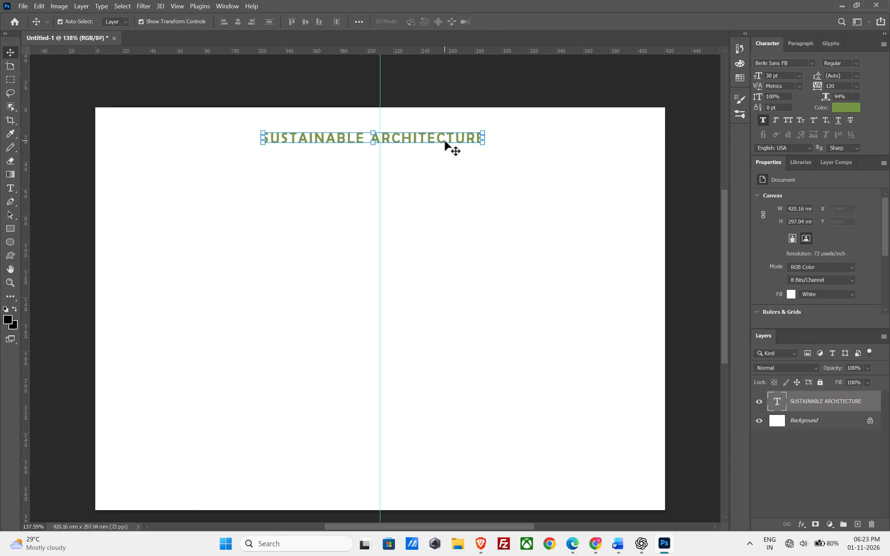
click(145, 22)
click(151, 24)
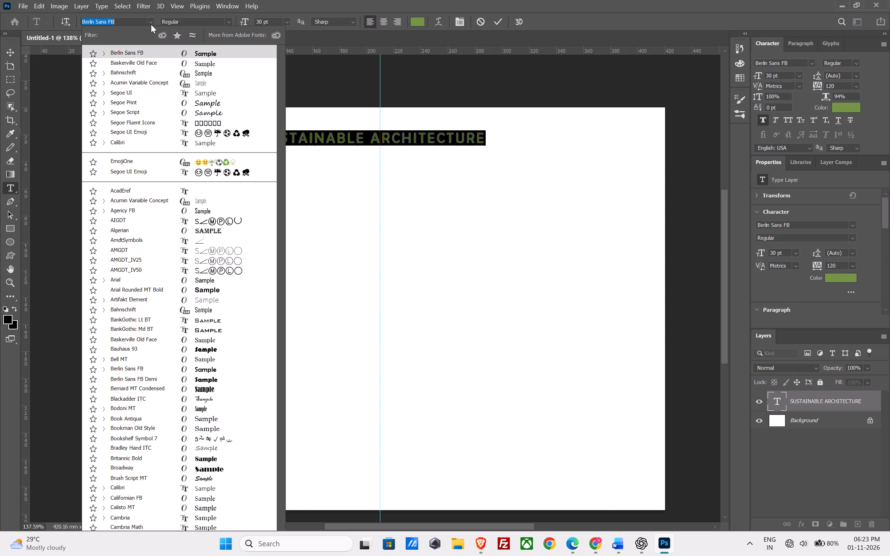
click(134, 62)
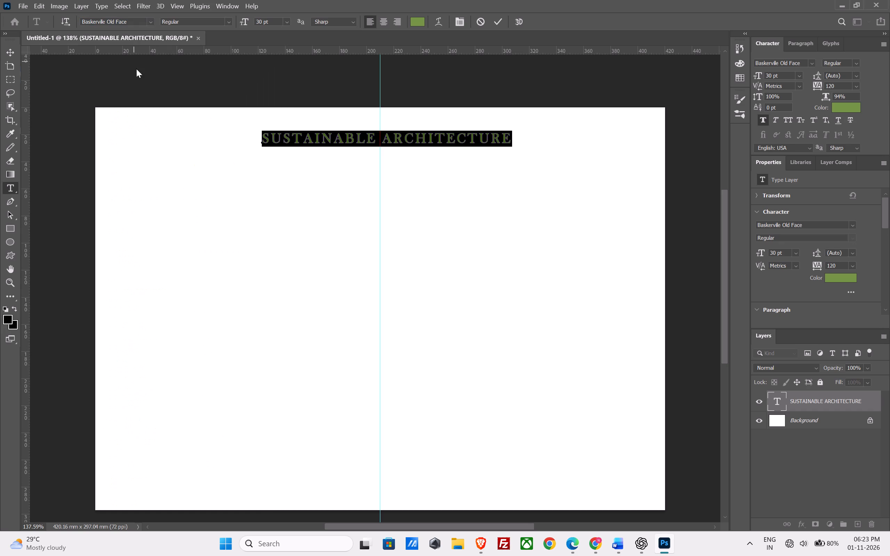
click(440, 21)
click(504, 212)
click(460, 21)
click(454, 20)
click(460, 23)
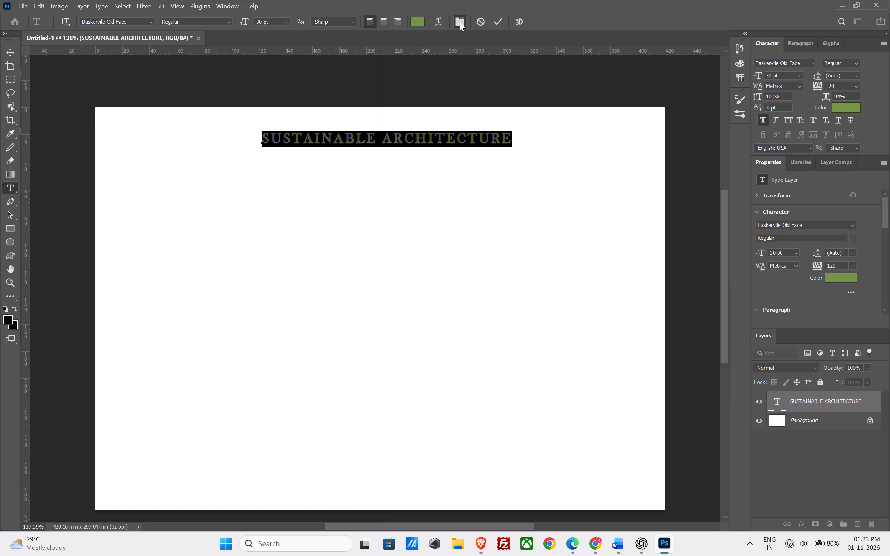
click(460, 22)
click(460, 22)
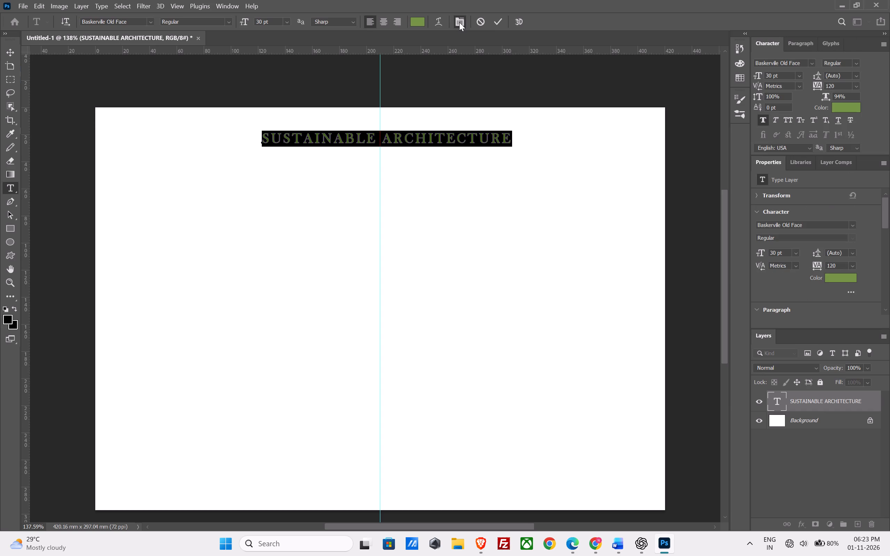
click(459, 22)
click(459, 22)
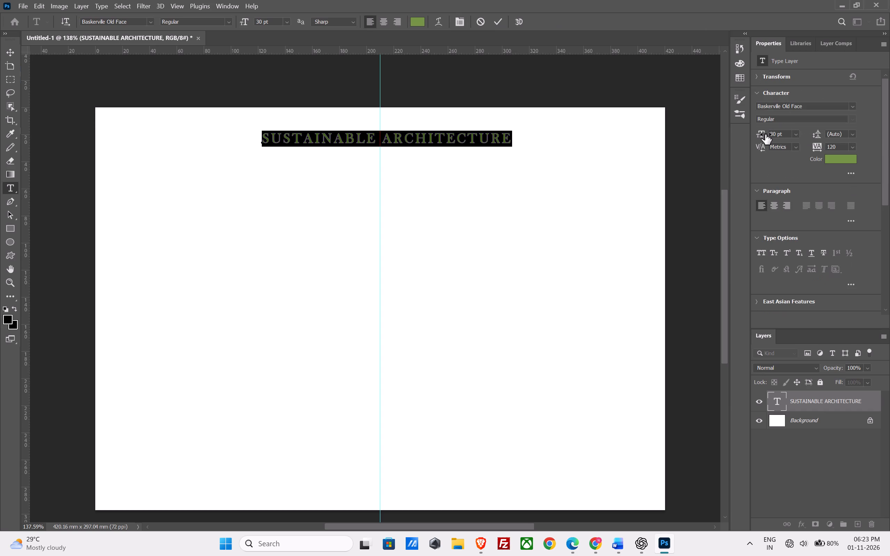
Increase the selected title text's font size to 31 pt.
drag(765, 134, 769, 134)
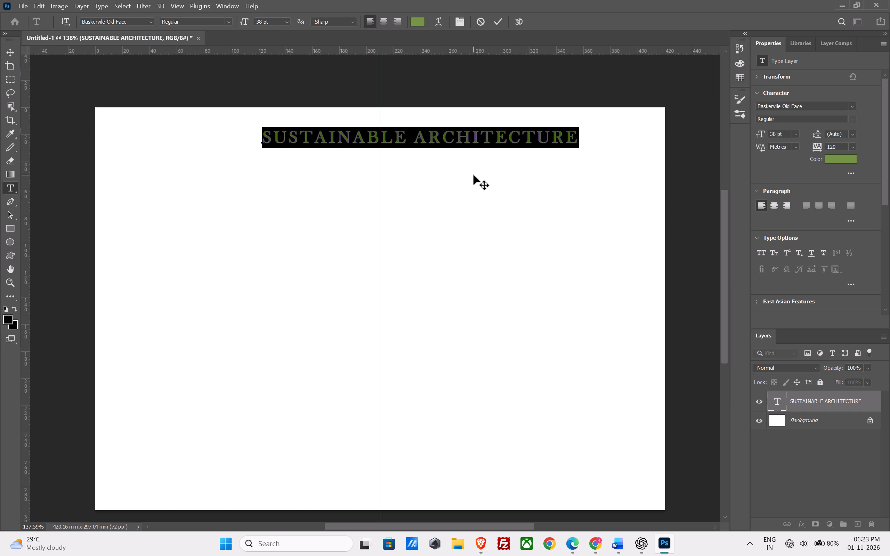
key(ctrl+z)
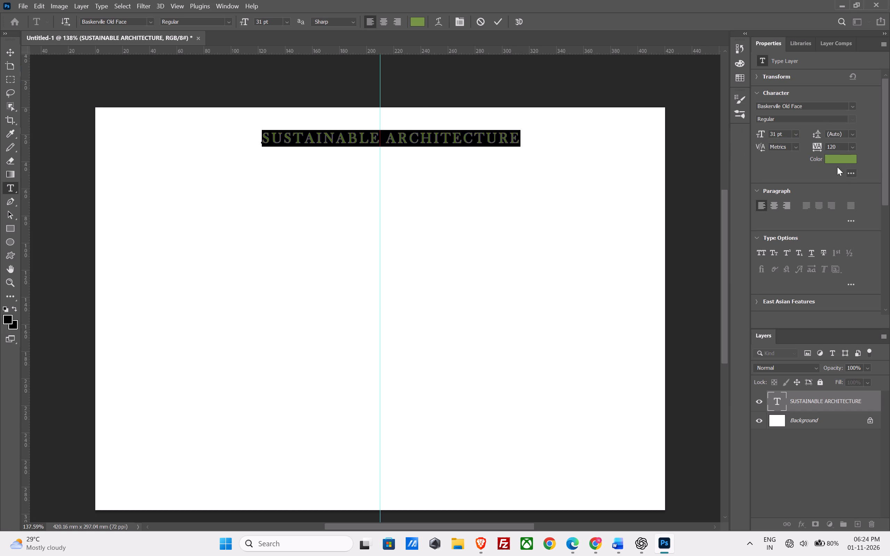
Apply faux italic to the selected title text and try switching its faux bold off.
click(460, 20)
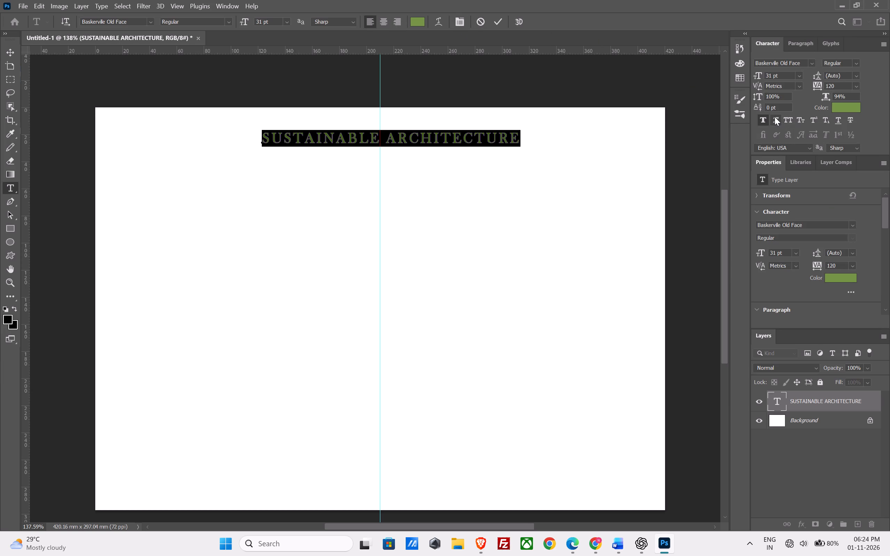
click(775, 116)
click(765, 118)
click(765, 118)
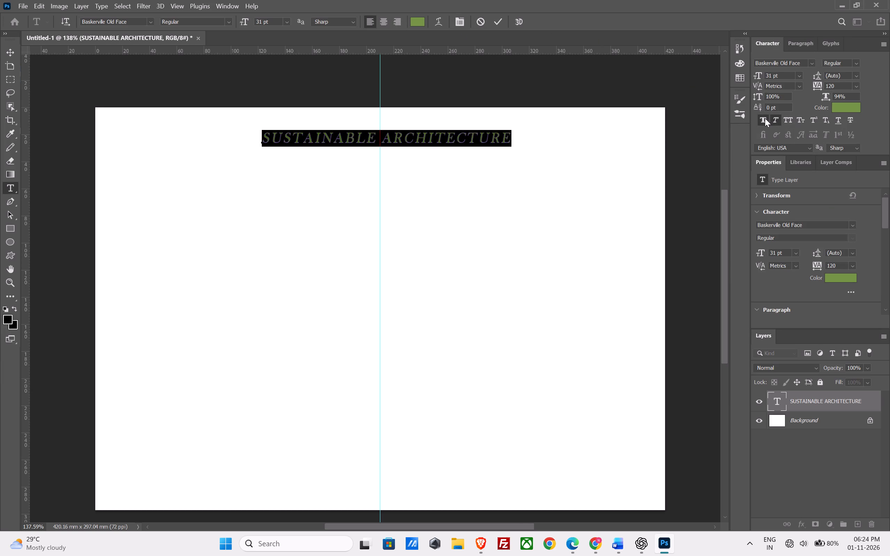
Turn off faux italic on the selected SUSTAINABLE ARCHITECTURE title text.
click(779, 118)
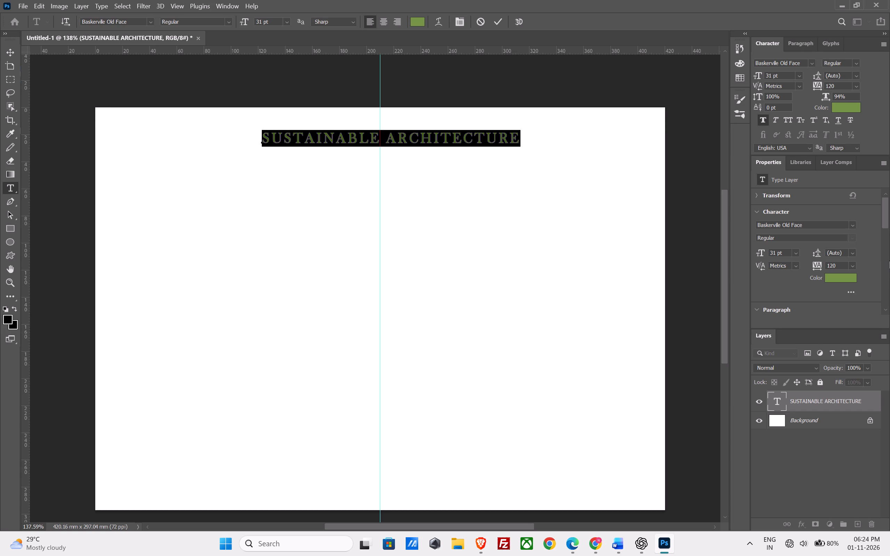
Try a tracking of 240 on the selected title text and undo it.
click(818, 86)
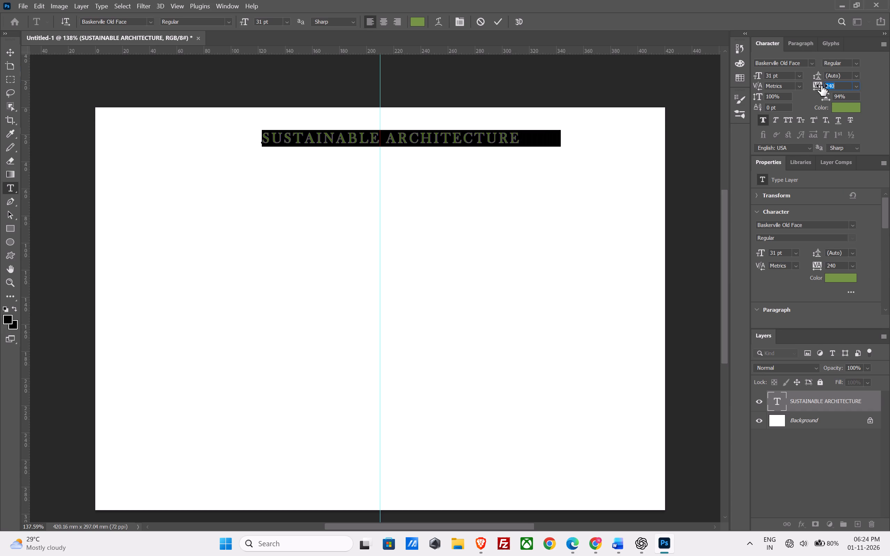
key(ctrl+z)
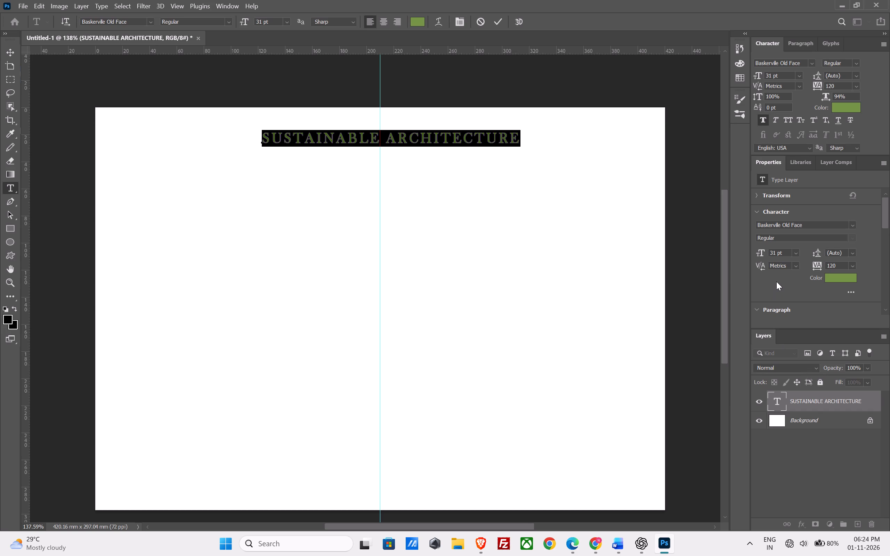
Commit the text edits to the SUSTAINABLE ARCHITECTURE title and deselect its layer.
click(254, 212)
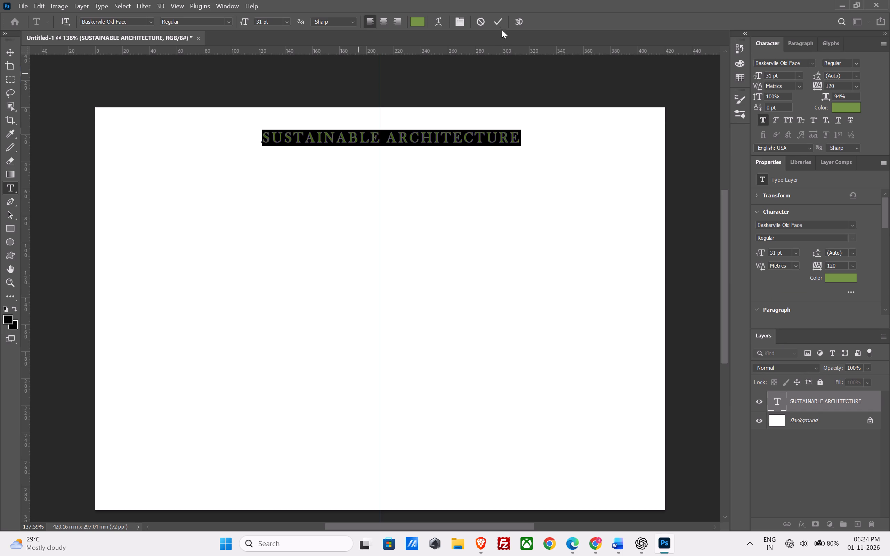
click(497, 23)
scroll(361, 267, down, 1)
click(550, 81)
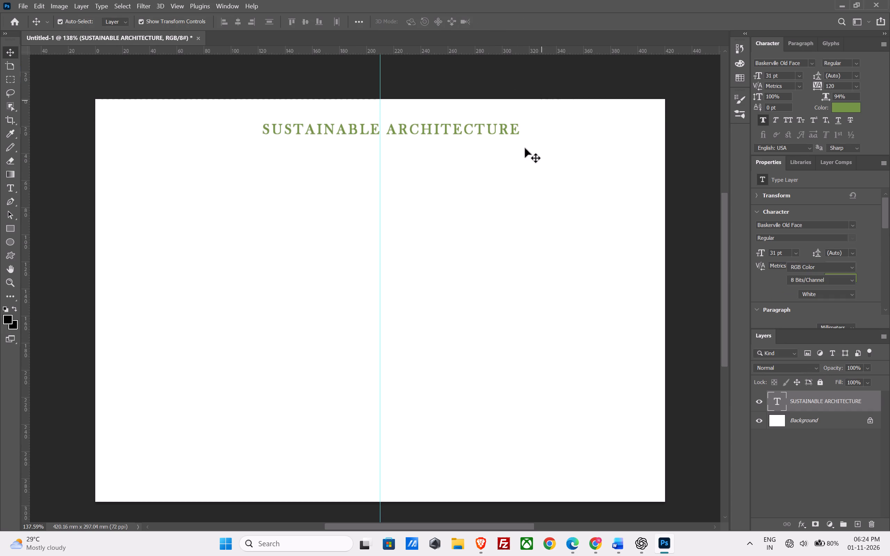
scroll(497, 282, up, 1)
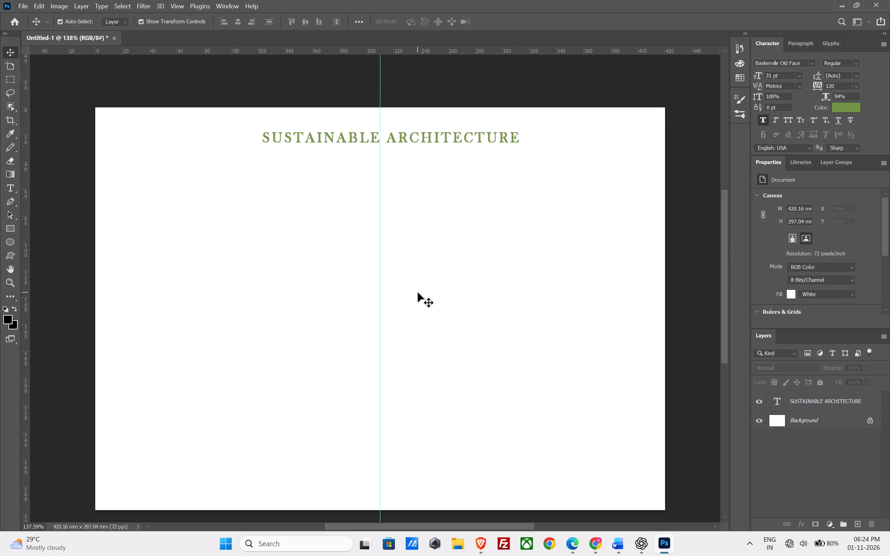
Turn on the computer's Wi-Fi in the system quick settings.
click(804, 549)
click(726, 343)
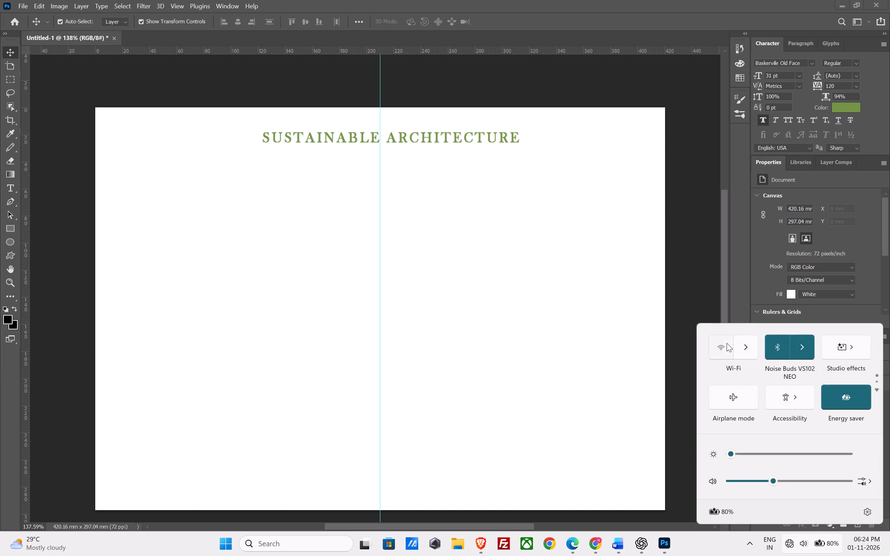
click(712, 548)
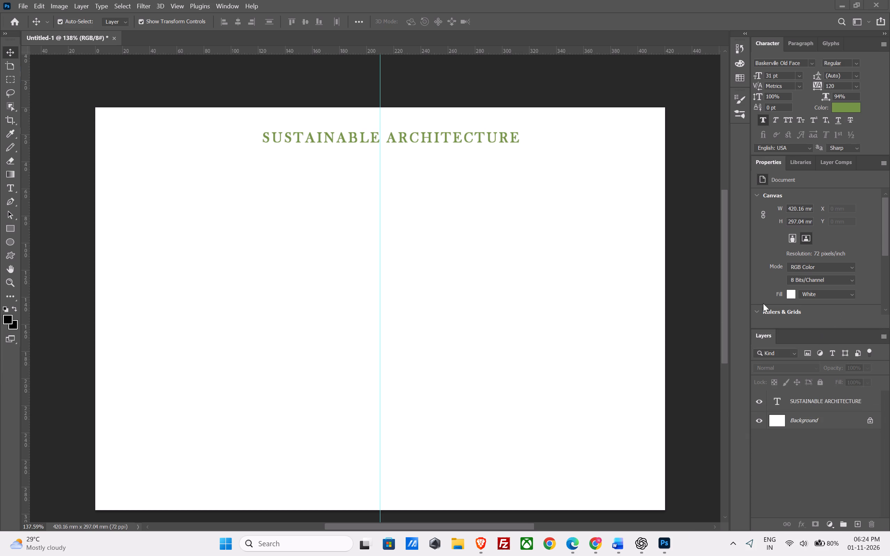
Switch to Google Chrome and open the bookmarked Canva home page in a new tab.
click(843, 0)
click(599, 547)
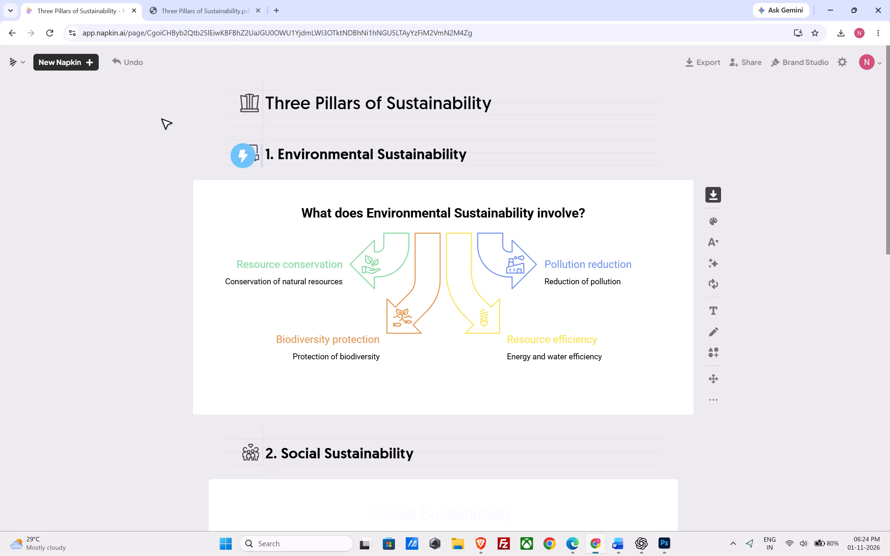
click(275, 9)
click(185, 53)
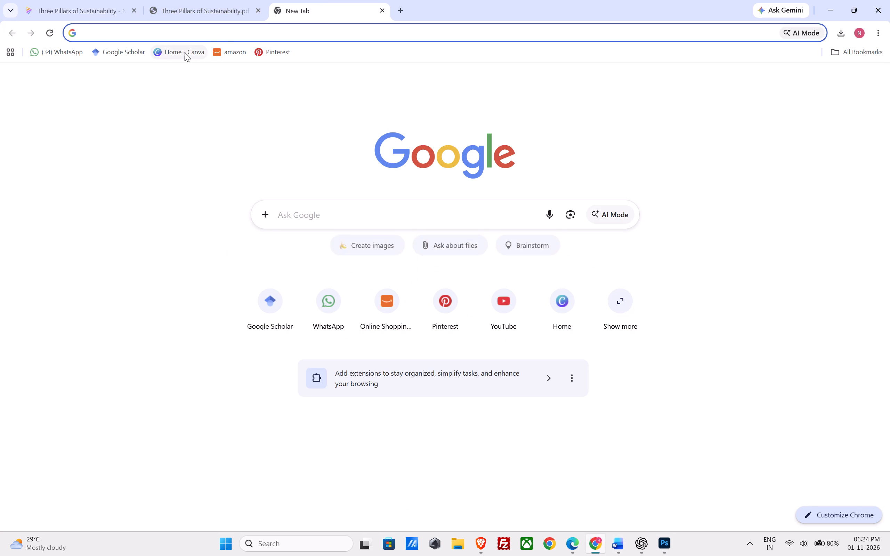
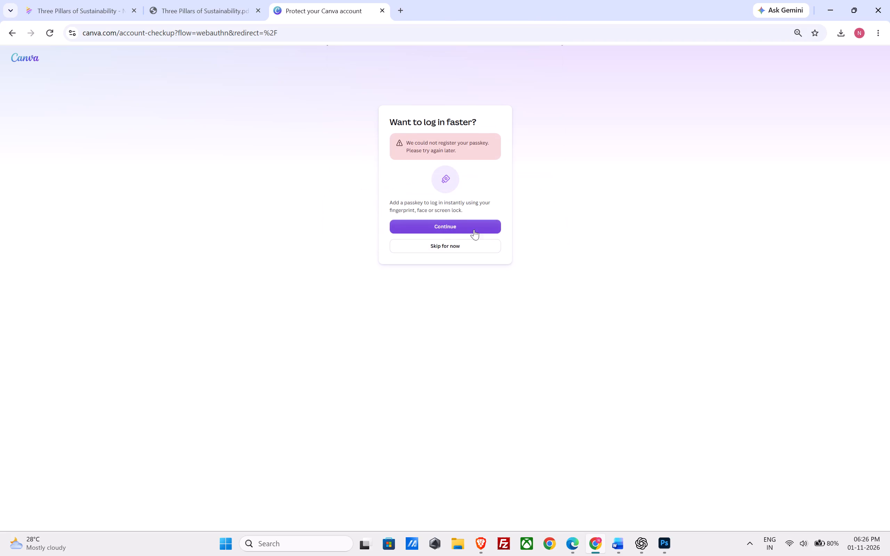
Skip adding a passkey to the Canva account for now.
click(459, 241)
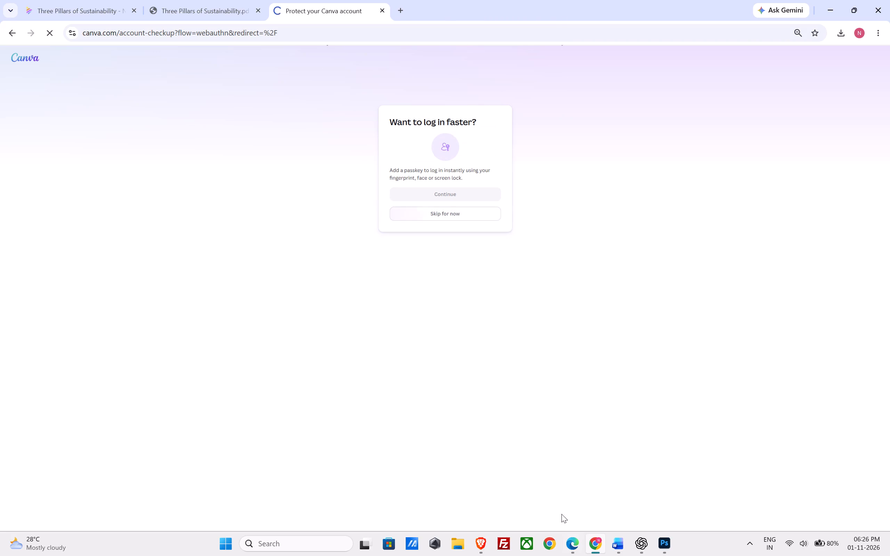
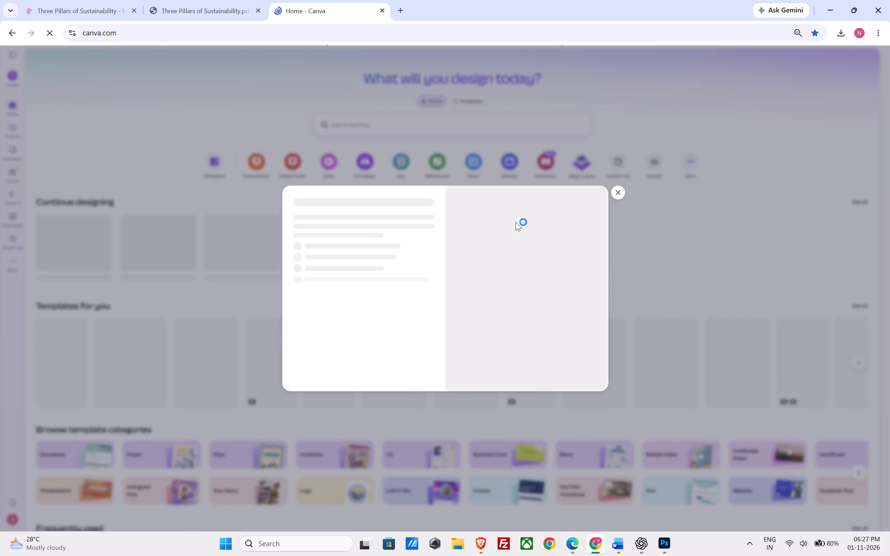
Dismiss the pop-up covering the Canva home page.
click(623, 191)
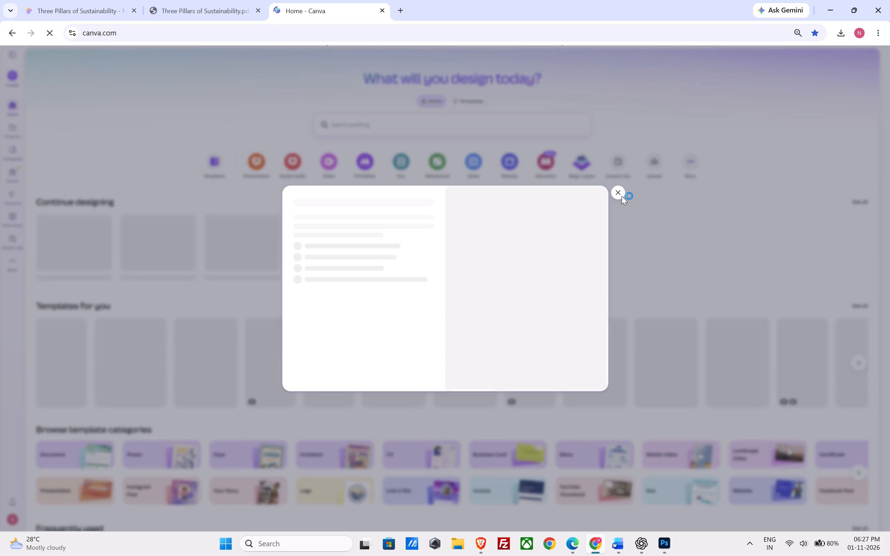
click(621, 192)
click(618, 197)
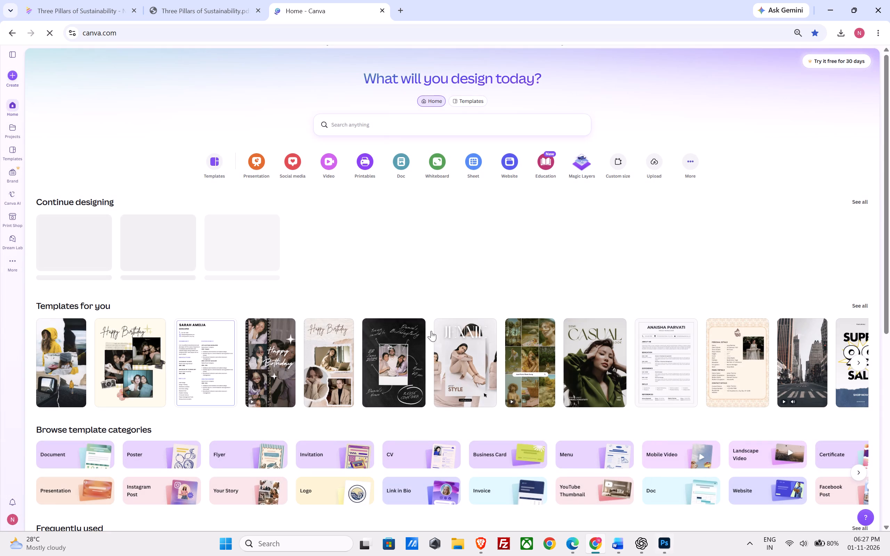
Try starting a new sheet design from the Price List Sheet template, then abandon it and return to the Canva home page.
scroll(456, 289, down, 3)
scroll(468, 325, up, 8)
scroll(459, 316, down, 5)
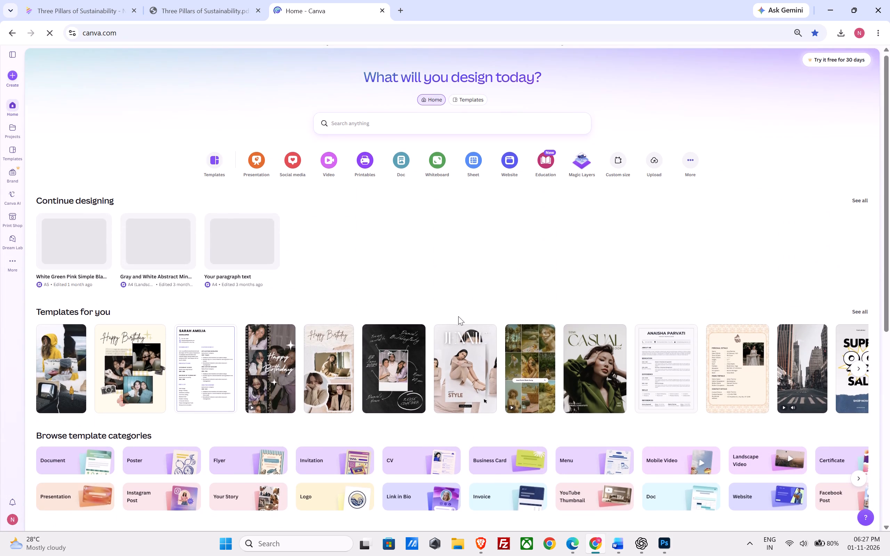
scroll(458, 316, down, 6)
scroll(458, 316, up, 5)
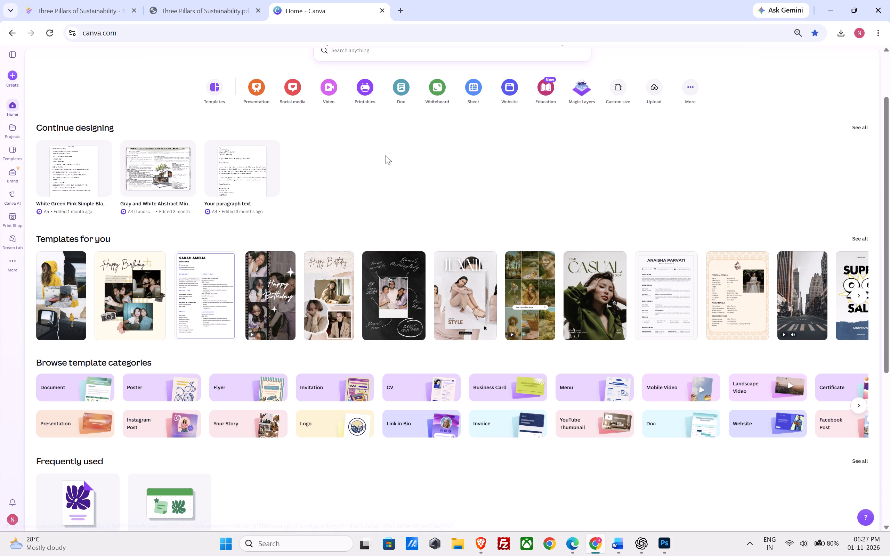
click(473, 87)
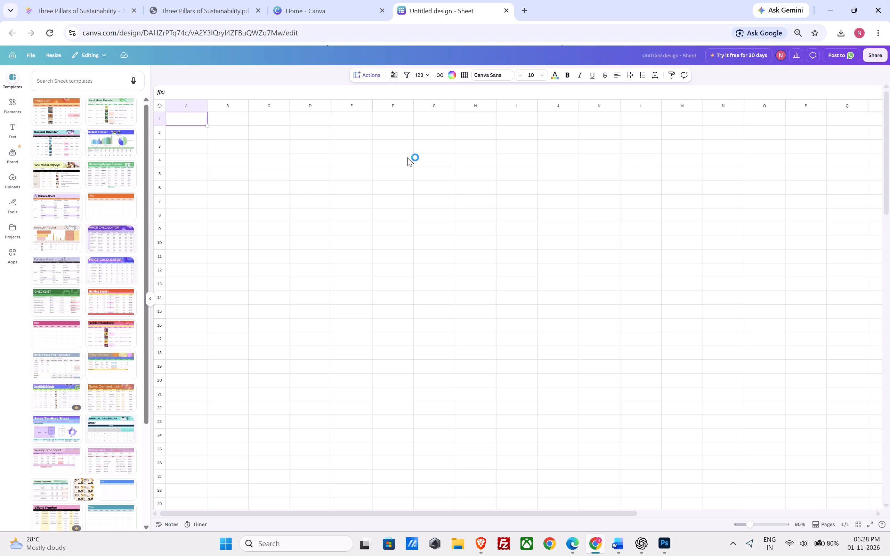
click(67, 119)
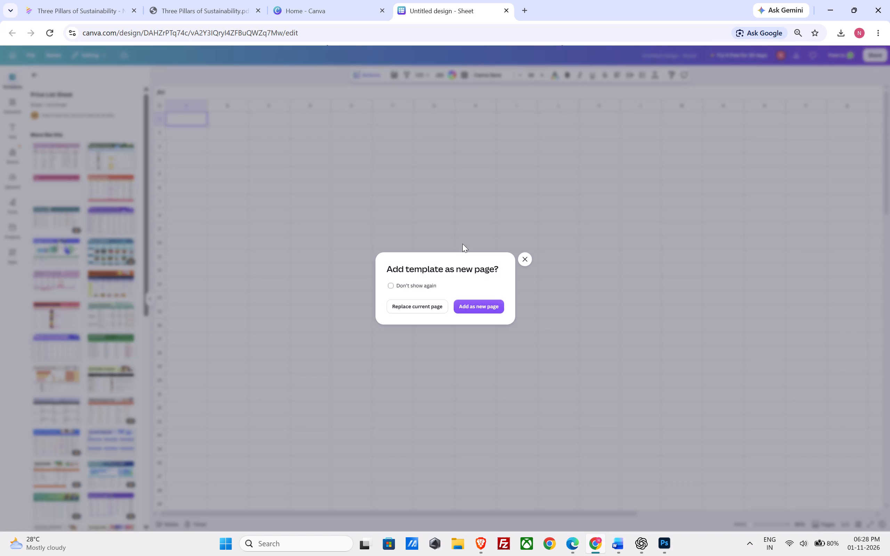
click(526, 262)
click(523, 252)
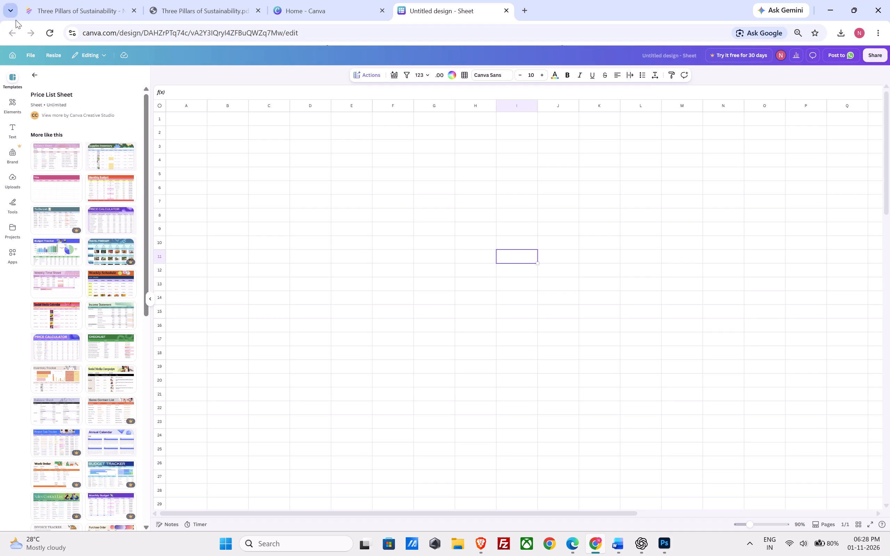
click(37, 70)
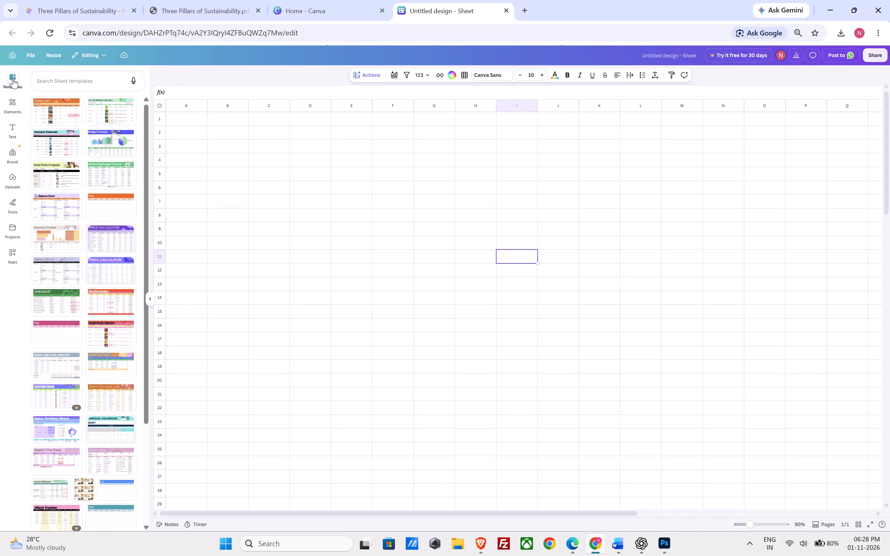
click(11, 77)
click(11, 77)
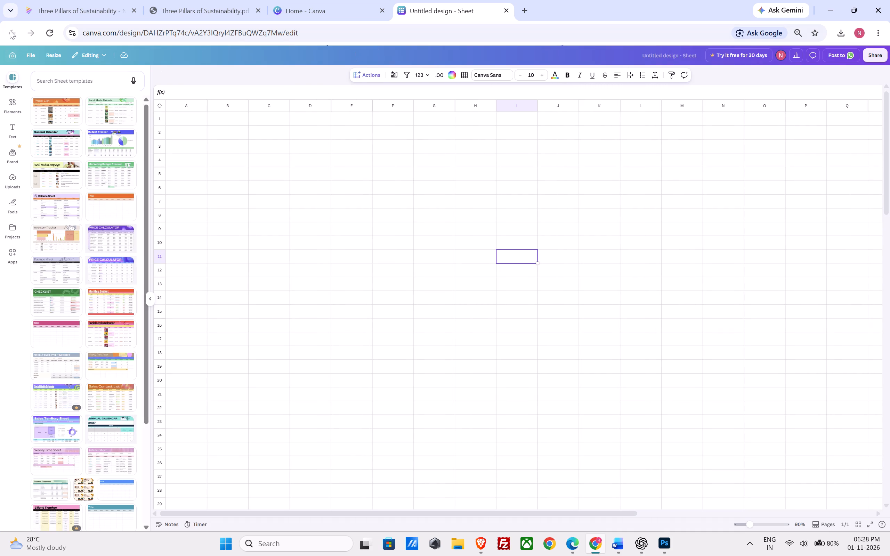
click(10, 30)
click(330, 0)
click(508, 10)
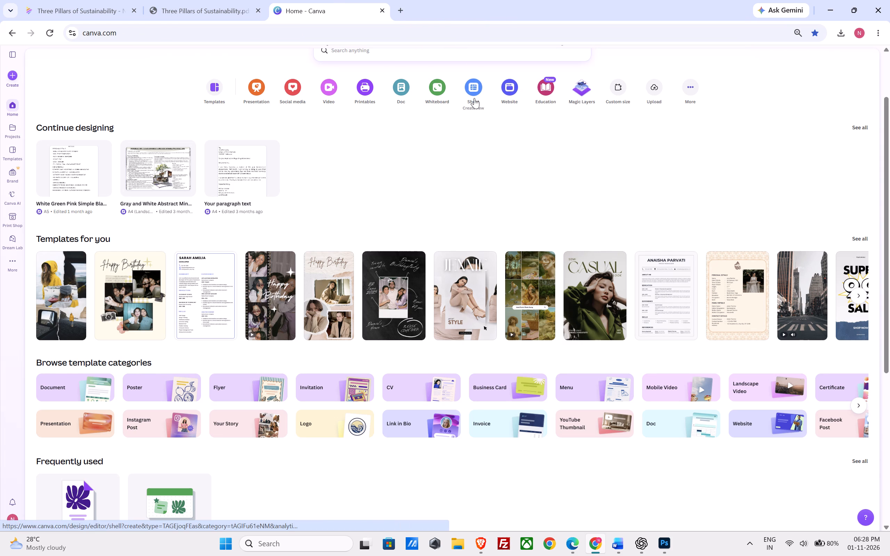
Create a new blank presentation design from the Canva home page, leaving the printables choices unused.
click(367, 87)
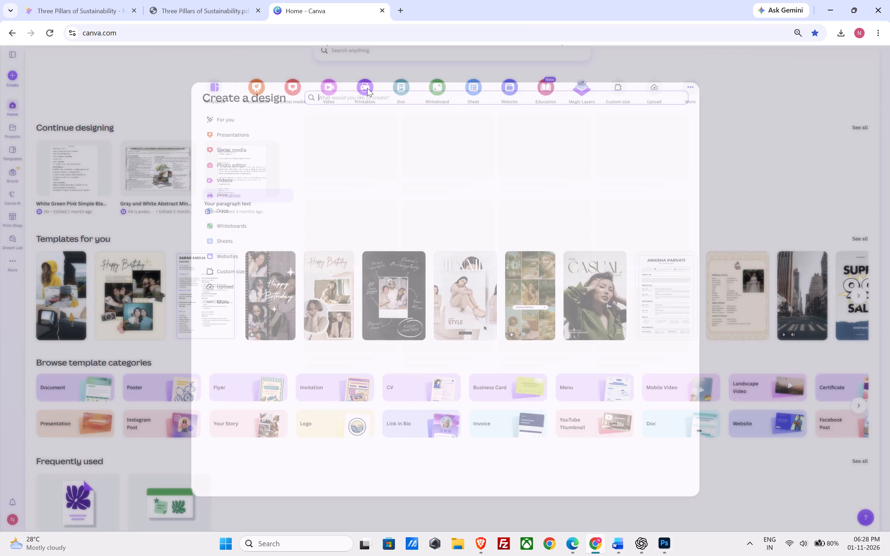
click(713, 85)
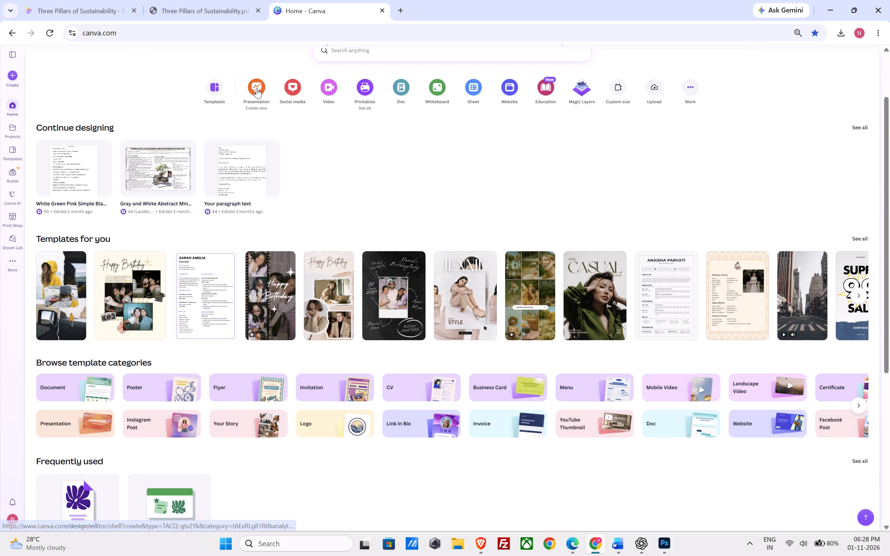
click(260, 96)
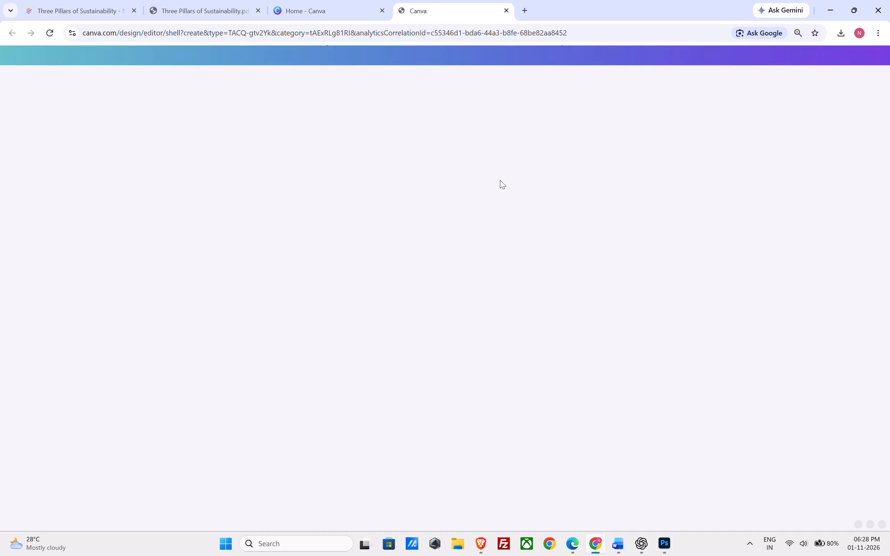
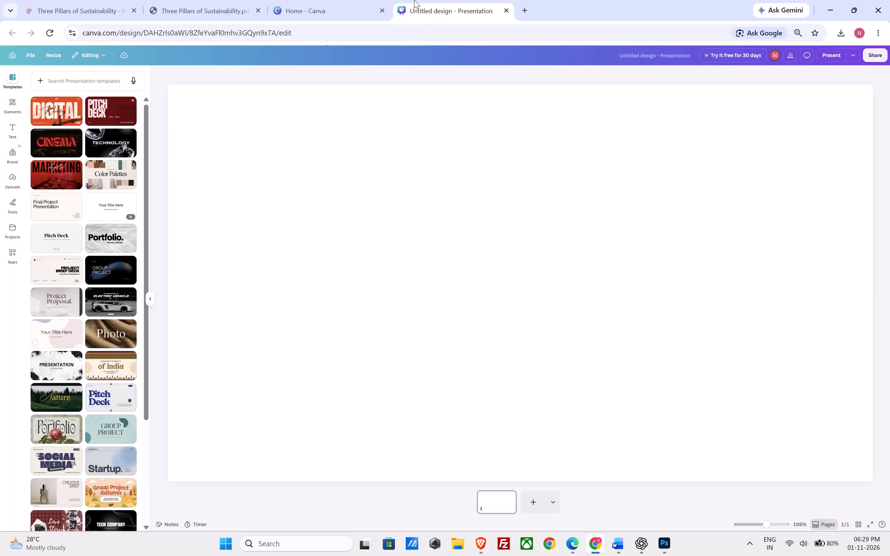
Search the web for "fyoli 5 in 1 hair styler" in a new tab.
click(527, 10)
click(466, 30)
text(fa)
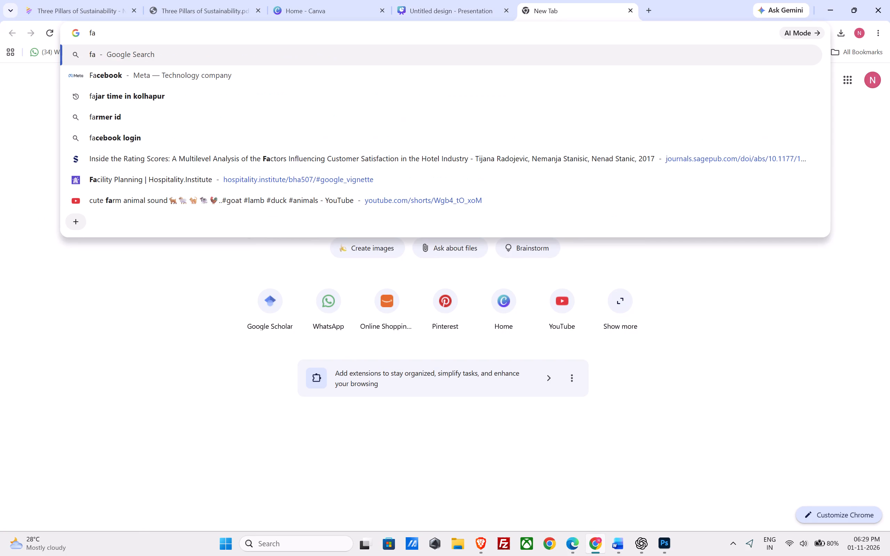
key(BackSpace)
key(y)
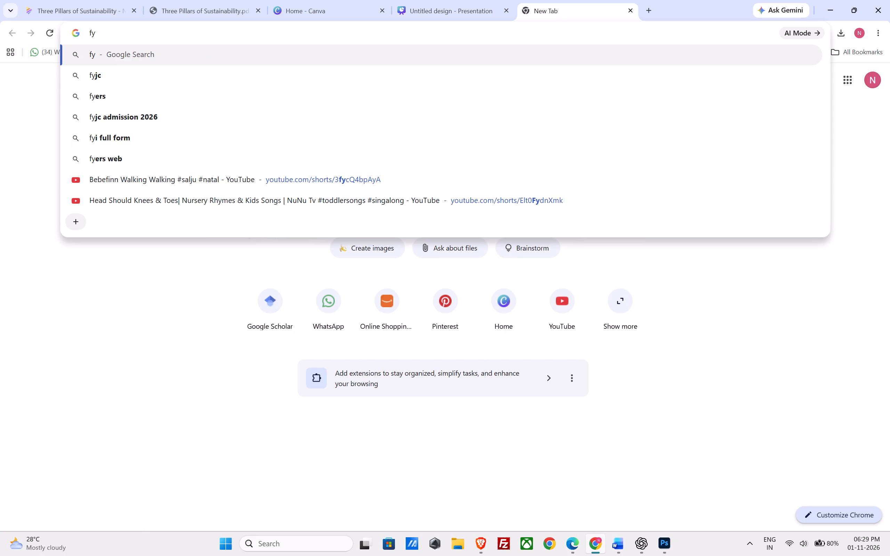
text(oli)
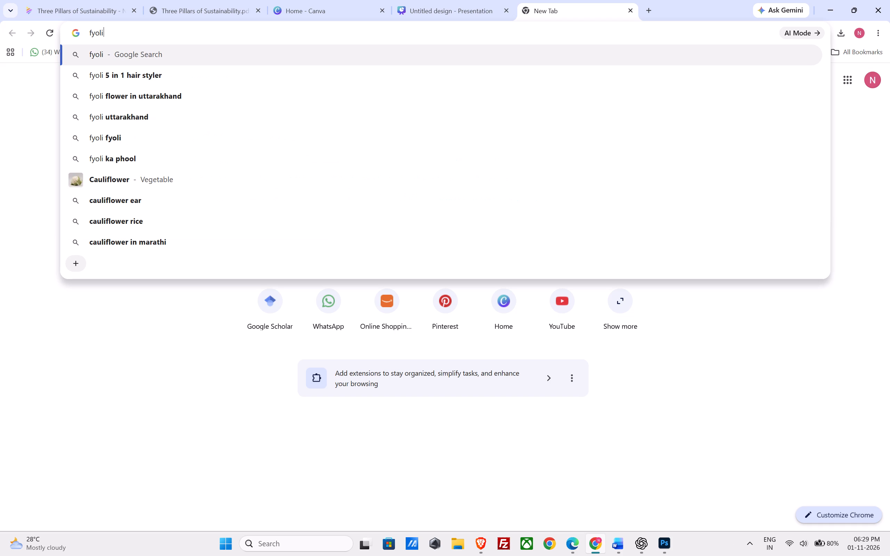
click(168, 73)
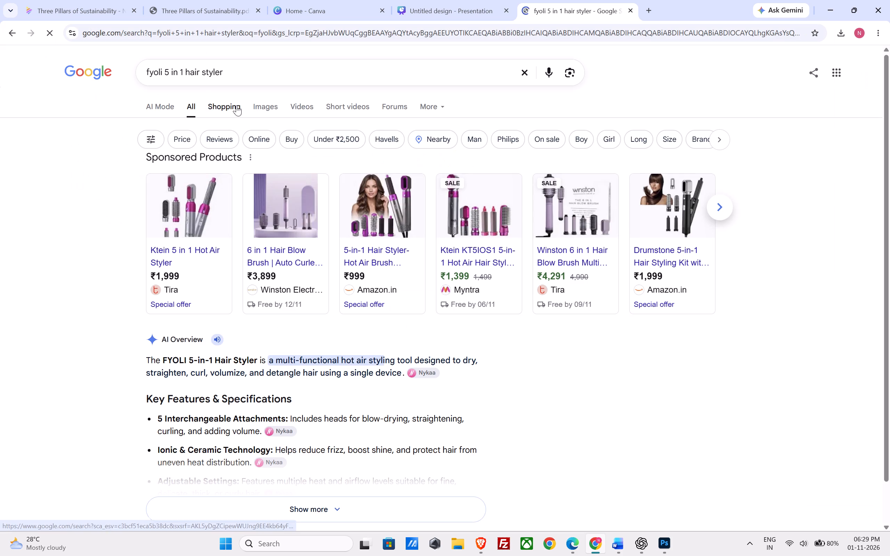
Look through the hair styler search results and open Winston's Grand Savings Sale page.
scroll(339, 277, down, 3)
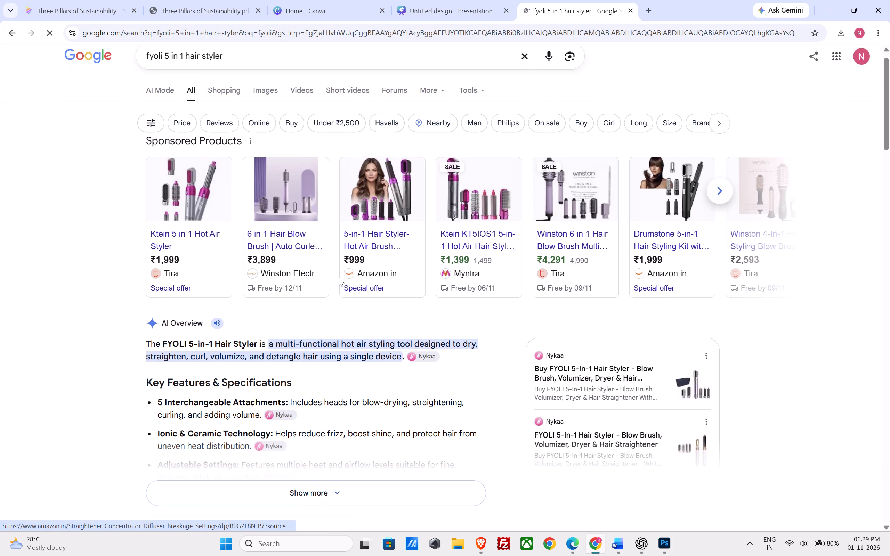
scroll(339, 277, down, 3)
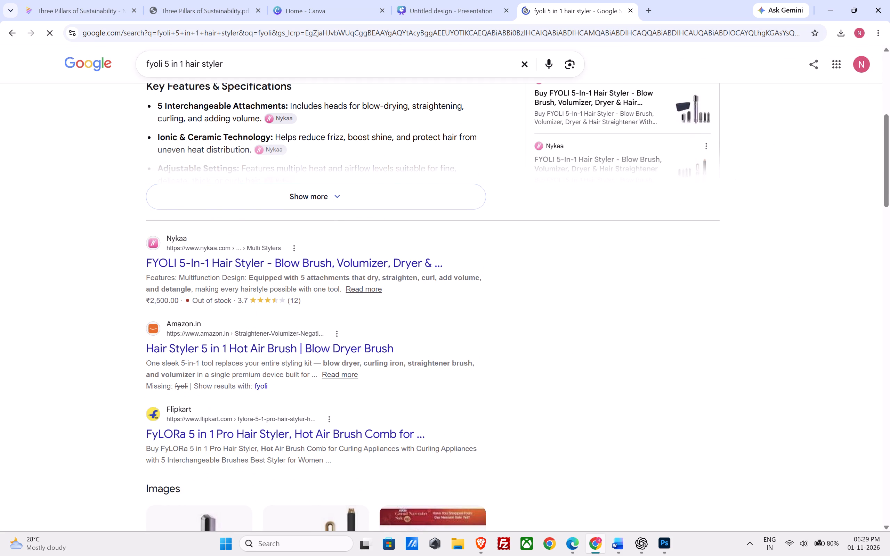
scroll(339, 277, down, 4)
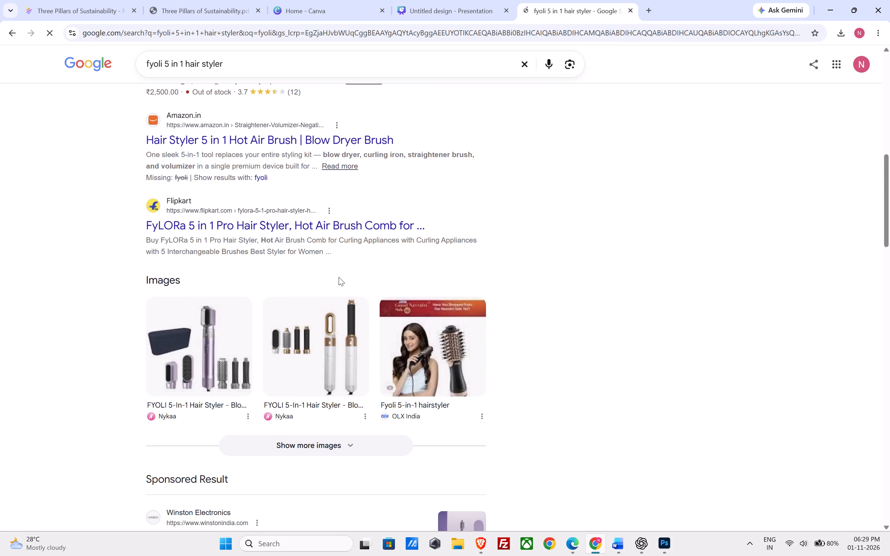
scroll(339, 277, down, 4)
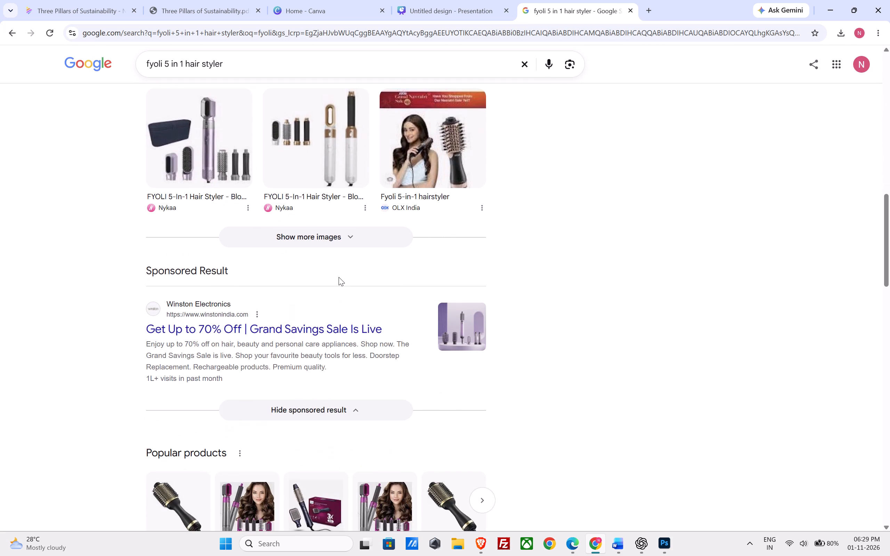
scroll(339, 277, down, 1)
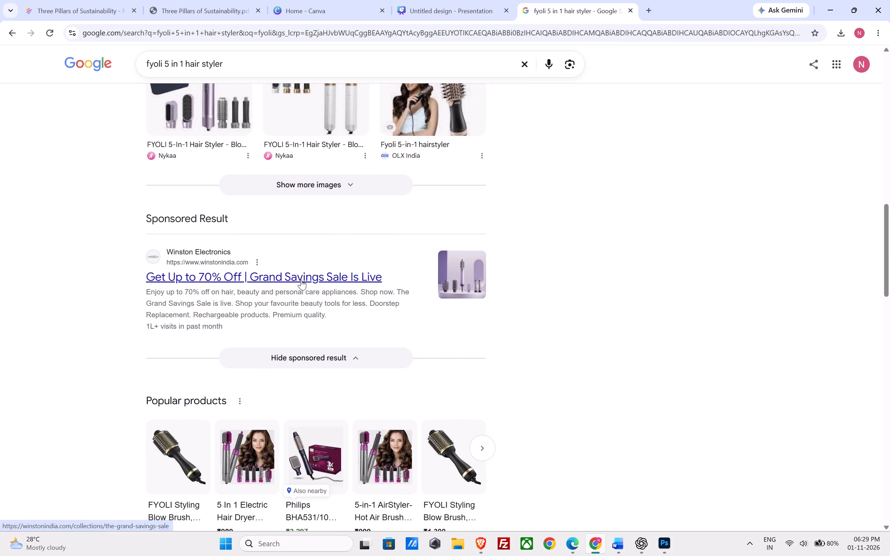
click(301, 279)
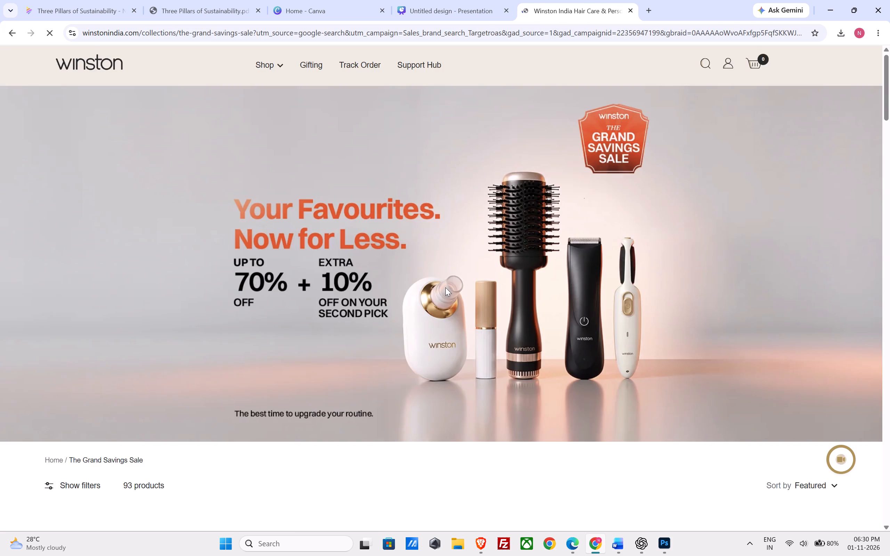
Browse the products in the Grand Savings Sale and open the 6 in 1 Hair Blow Brush page.
scroll(400, 270, down, 2)
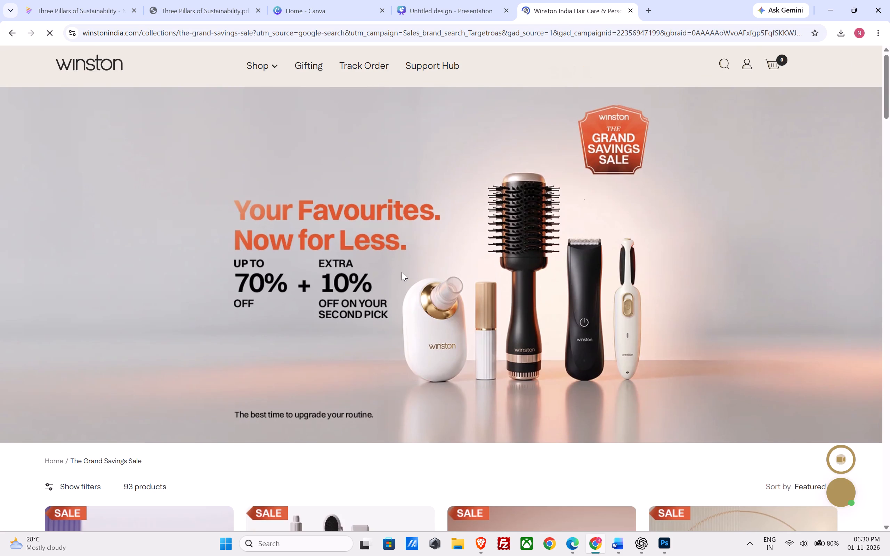
scroll(402, 272, down, 4)
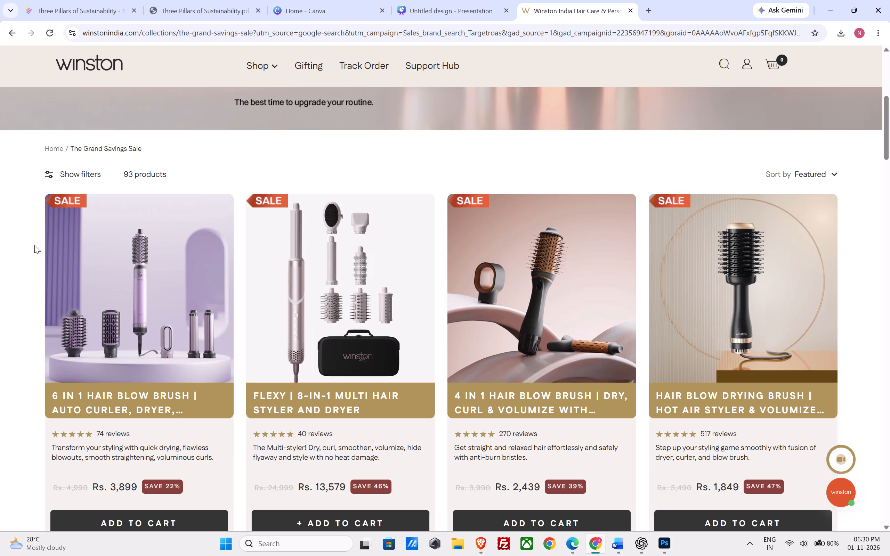
scroll(92, 268, down, 7)
scroll(84, 216, down, 5)
scroll(153, 219, down, 17)
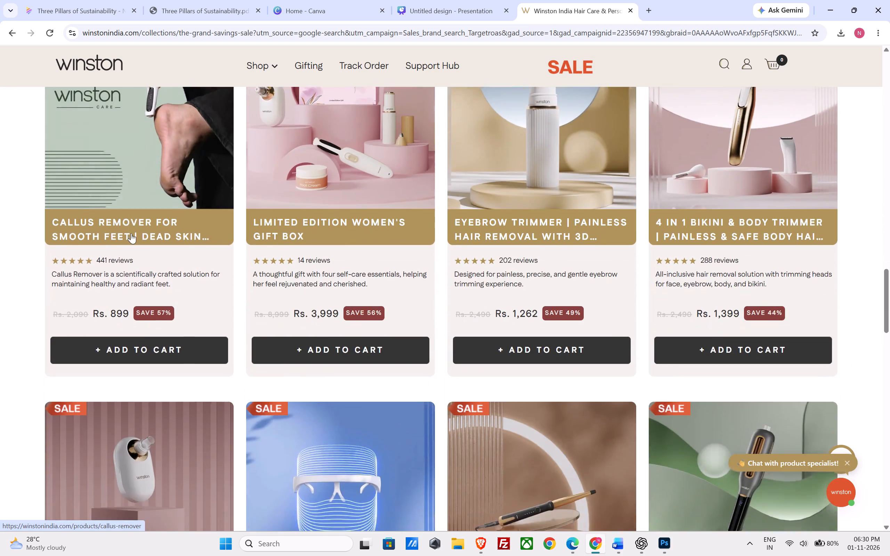
scroll(131, 233, down, 16)
scroll(130, 232, up, 11)
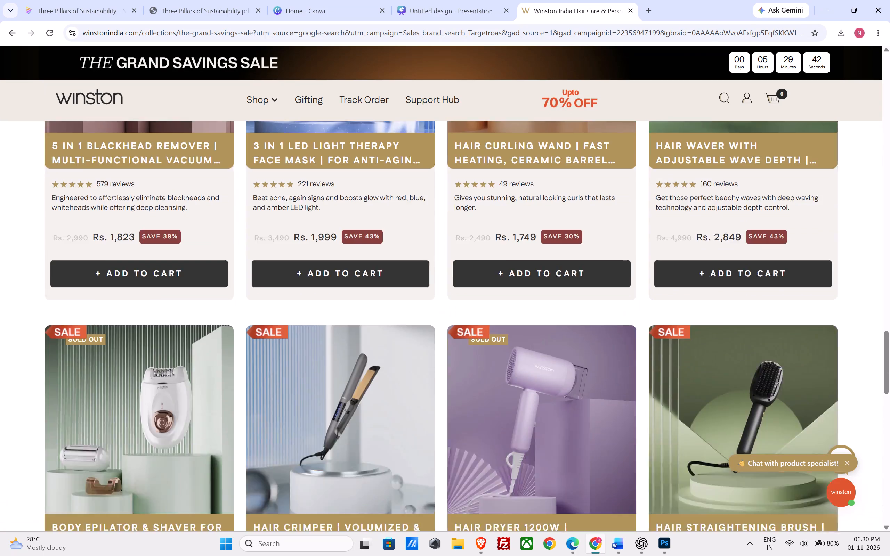
scroll(130, 232, up, 20)
scroll(130, 232, up, 13)
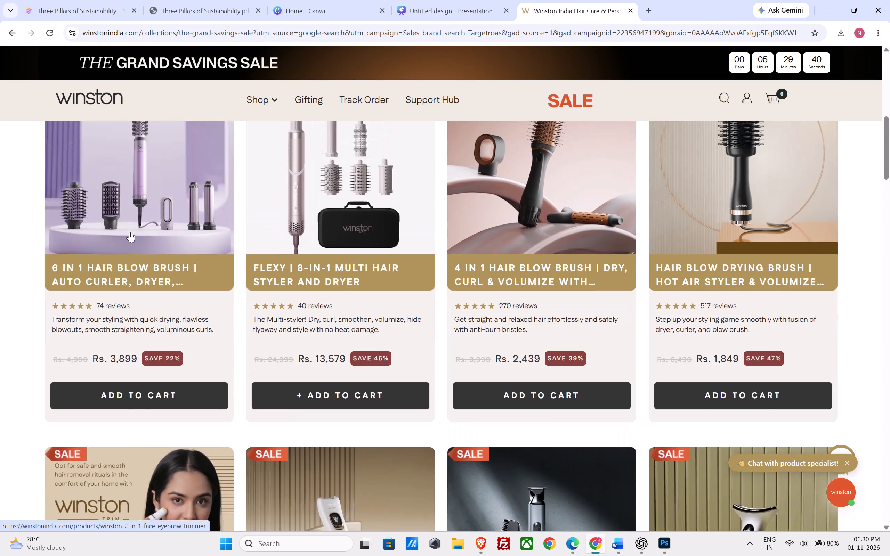
click(183, 204)
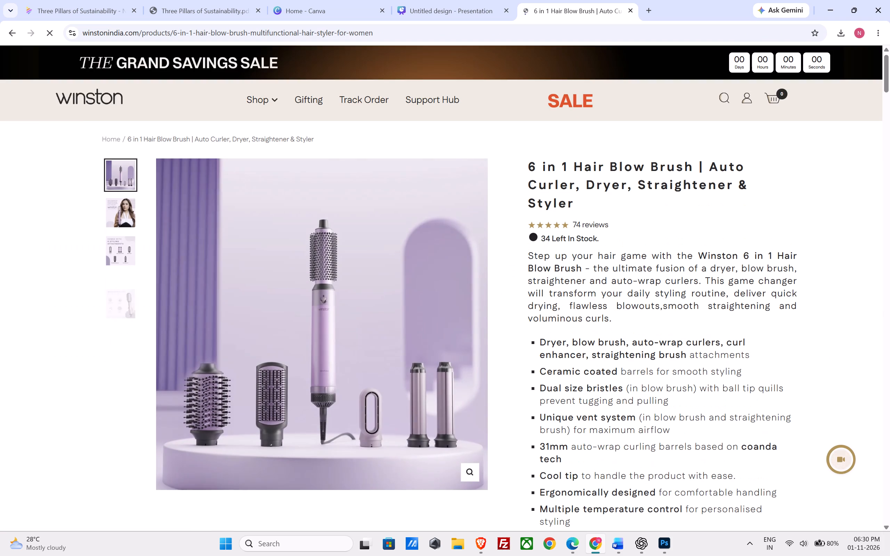
Examine the 6 in 1 Hair Blow Brush page's description, attachments, features and reviews, then leave the page.
scroll(537, 275, down, 4)
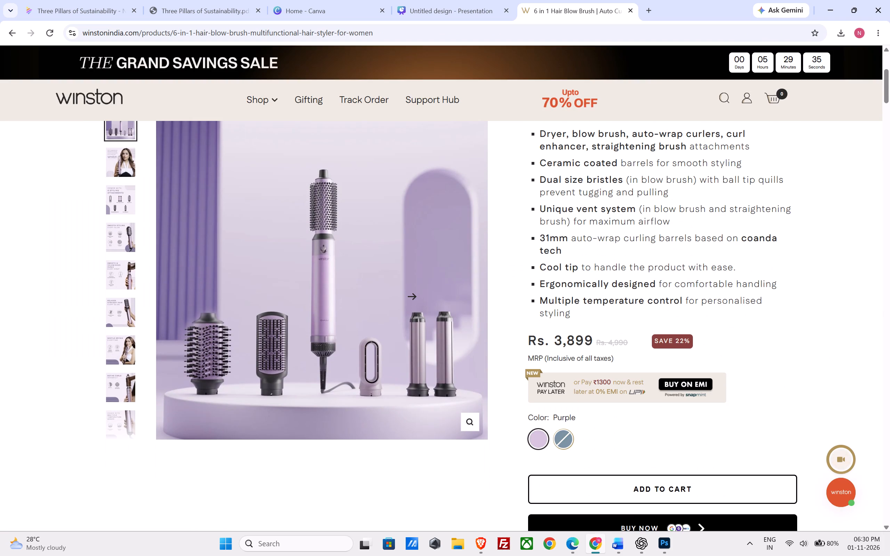
scroll(416, 300, down, 3)
scroll(256, 312, down, 2)
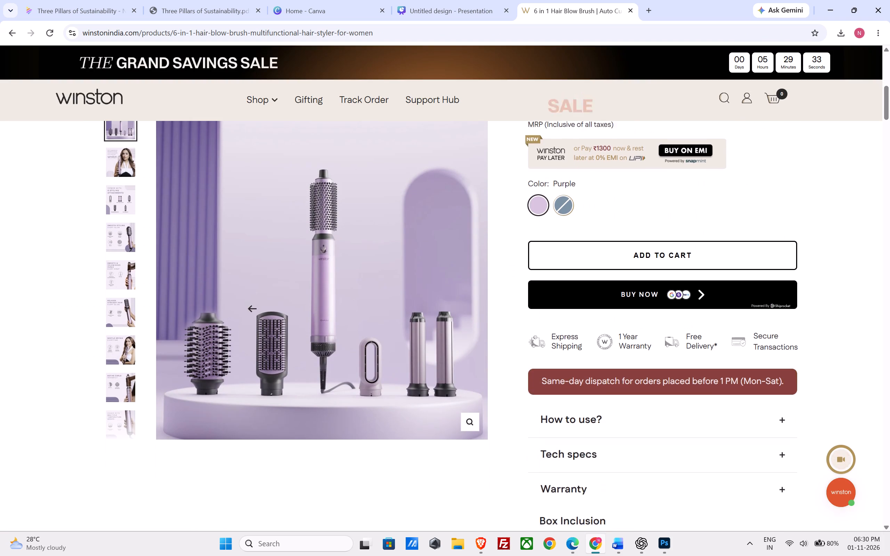
scroll(368, 346, down, 8)
scroll(499, 417, down, 16)
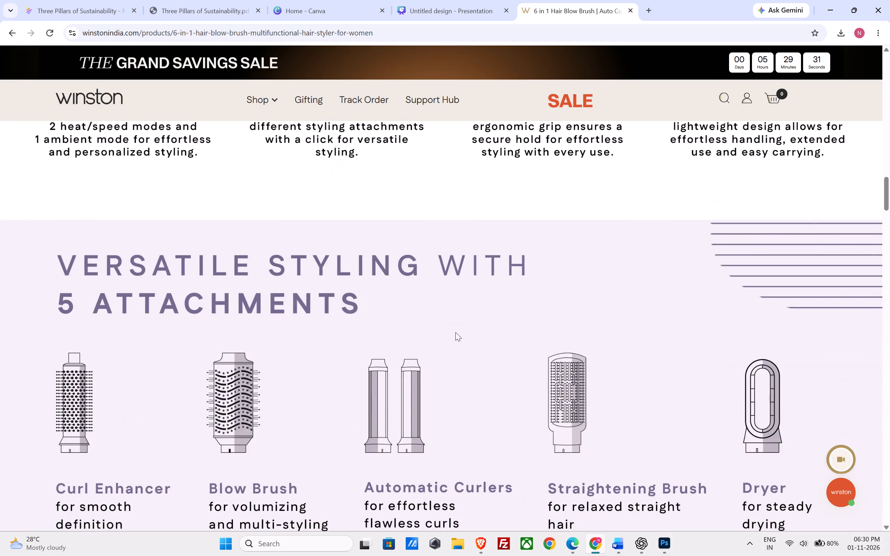
scroll(455, 332, down, 19)
scroll(455, 332, down, 15)
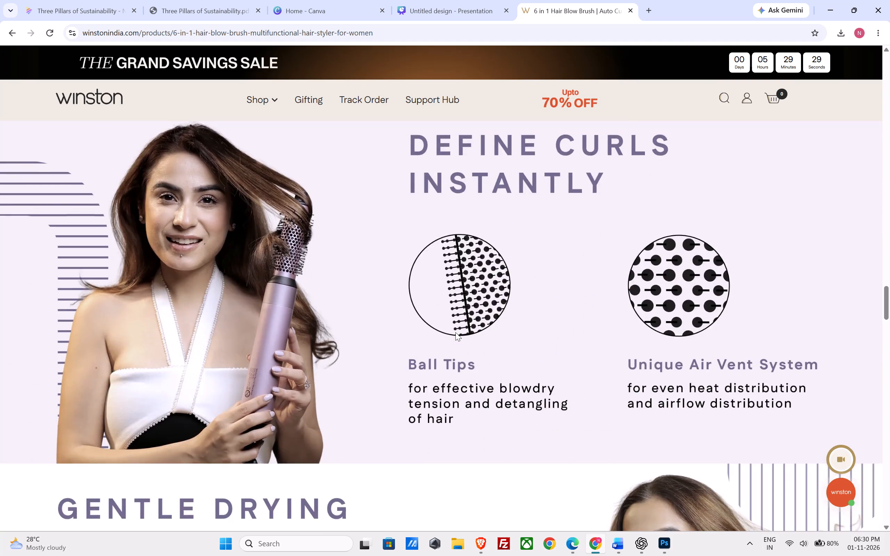
scroll(455, 332, down, 15)
scroll(455, 332, down, 15)
scroll(455, 332, up, 2)
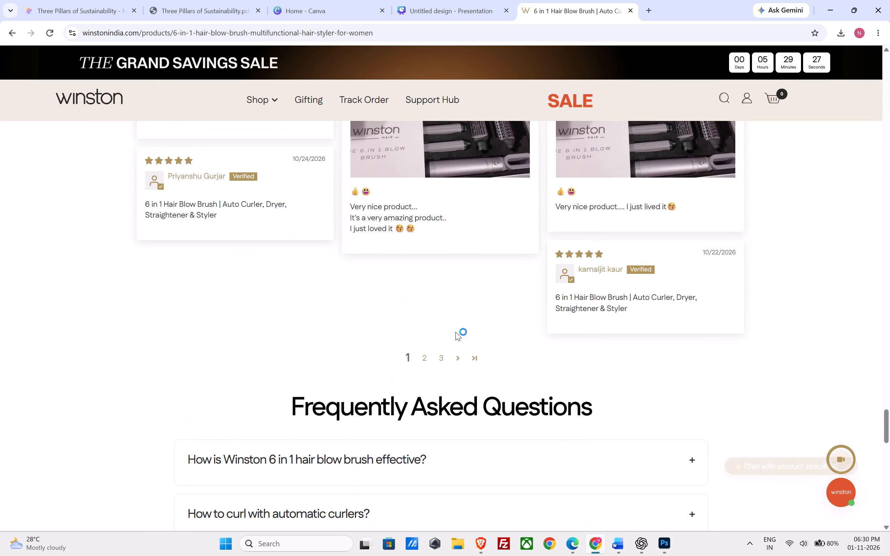
scroll(455, 332, up, 3)
scroll(456, 332, up, 20)
scroll(456, 332, up, 8)
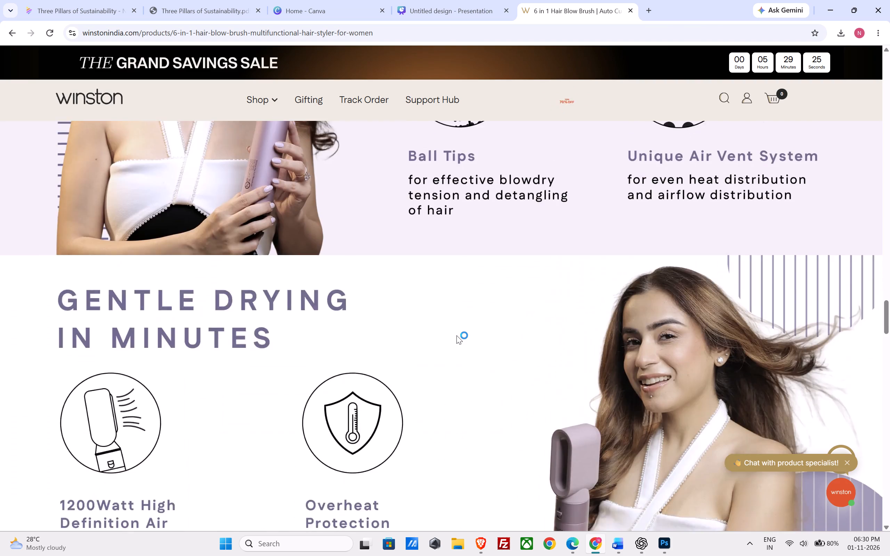
scroll(456, 335, up, 17)
scroll(456, 331, up, 4)
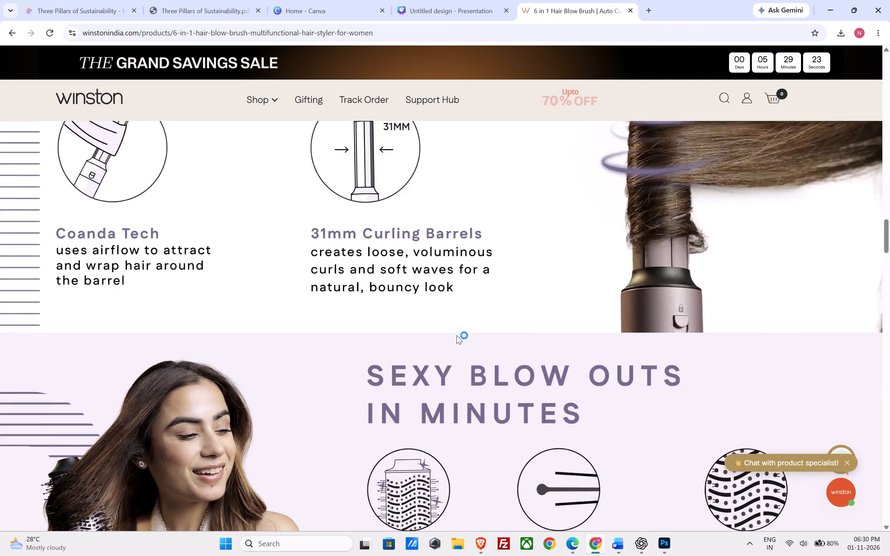
scroll(456, 335, up, 20)
scroll(456, 331, up, 12)
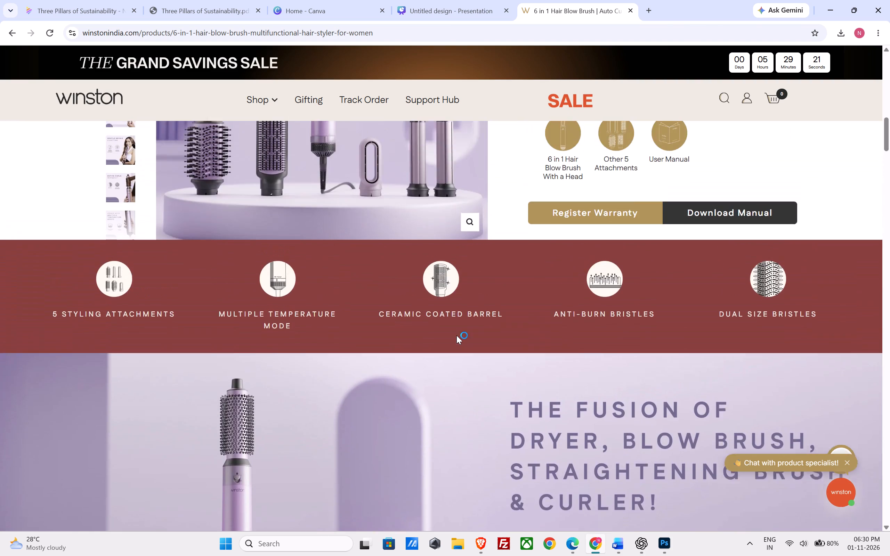
scroll(456, 331, up, 11)
scroll(536, 330, up, 11)
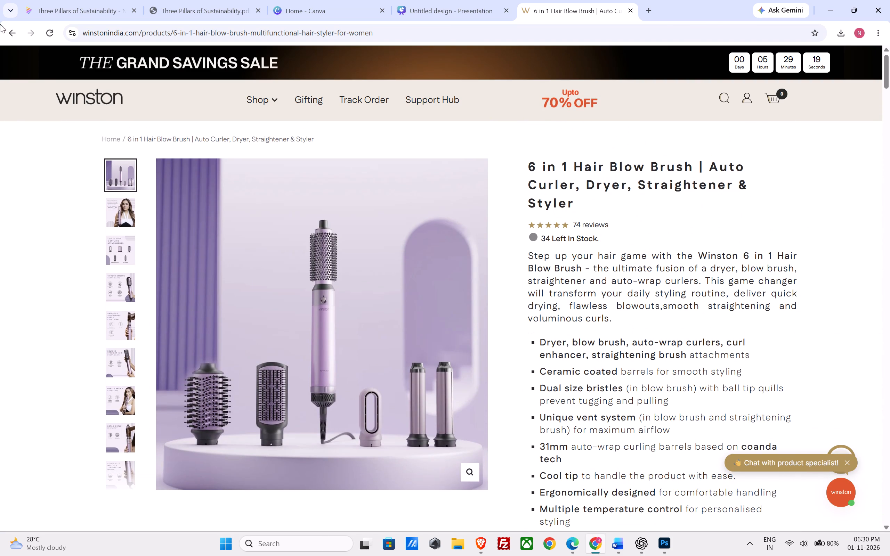
click(11, 32)
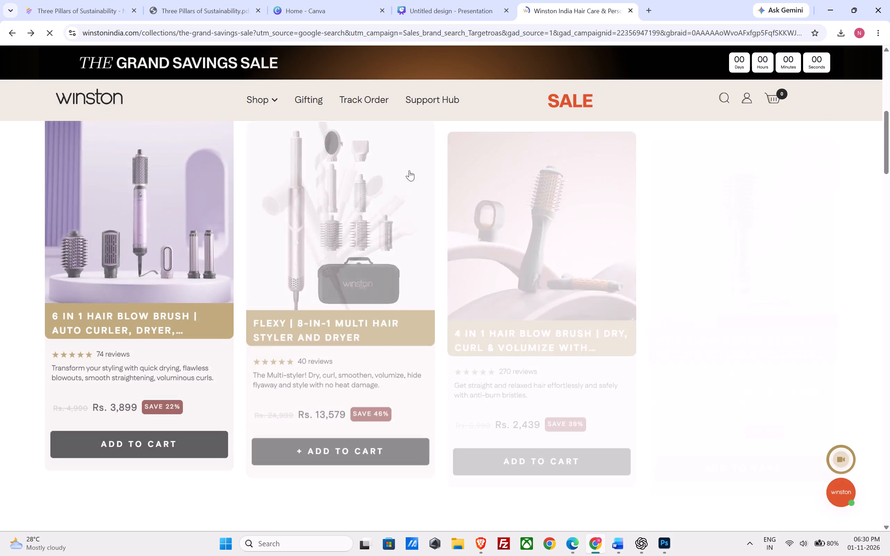
Return to the "fyoli 5 in 1 hair styler" results, look through them and open the Instagram video about the OLY 5-in-1 Styler.
click(445, 0)
click(569, 0)
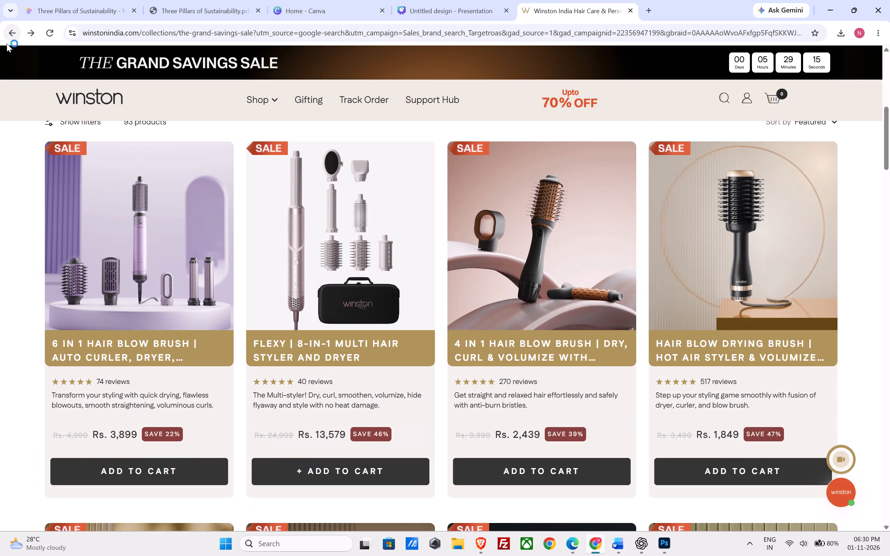
click(12, 35)
scroll(301, 290, down, 5)
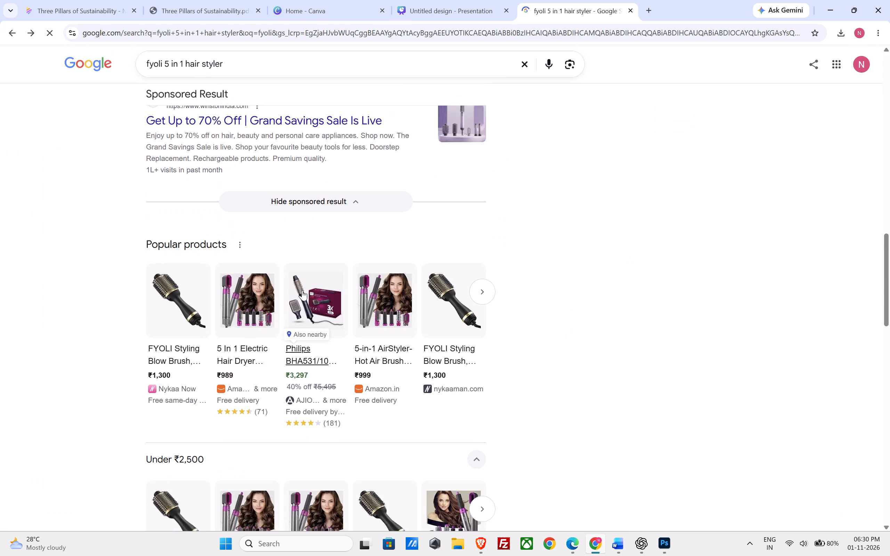
scroll(386, 305, down, 9)
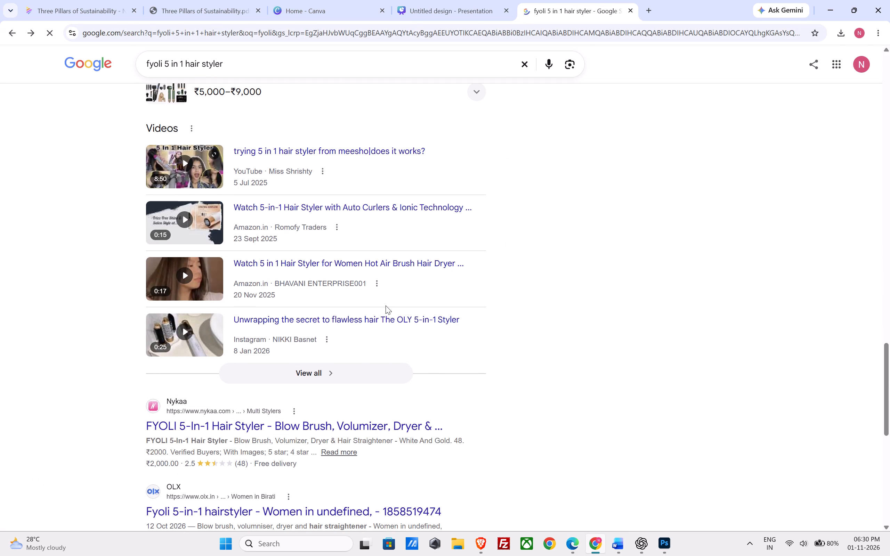
scroll(386, 305, down, 4)
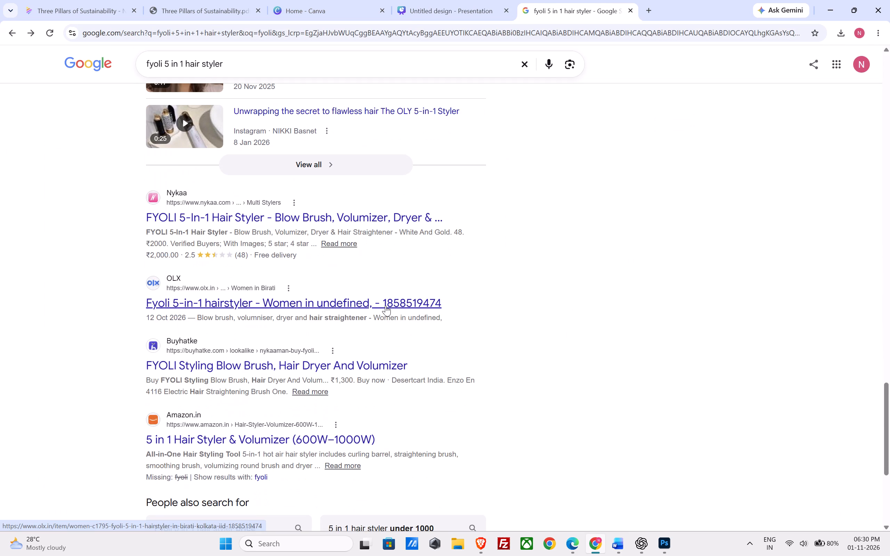
scroll(386, 305, down, 3)
scroll(386, 305, up, 4)
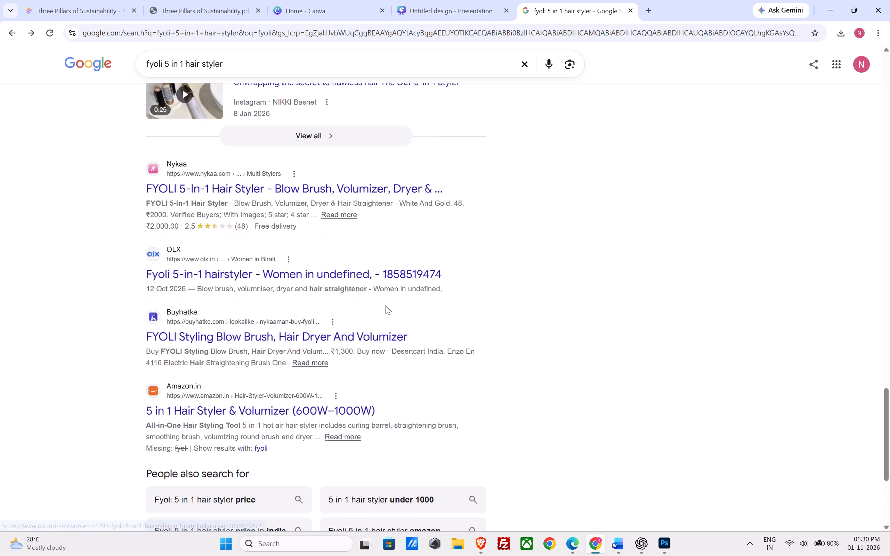
scroll(386, 305, up, 4)
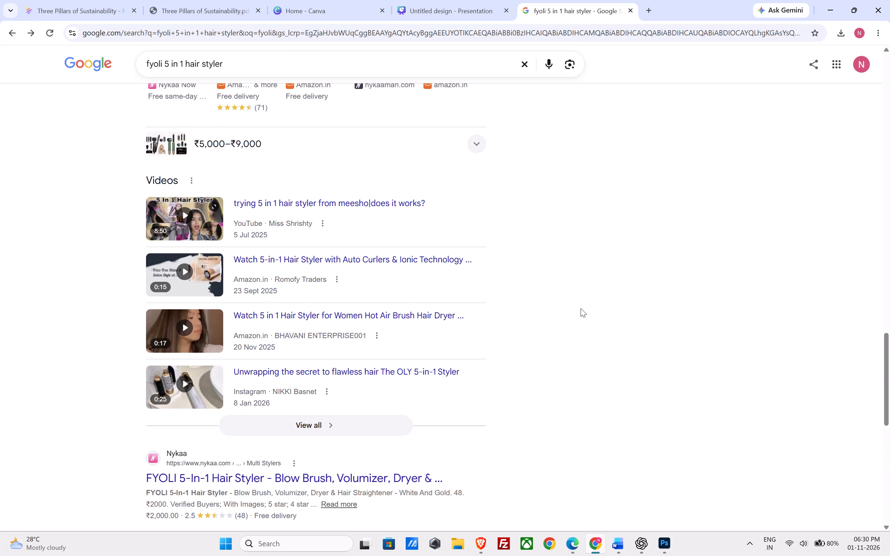
click(310, 374)
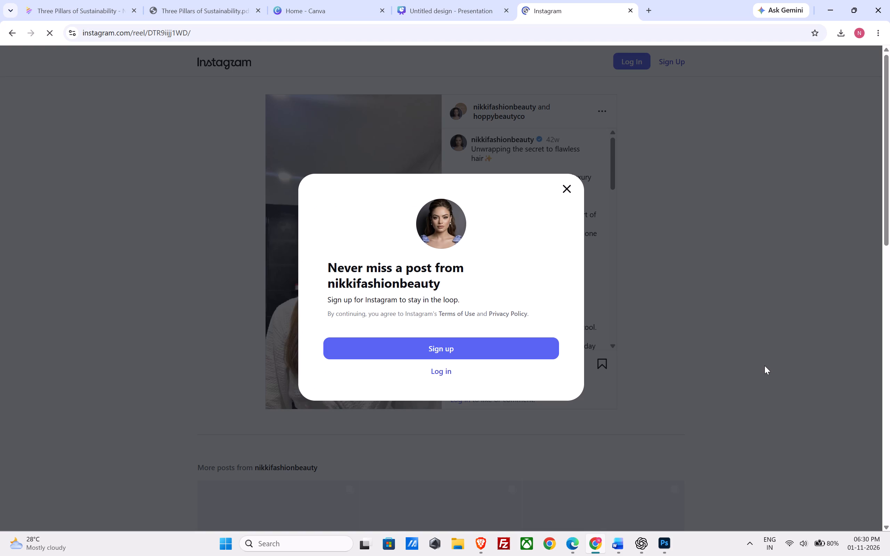
Dismiss the Instagram sign-up prompt and watch the OLY 5-in-1 Styler reel with sound, glancing at the account's other posts.
click(565, 191)
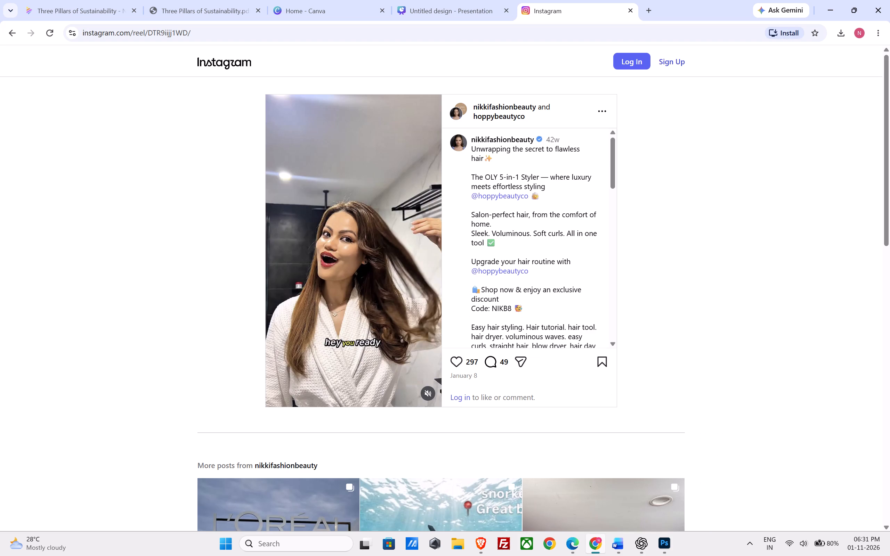
click(422, 393)
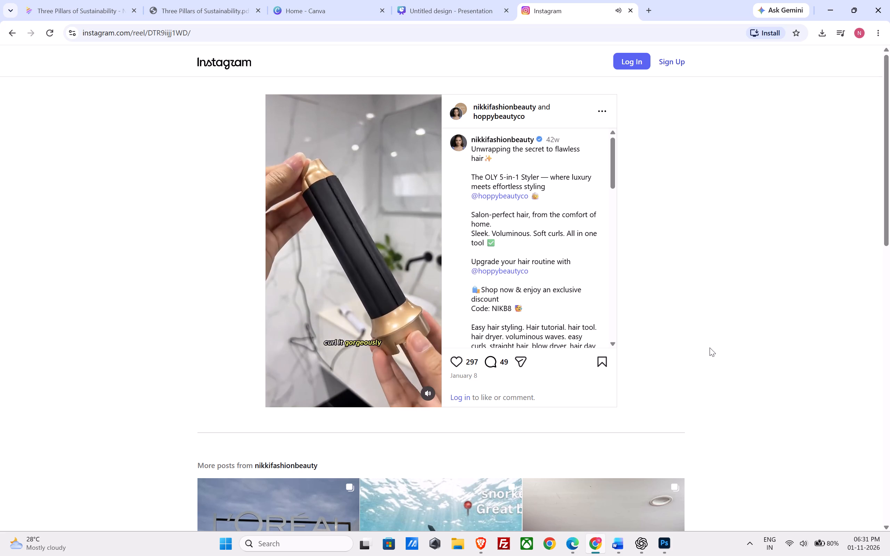
scroll(688, 240, down, 3)
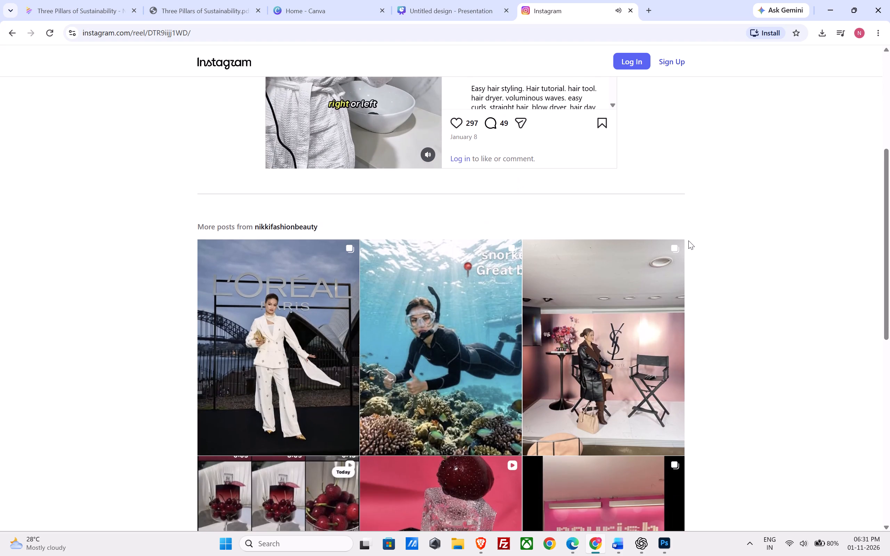
scroll(688, 240, up, 4)
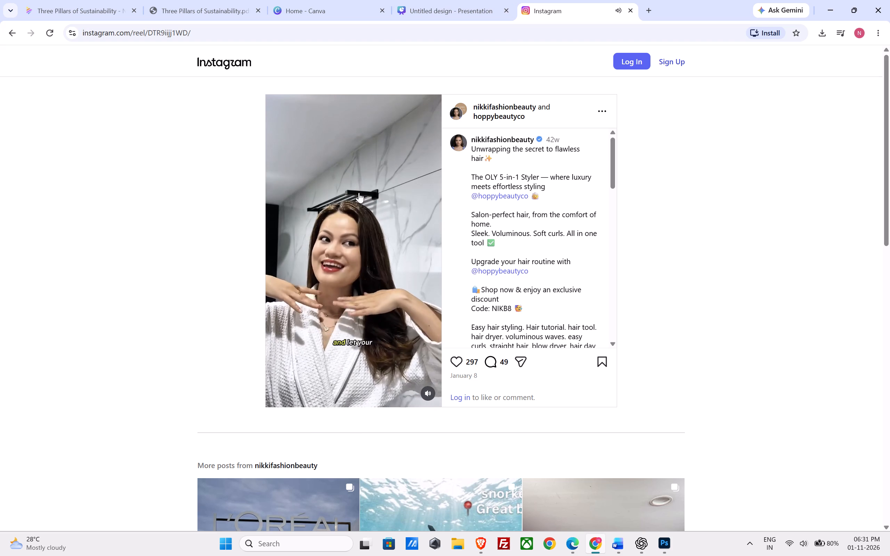
click(359, 193)
Search the web for "oly 5 in 1 hair styler" in a new tab, checking the product name against the Instagram reel.
click(650, 12)
click(510, 36)
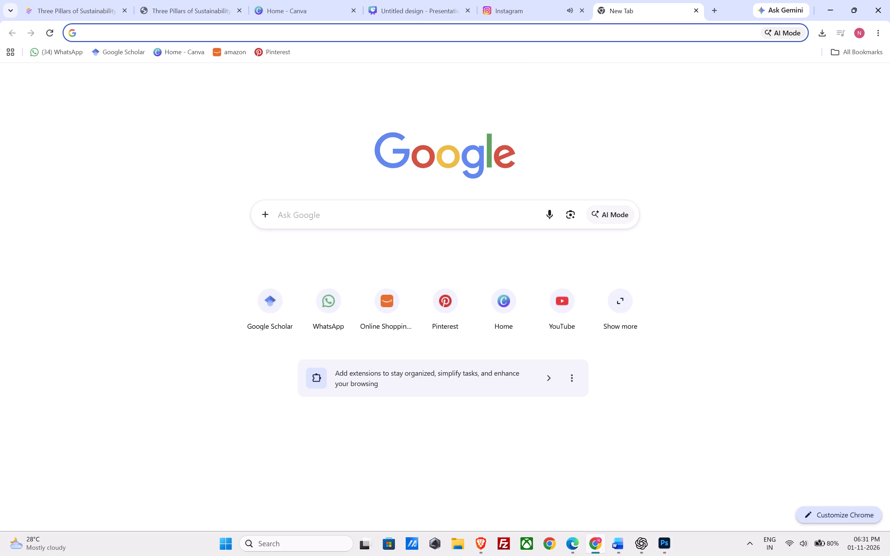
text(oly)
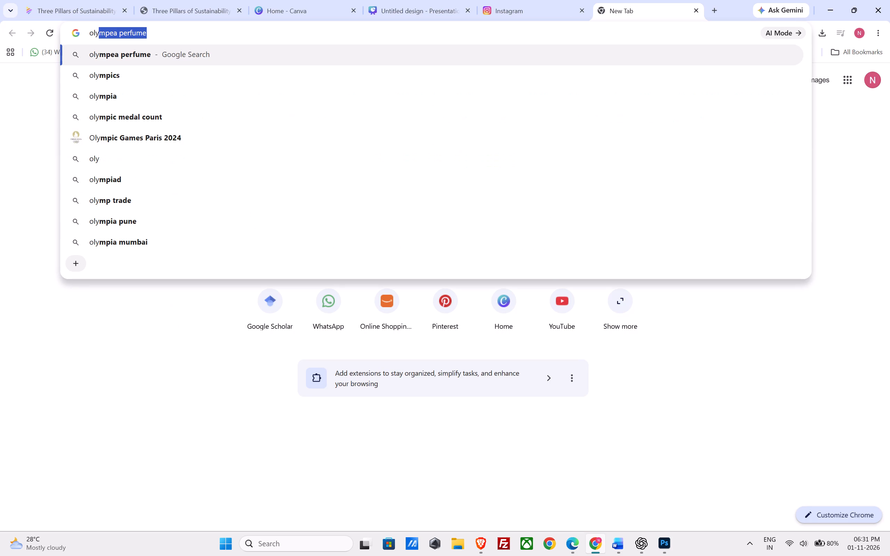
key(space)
click(547, 0)
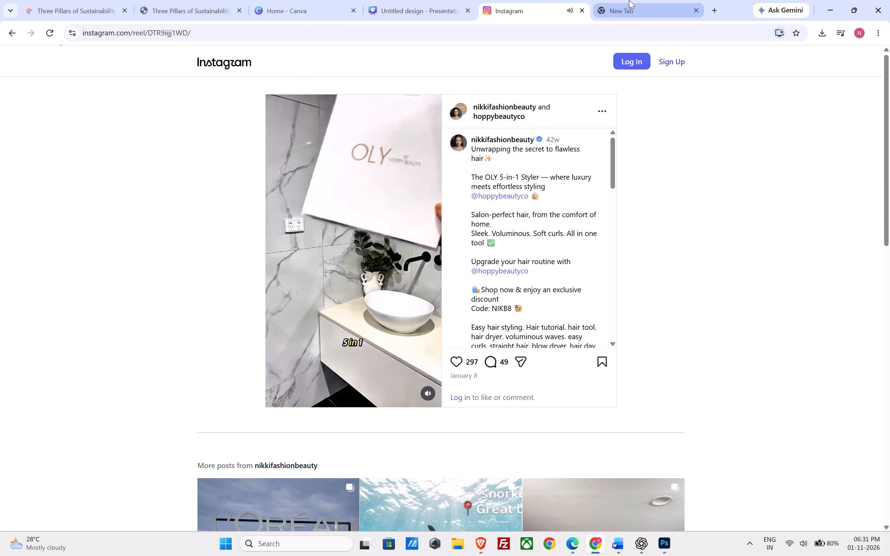
click(629, 0)
click(302, 32)
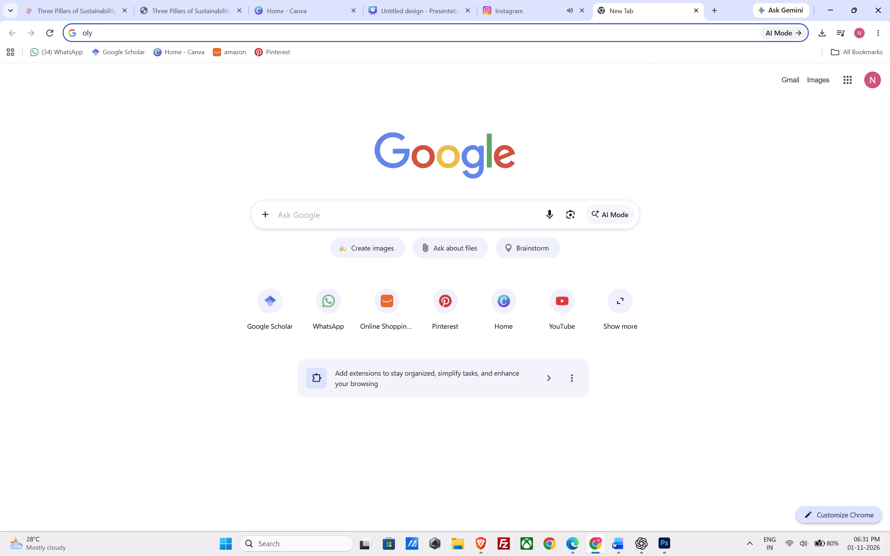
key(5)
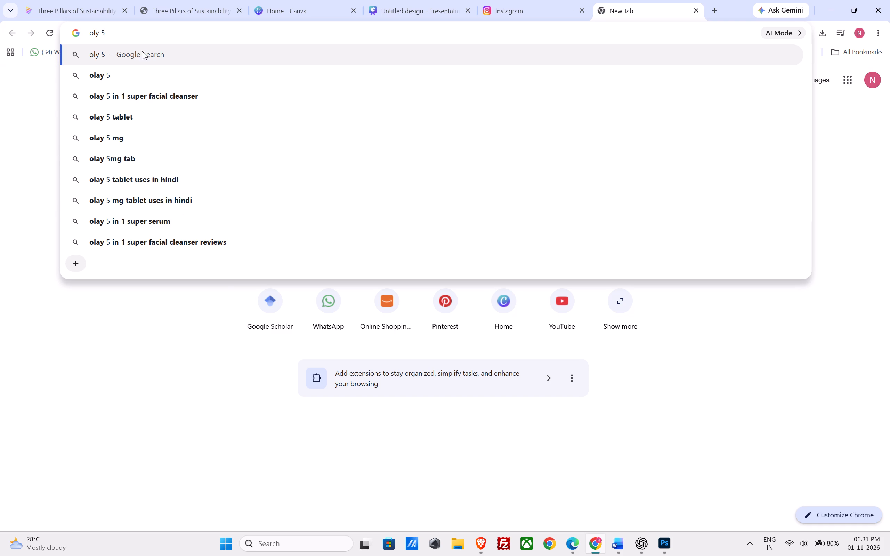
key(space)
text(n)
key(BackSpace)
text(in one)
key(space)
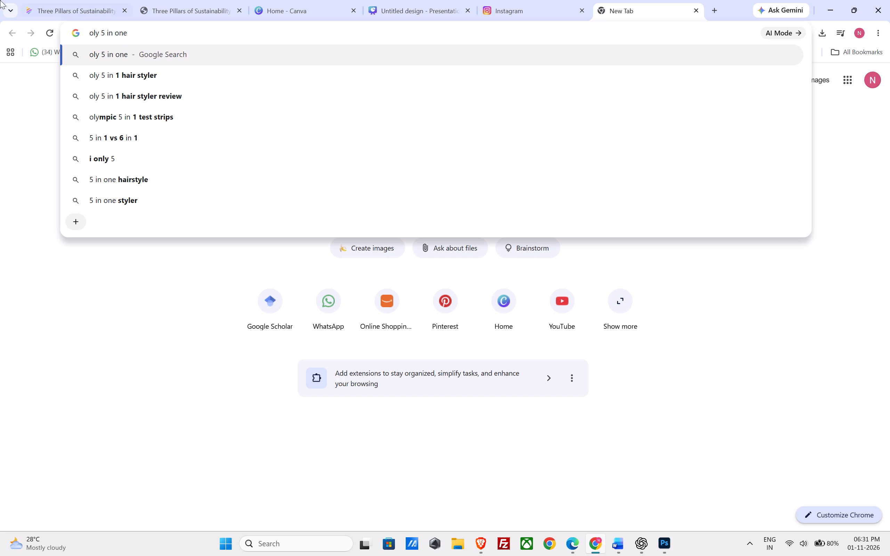
click(107, 76)
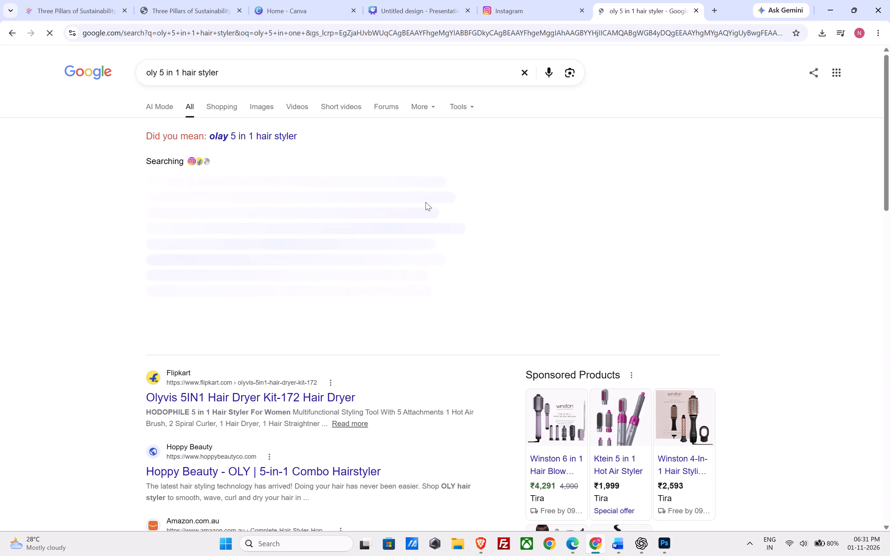
Switch to the suggested search "olay 5 in 1 hair styler" and examine its overview and results, rechecking the reel.
click(229, 136)
click(534, 0)
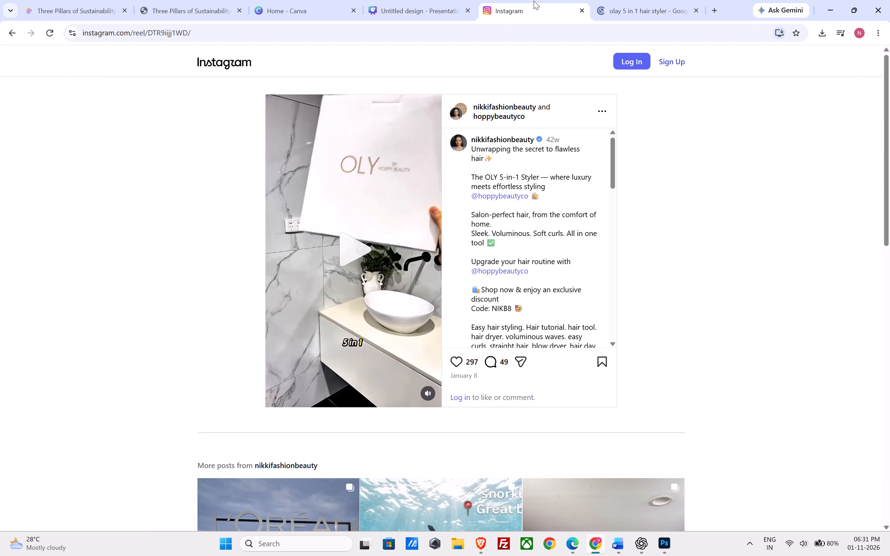
click(635, 1)
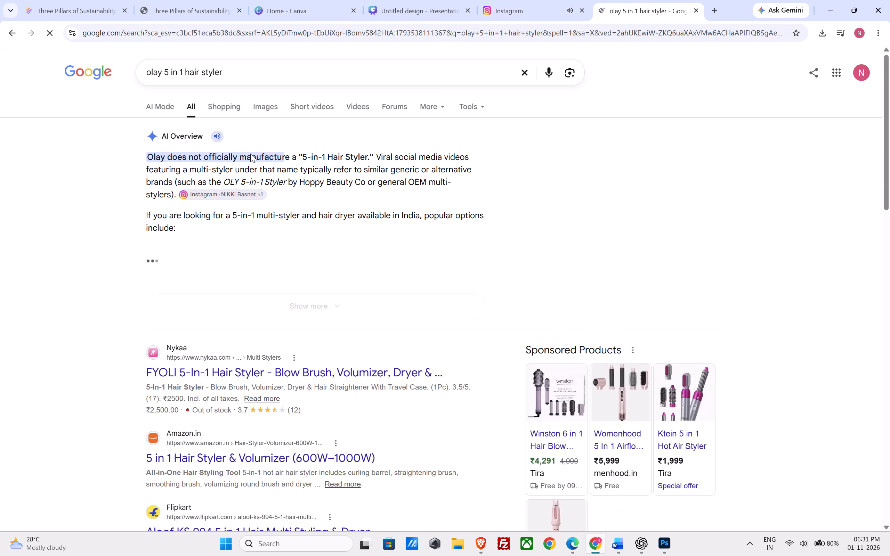
scroll(277, 233, down, 2)
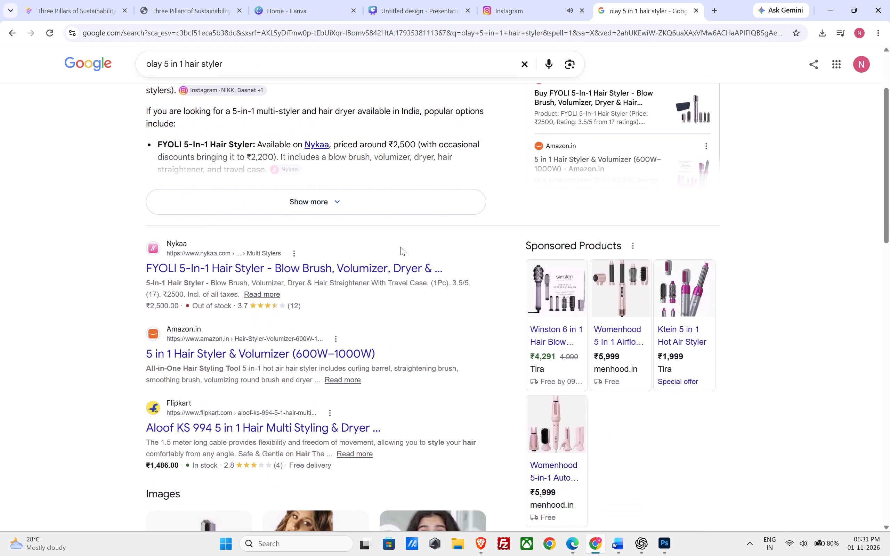
scroll(393, 241, up, 2)
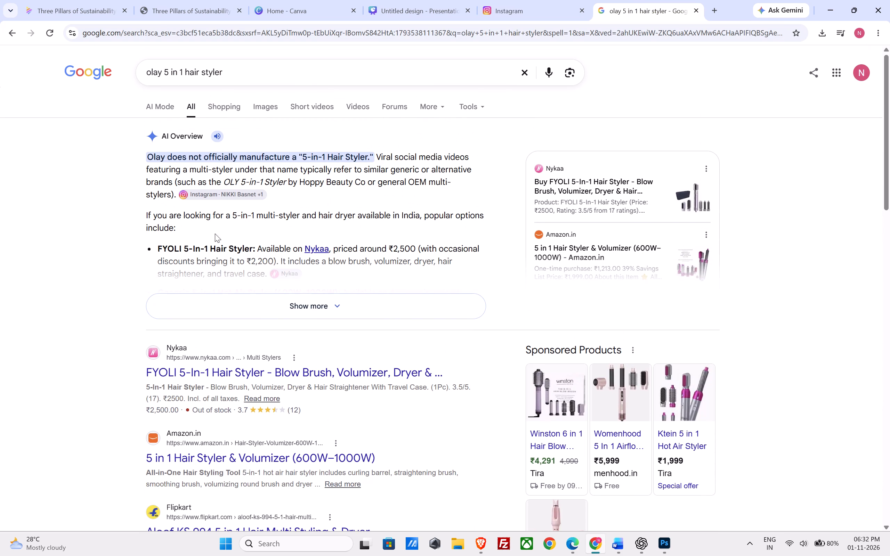
Change the search back to "oly 5 in 1 hair styler" and compare its results with the Instagram reel.
click(156, 74)
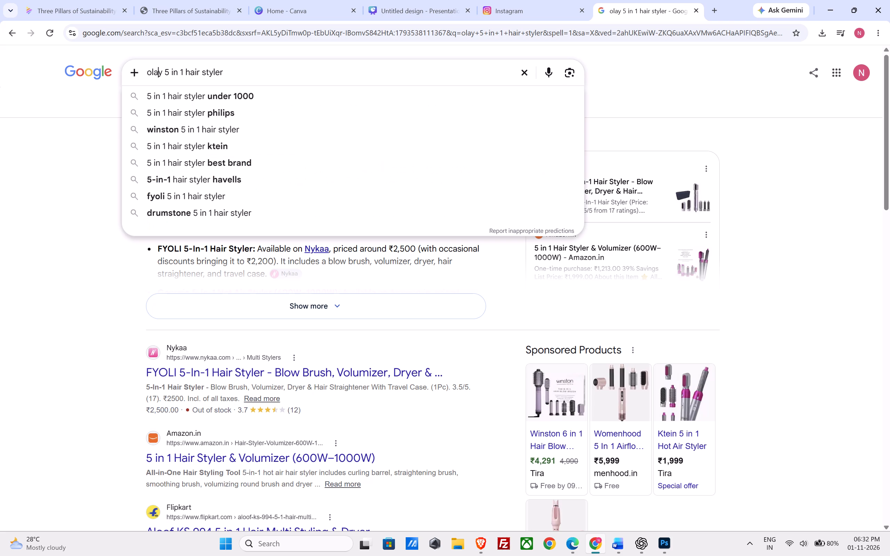
key(BackSpace)
click(202, 96)
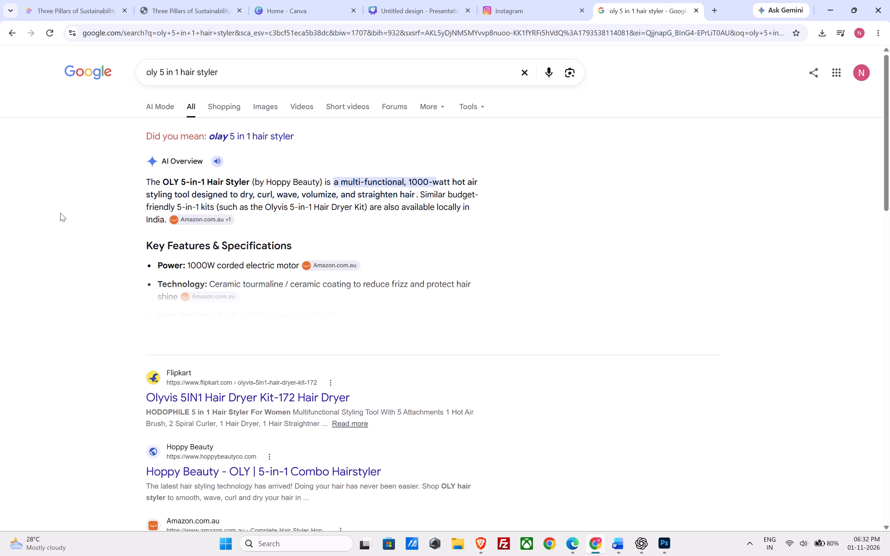
click(493, 4)
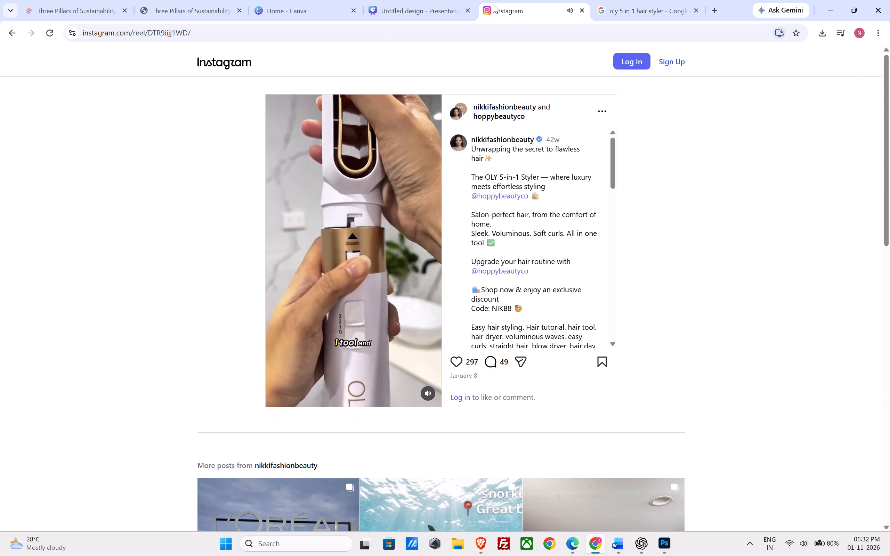
click(633, 7)
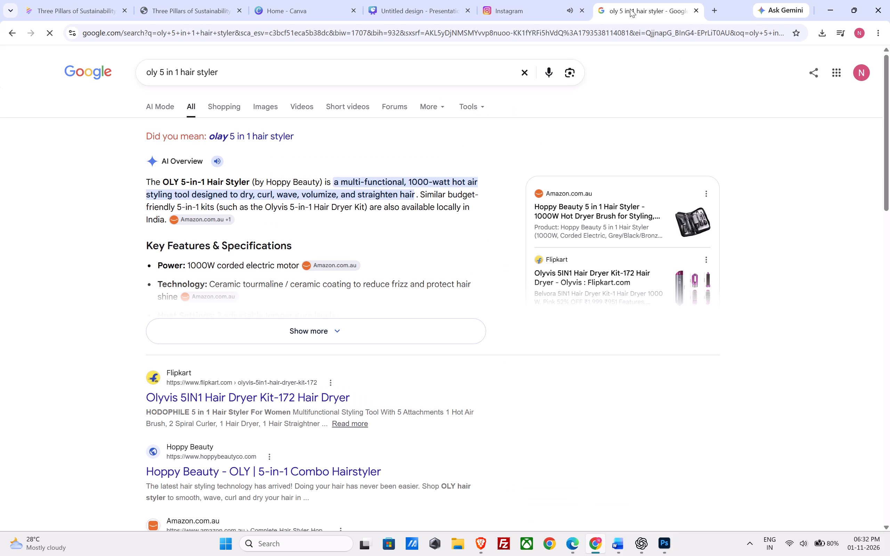
Rerun the search with the brand name capitalised as "OLY 5 in 1 hair styler".
click(158, 75)
key(BackSpace)
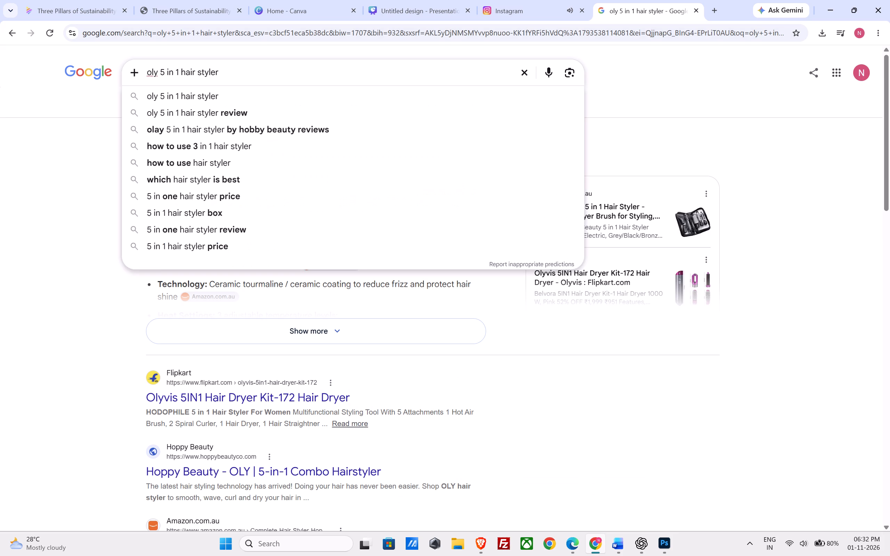
key(BackSpace)
key(BackSpace)
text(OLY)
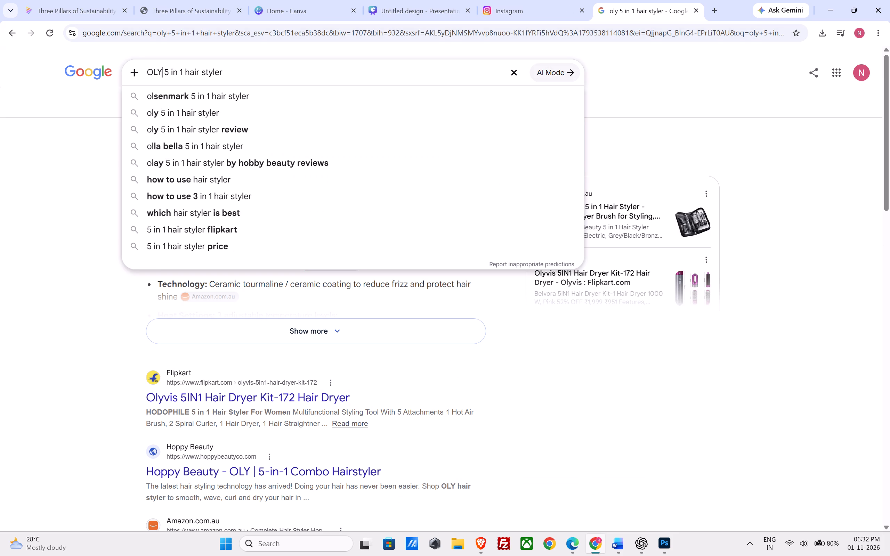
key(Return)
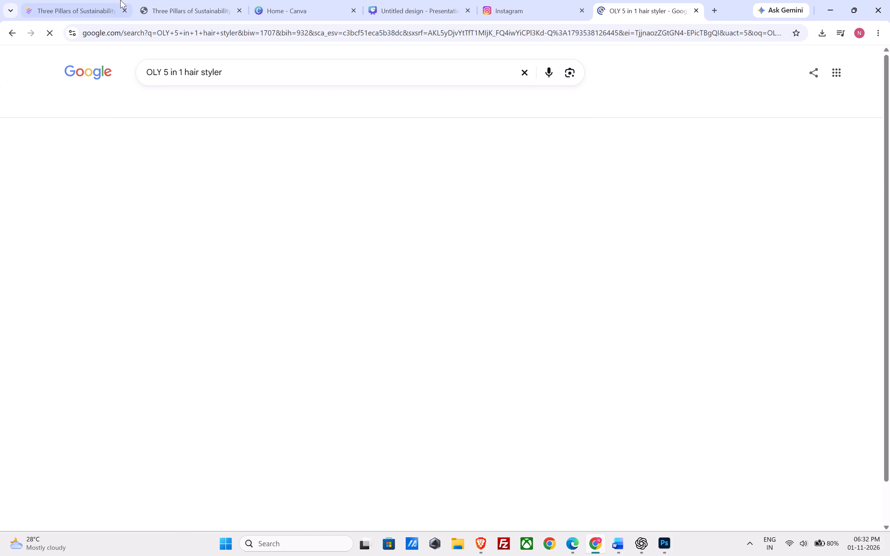
Look through the OLY hair styler results and open the Hoppy Beauty website's OLY 5-in-1 Combo Hairstyler result.
scroll(440, 180, down, 3)
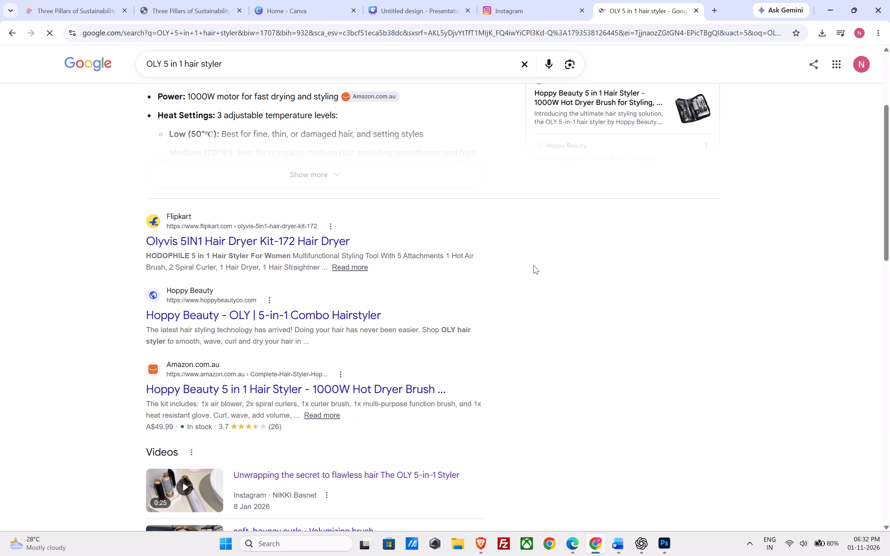
scroll(533, 265, up, 4)
scroll(475, 269, down, 2)
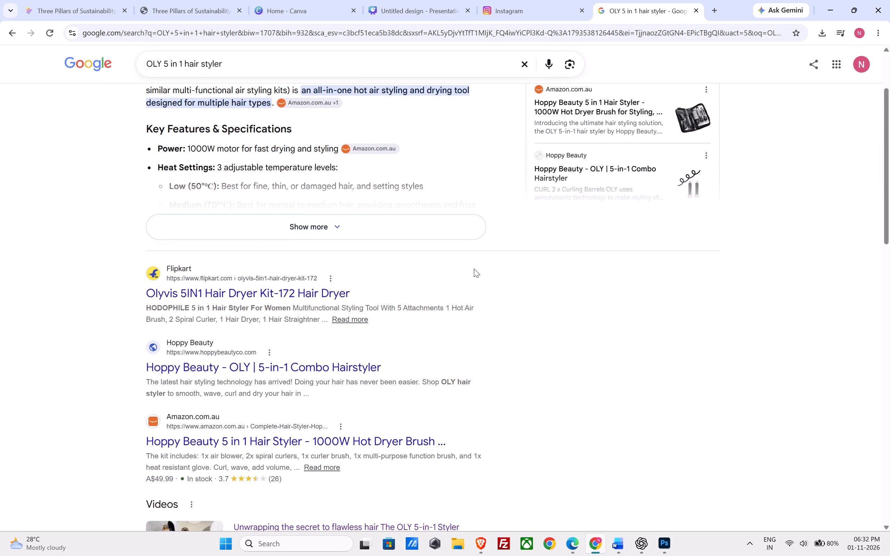
scroll(474, 269, down, 5)
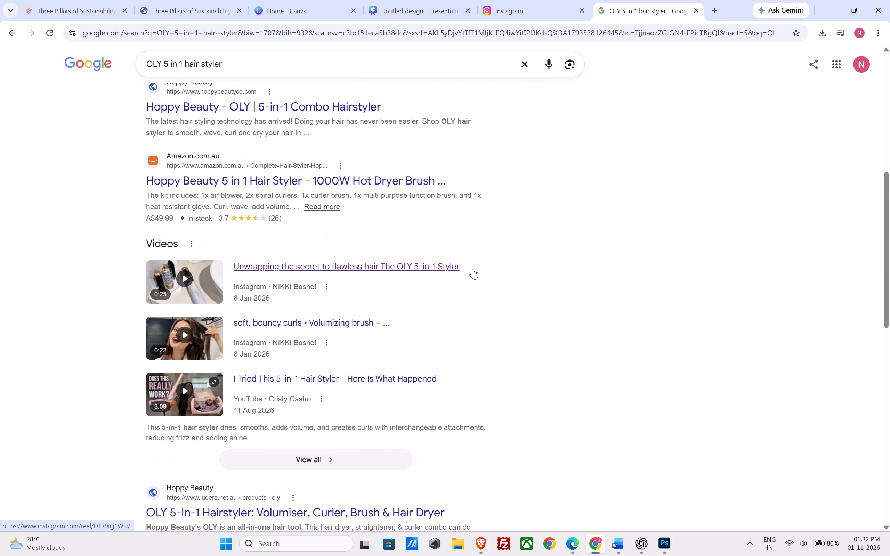
scroll(473, 269, down, 6)
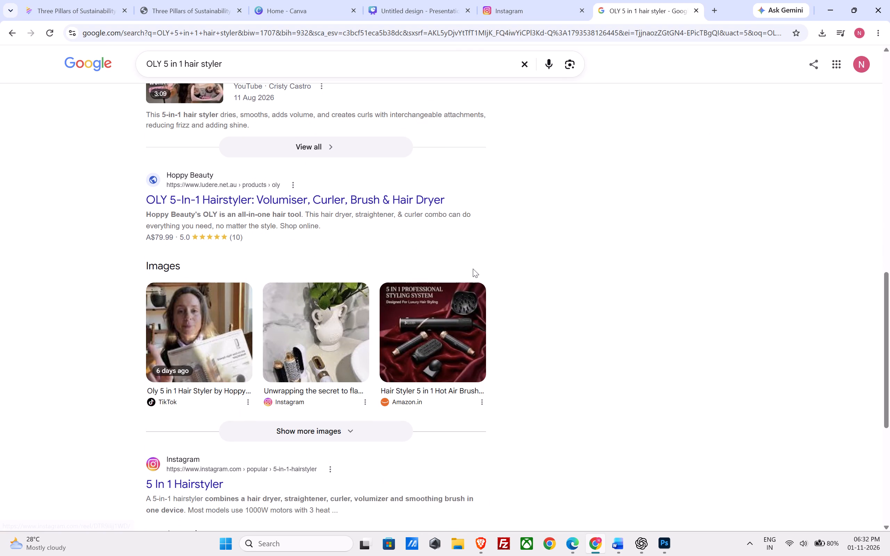
scroll(473, 269, down, 12)
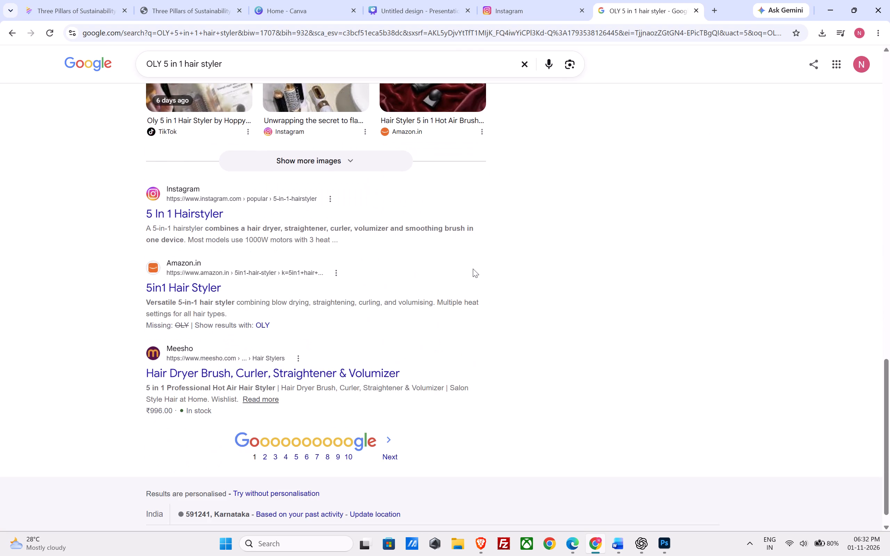
scroll(473, 269, up, 20)
scroll(473, 269, up, 2)
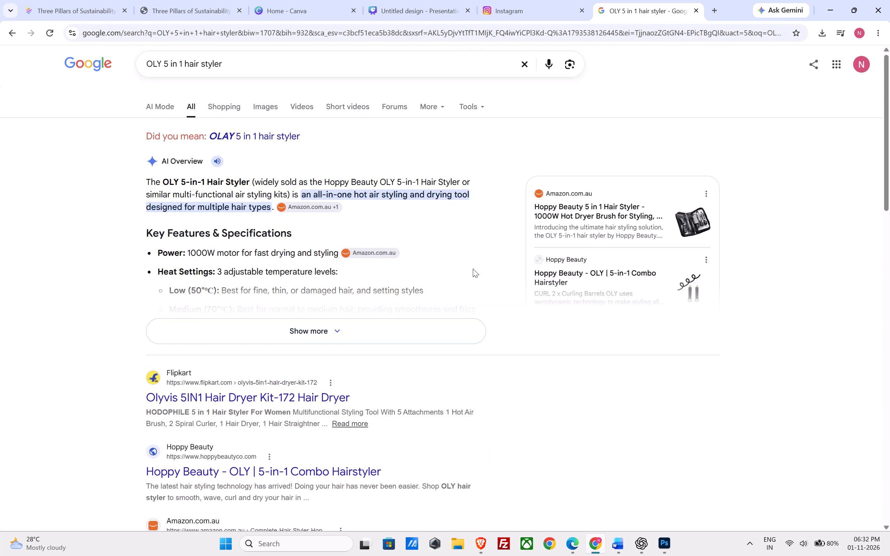
scroll(473, 269, down, 1)
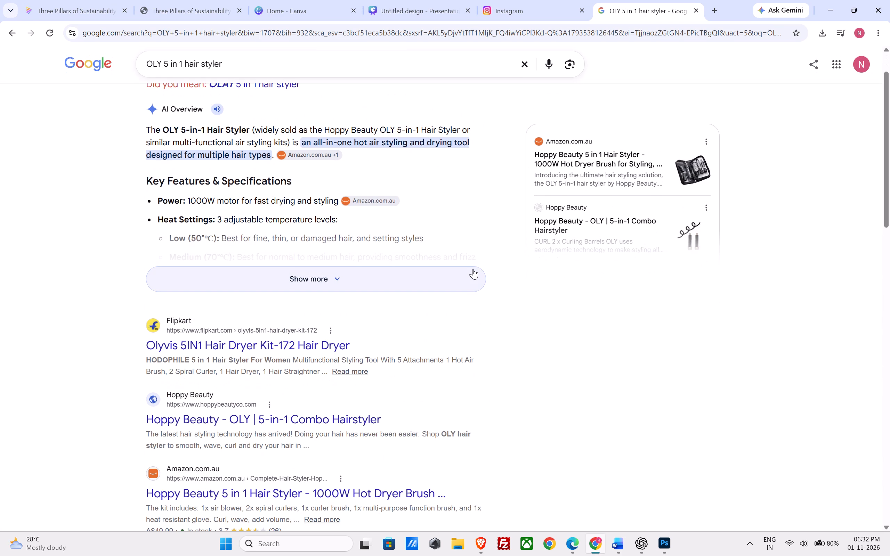
scroll(473, 269, up, 1)
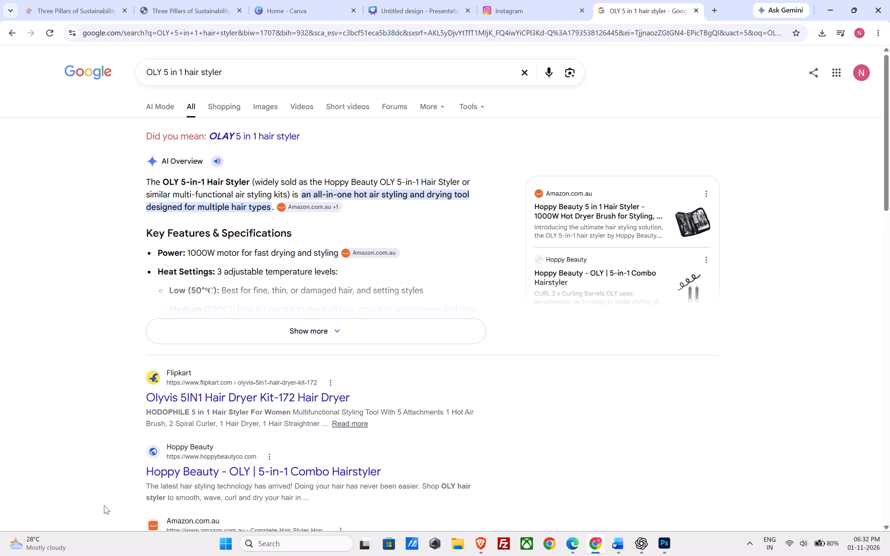
click(179, 447)
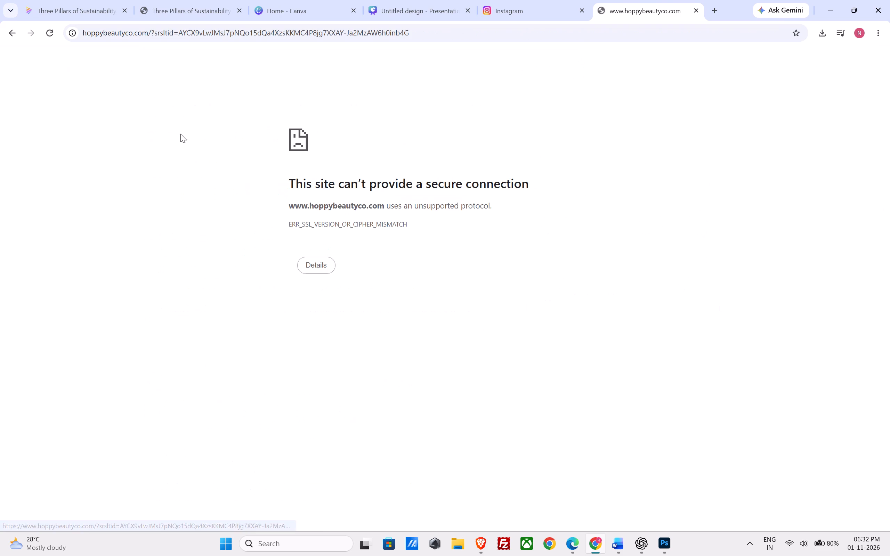
Leave the hoppybeautyco.com page and return to the Canva home page.
click(16, 34)
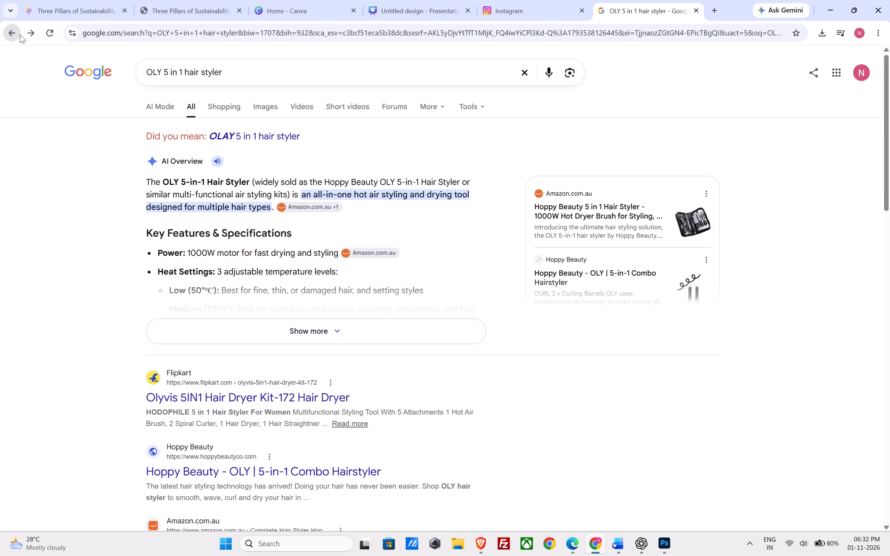
click(95, 0)
click(154, 0)
click(315, 19)
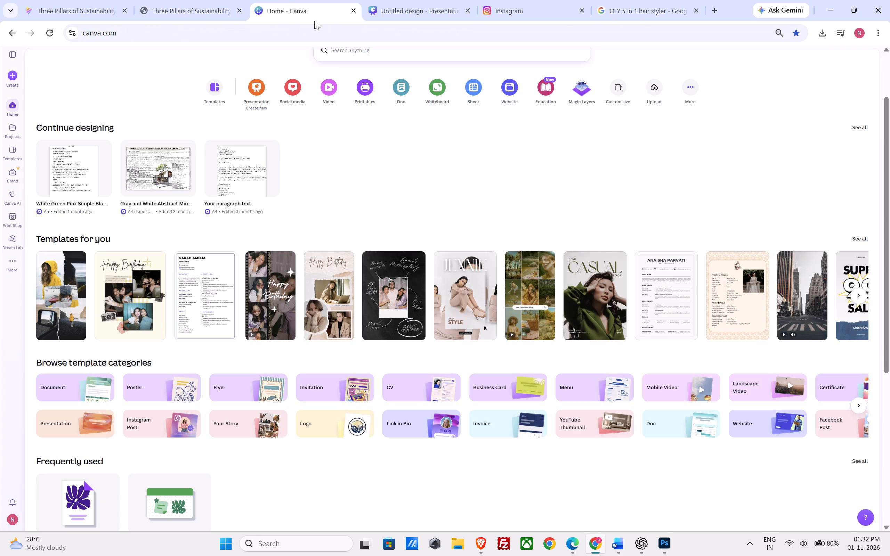
Create another new blank presentation design from the Canva home page, leaving its search unused.
scroll(359, 231, up, 1)
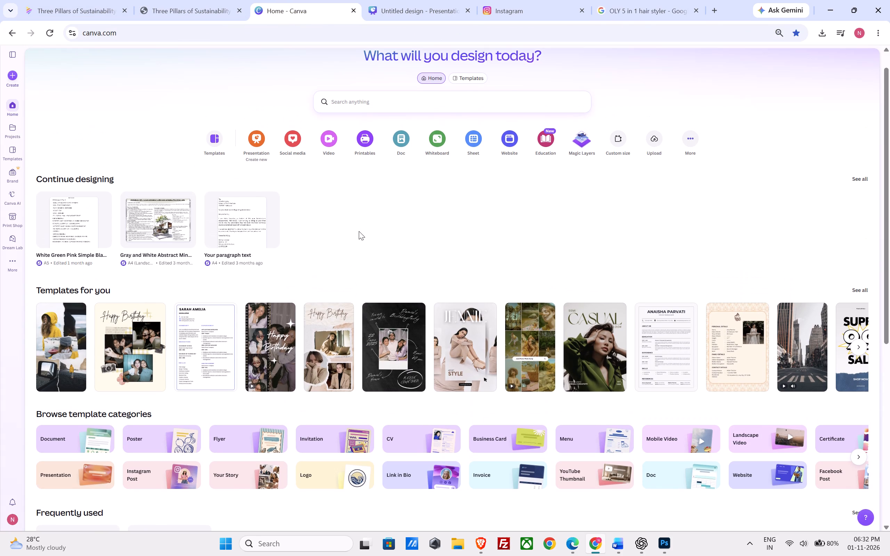
scroll(359, 231, down, 2)
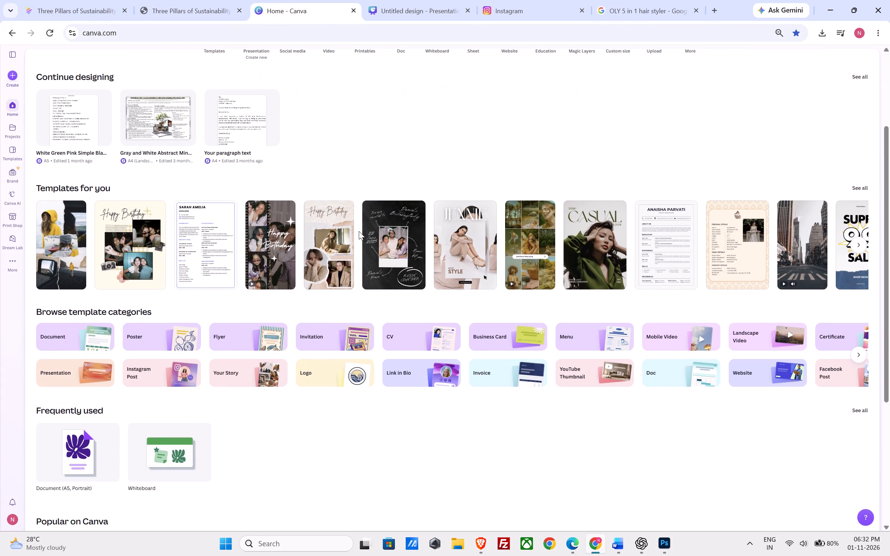
scroll(359, 231, up, 8)
click(364, 122)
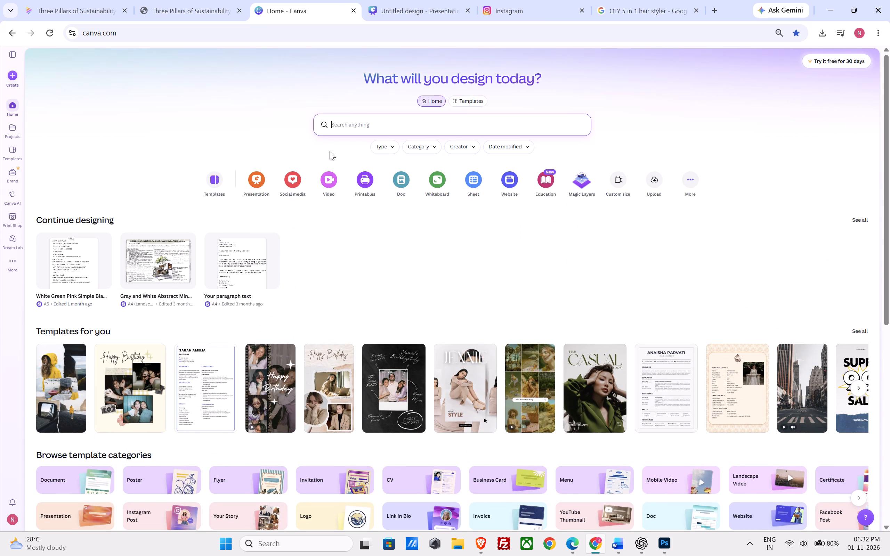
click(252, 182)
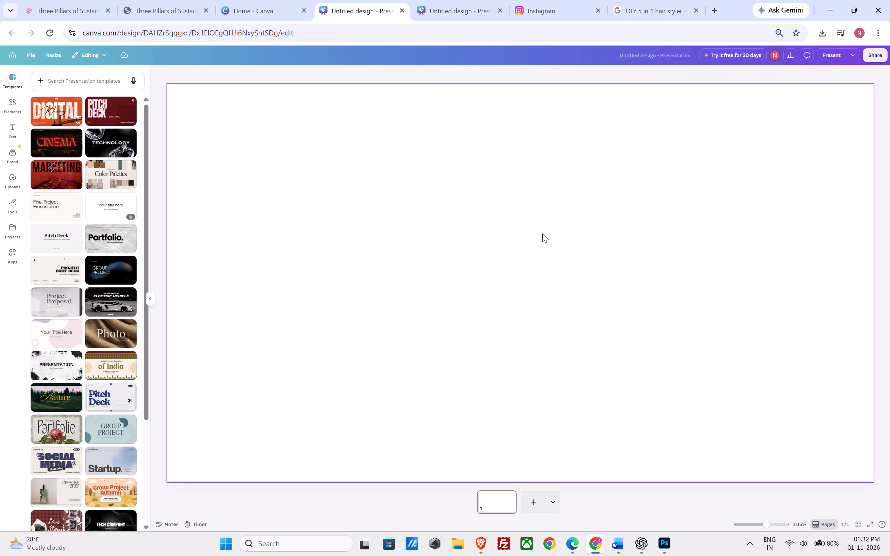
Apply the Nature cover page of the Green and Yellow Typographic Aesthetic Nature Presentation template to the blank page.
click(62, 393)
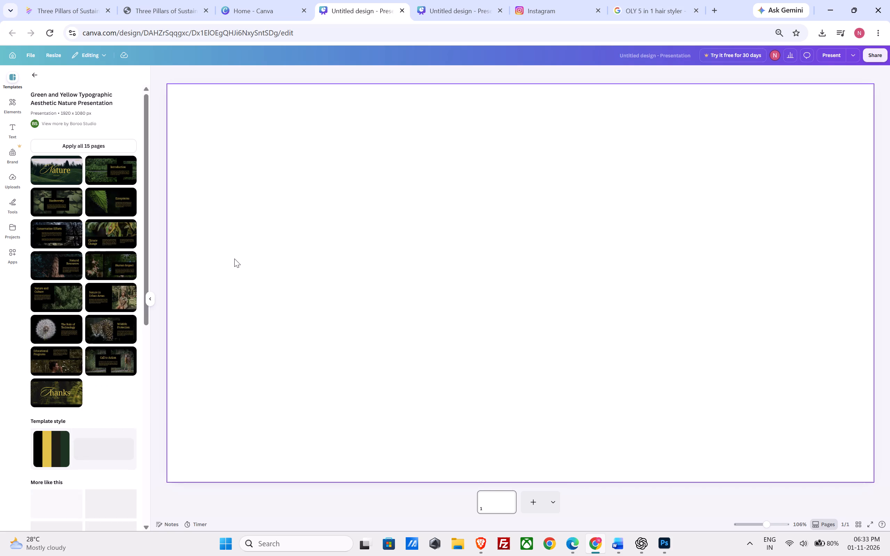
click(52, 175)
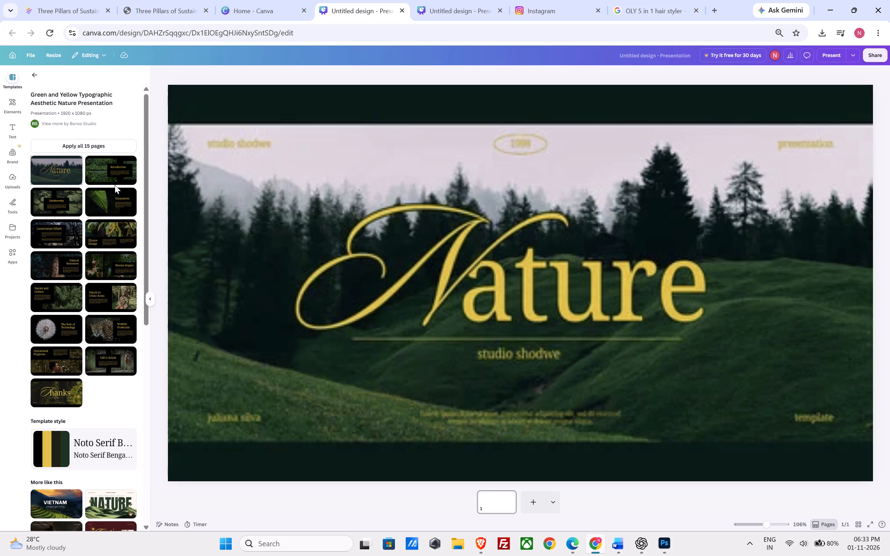
scroll(265, 335, down, 2)
scroll(280, 324, up, 1)
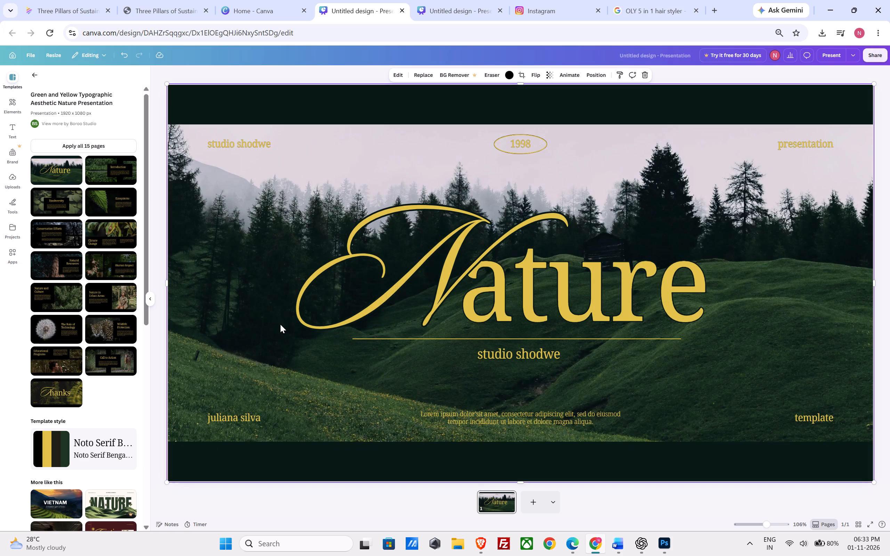
Delete the dark green band along the top edge of the Nature cover page.
click(237, 262)
click(286, 204)
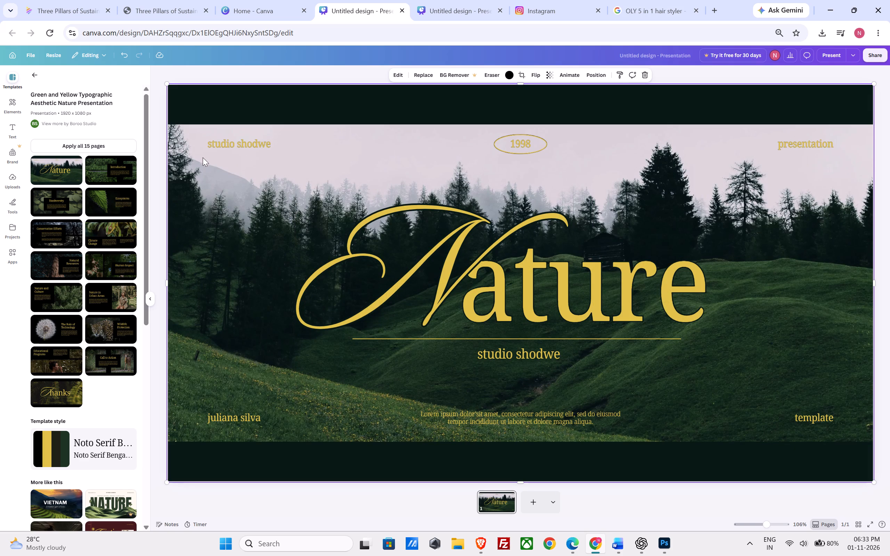
click(200, 154)
key(Delete)
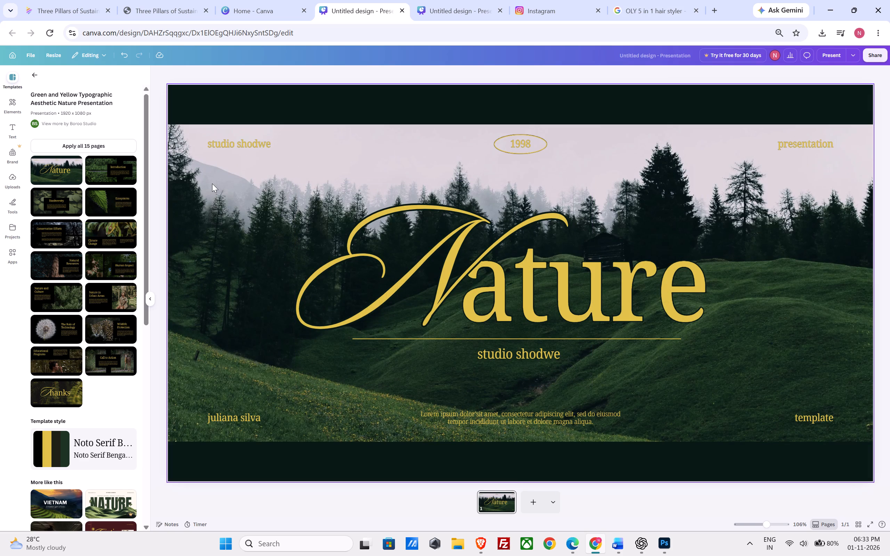
click(212, 182)
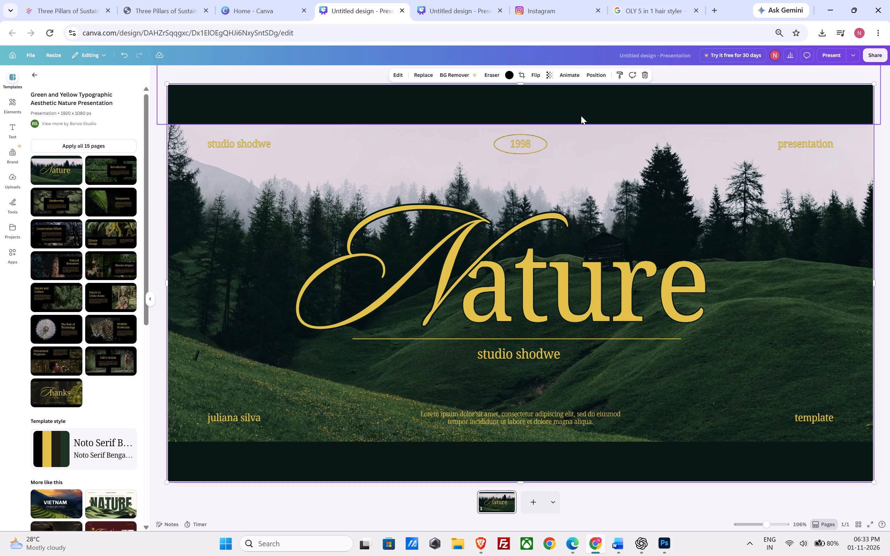
right_click(581, 116)
click(601, 167)
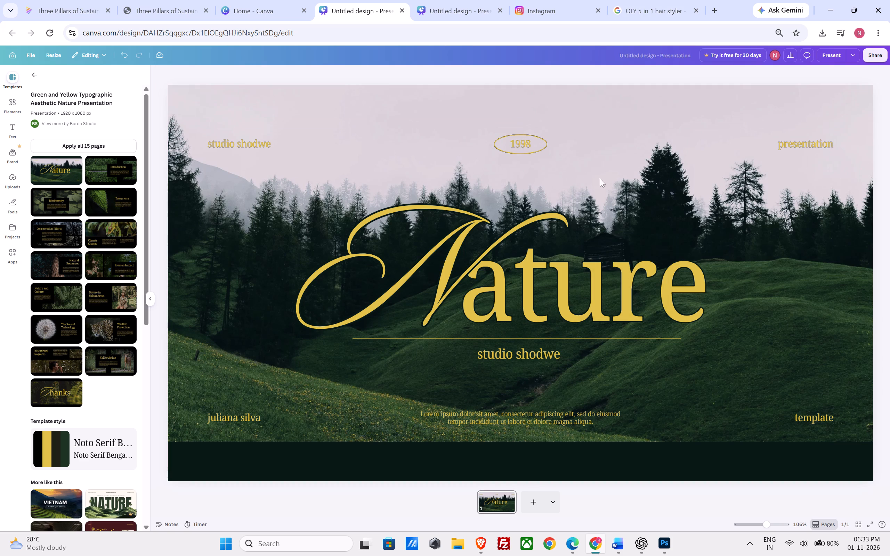
Delete the header elements above the Nature title: the 1998 text and its oval, "presentation" and "studio shodwe".
click(528, 150)
key(Delete)
click(545, 148)
key(Delete)
click(798, 148)
key(Delete)
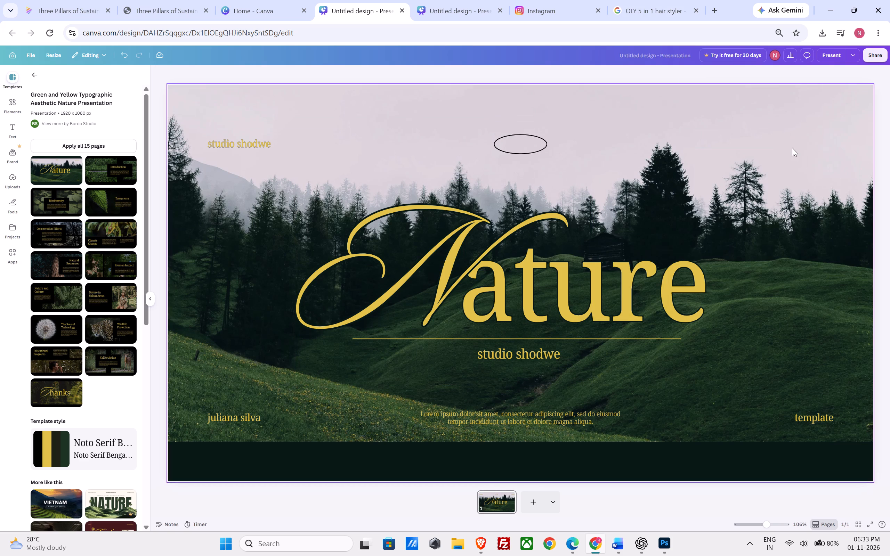
click(499, 148)
key(Delete)
click(262, 145)
key(Delete)
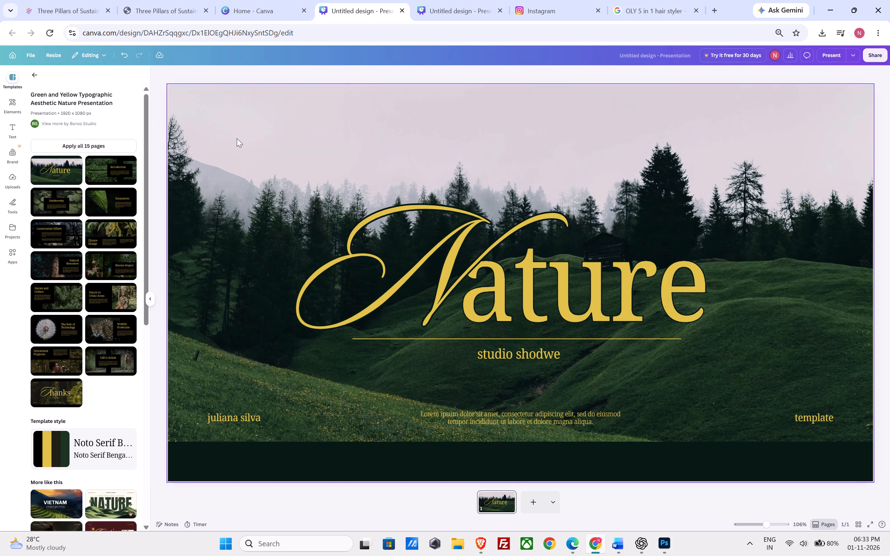
Delete the forest landscape photo from the page background.
click(197, 114)
key(Delete)
click(302, 111)
key(Delete)
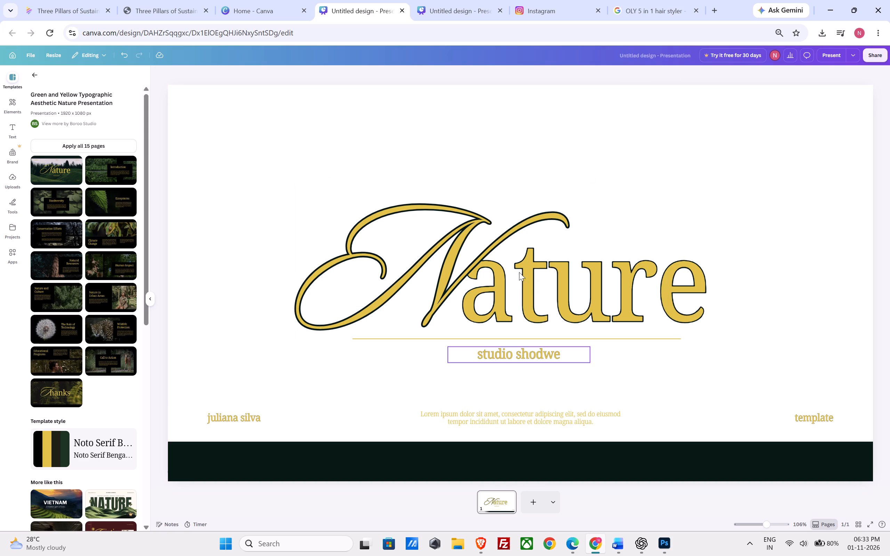
Recolour the large script N of the title with the design's dark green.
click(469, 211)
right_click(471, 215)
click(421, 189)
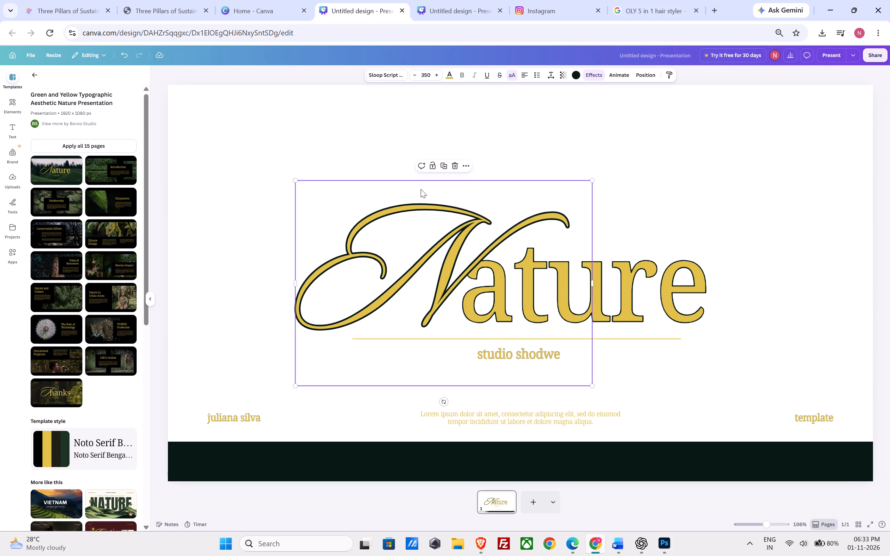
click(452, 74)
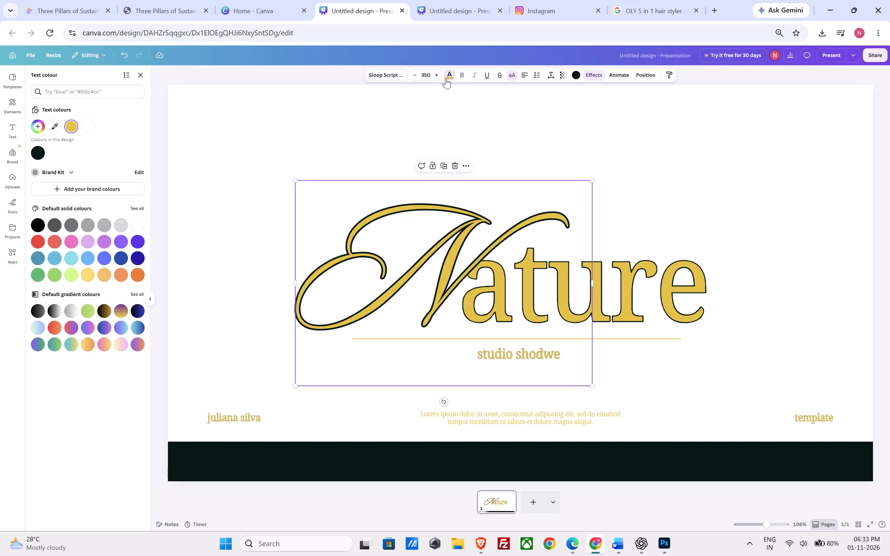
click(446, 77)
click(452, 73)
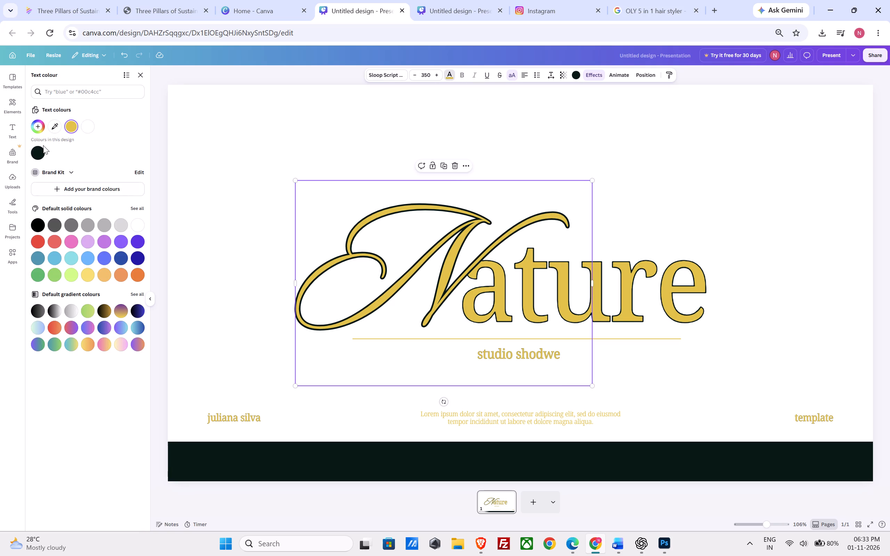
click(37, 153)
click(39, 153)
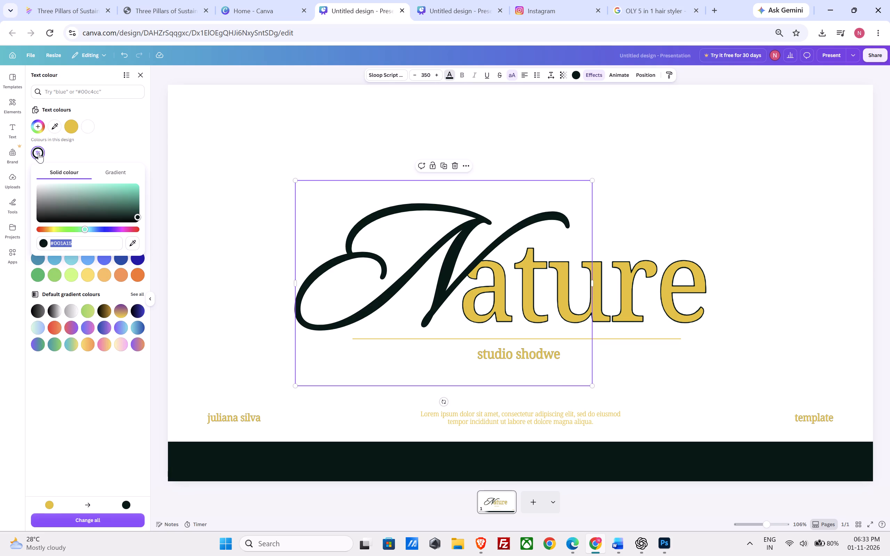
click(301, 154)
scroll(330, 308, down, 3)
scroll(349, 310, up, 2)
click(251, 286)
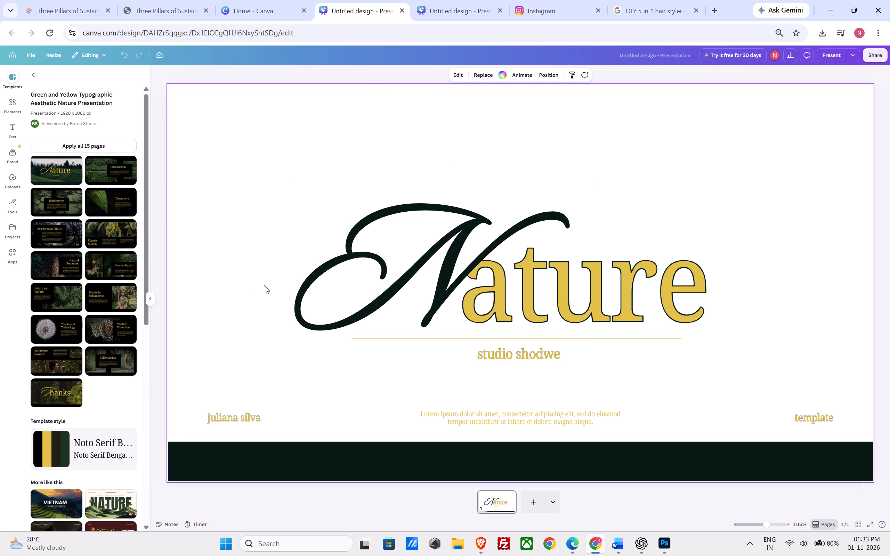
Replace the script letter N in the title with S.
double_click(427, 233)
click(460, 260)
click(461, 234)
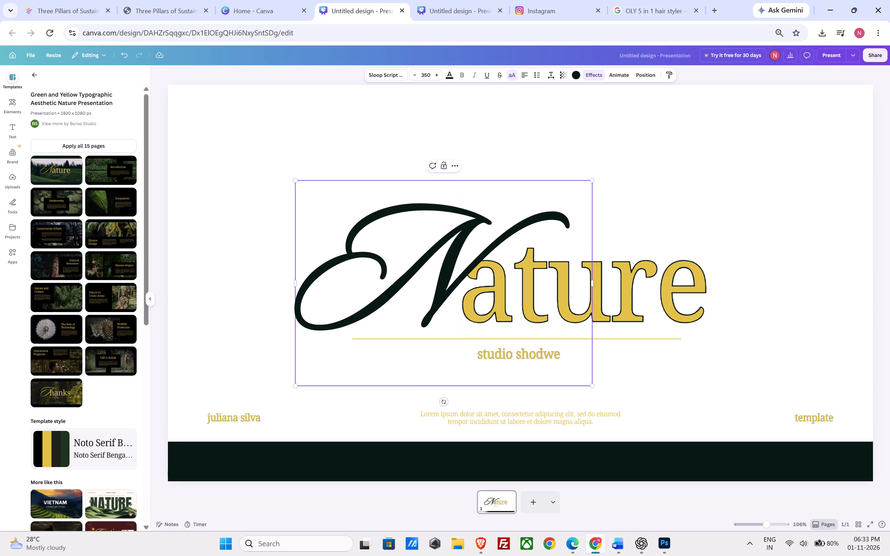
drag(464, 253, 406, 257)
key(s)
key(BackSpace)
key(BackSpace)
key(s)
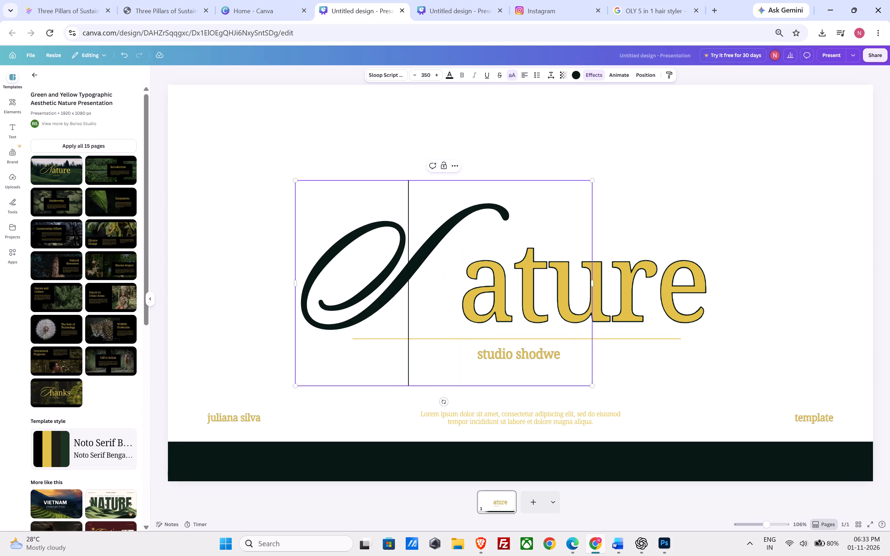
Replace the "ature" part of the title with UST.
click(482, 295)
drag(475, 311, 485, 311)
click(559, 294)
click(754, 275)
double_click(702, 273)
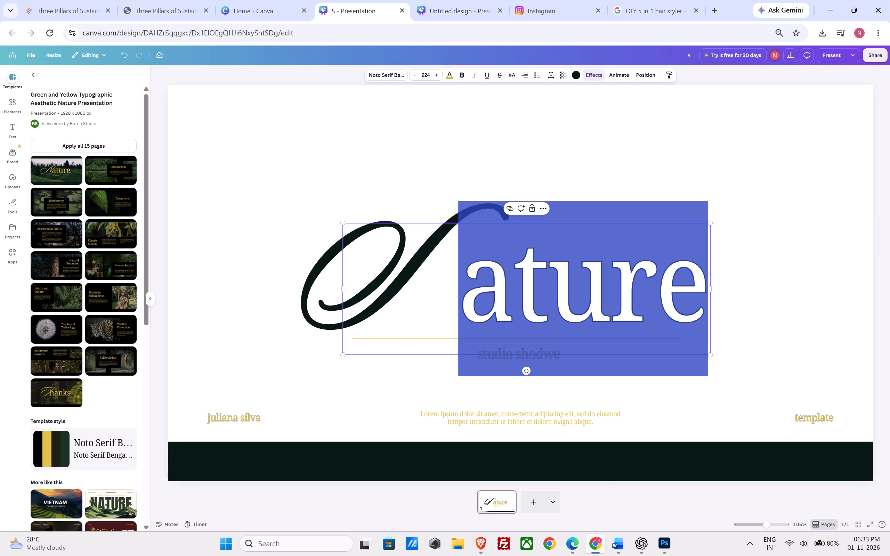
text(UST)
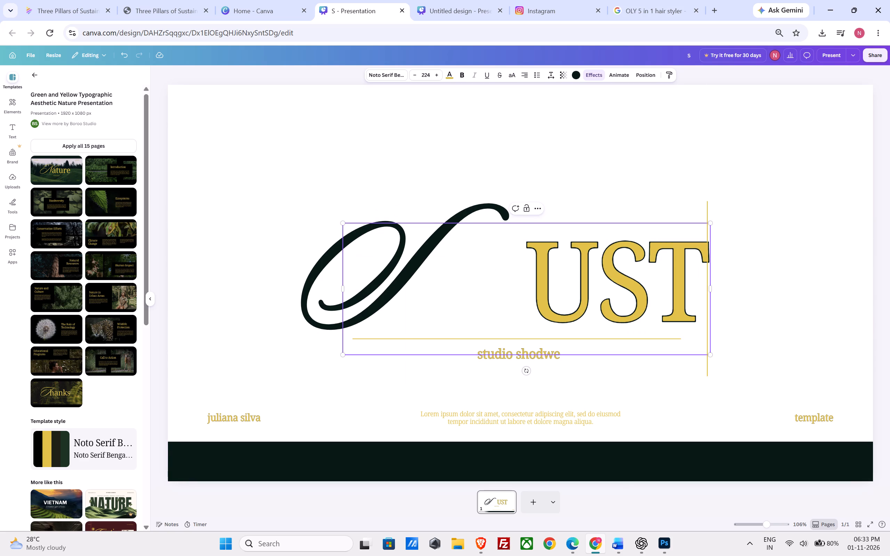
key(Escape)
Return to the presentation template gallery and browse its cover designs.
scroll(254, 259, down, 3)
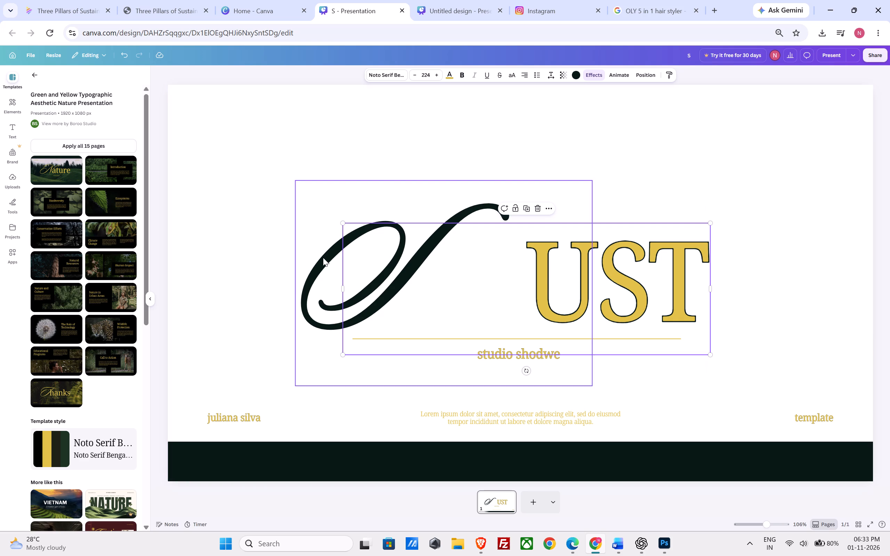
scroll(326, 257, up, 1)
scroll(73, 389, down, 5)
scroll(95, 387, up, 10)
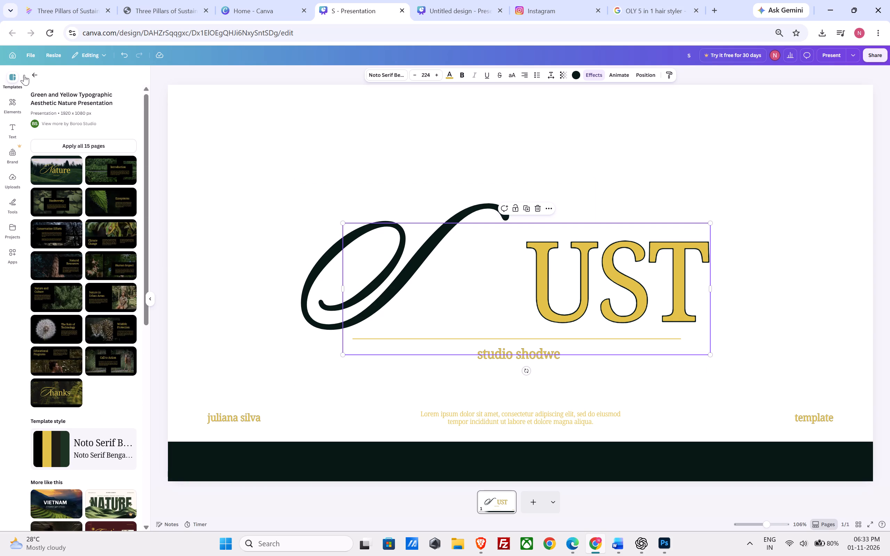
click(35, 75)
scroll(103, 346, down, 2)
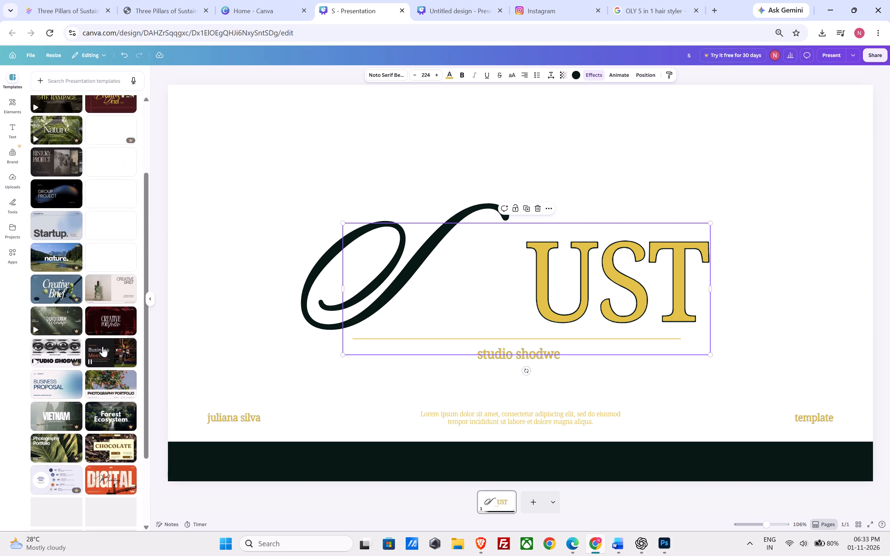
Browse further through the presentation template gallery for a suitable cover and title style.
scroll(103, 346, down, 8)
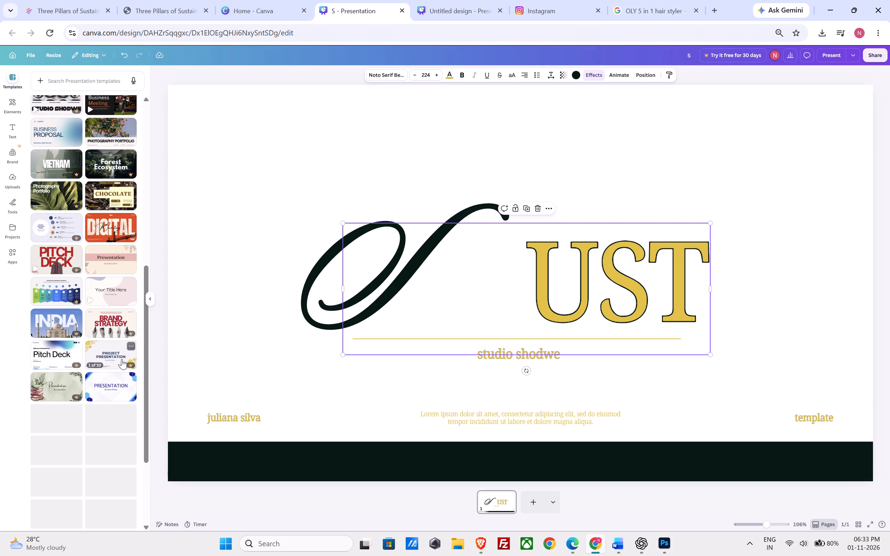
scroll(128, 371, down, 2)
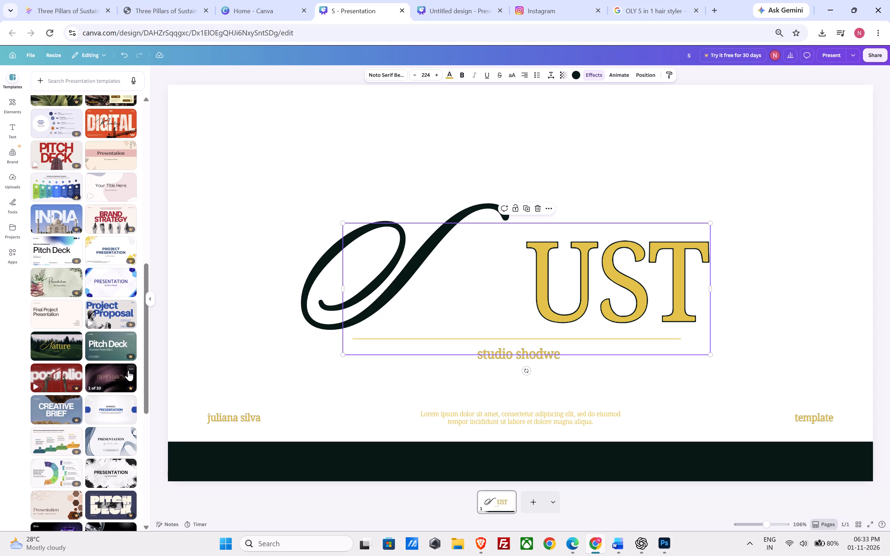
scroll(128, 369, down, 5)
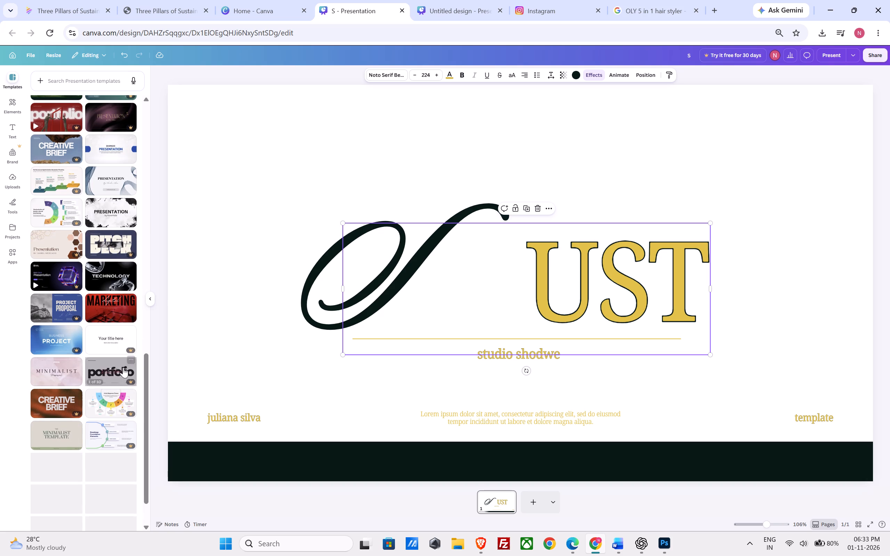
scroll(118, 305, down, 6)
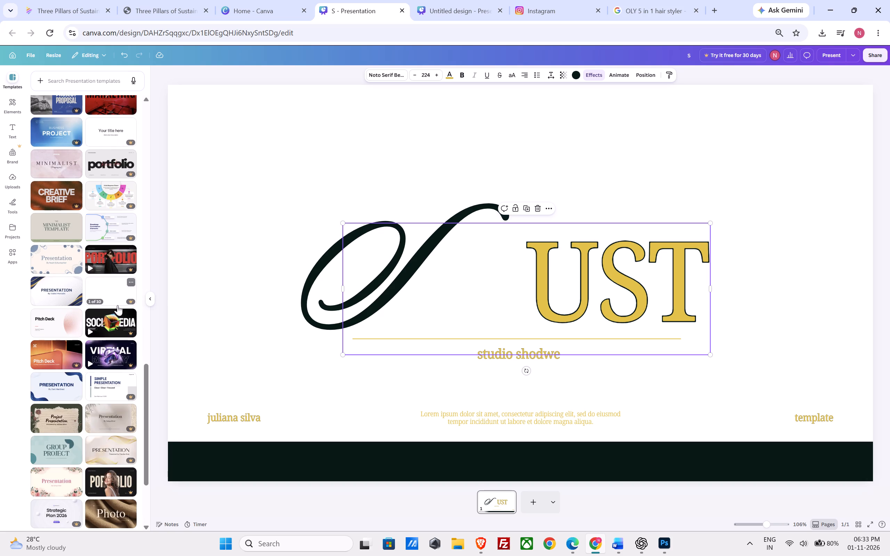
scroll(118, 305, down, 4)
scroll(118, 305, up, 6)
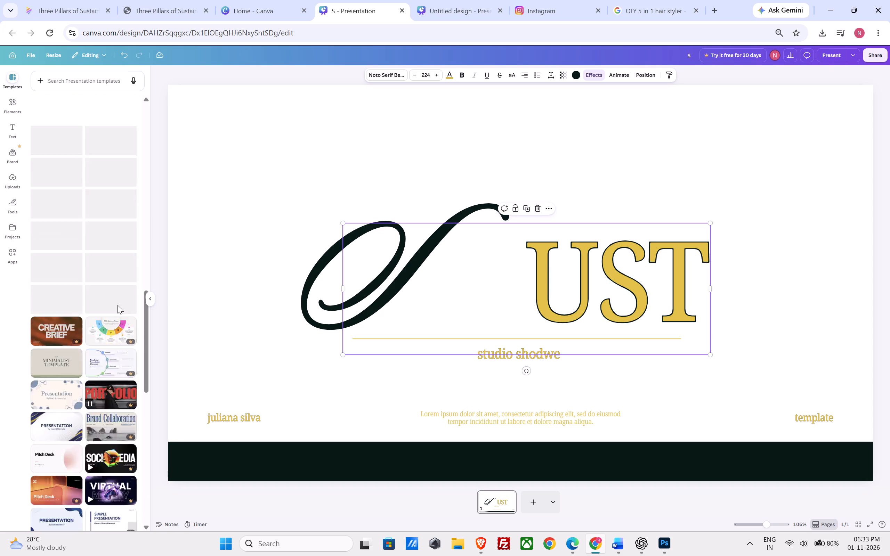
scroll(118, 305, down, 4)
scroll(118, 305, up, 4)
scroll(118, 305, down, 15)
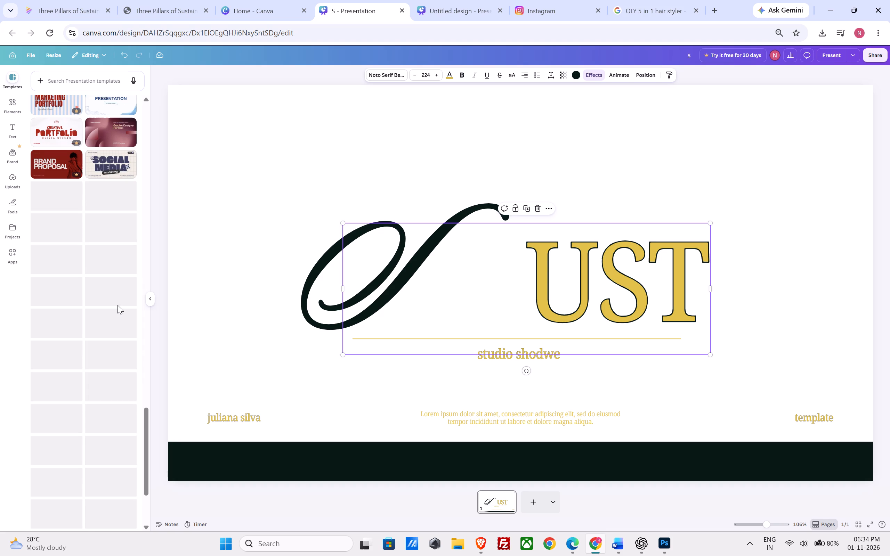
Close the two Canva presentation design tabs and the Instagram tab, keeping the Canva home and hair styler search tabs open.
click(371, 6)
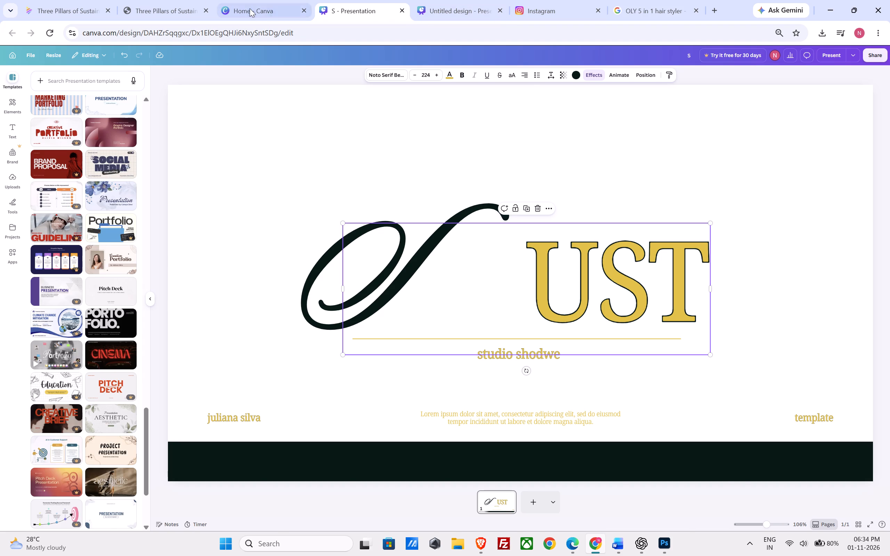
click(250, 8)
click(404, 8)
click(404, 8)
click(424, 6)
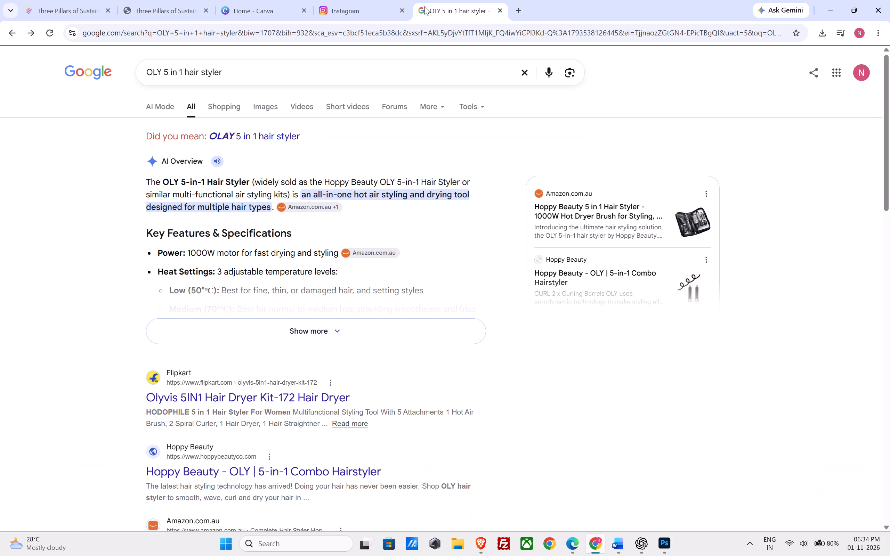
click(358, 6)
click(400, 11)
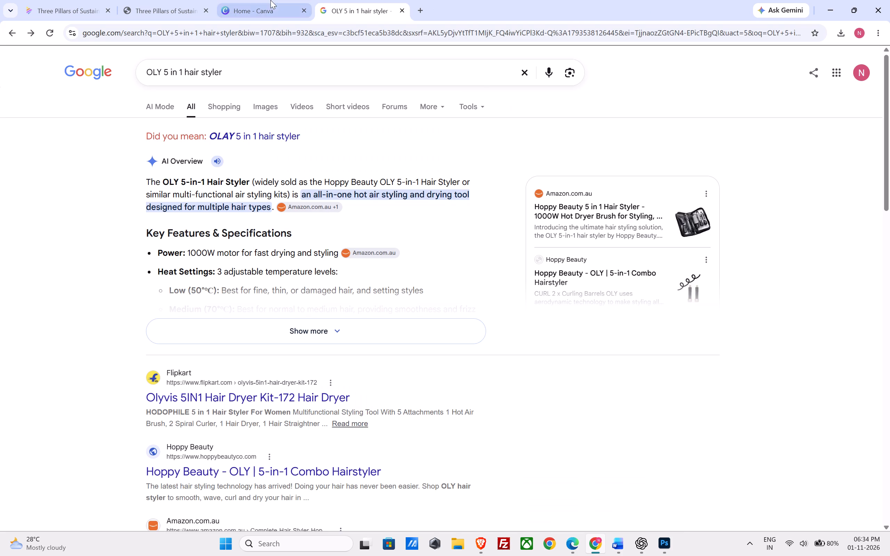
Search from the Canva home page for "architectural portfolio" and look over the template results.
click(268, 0)
scroll(372, 229, up, 1)
click(364, 128)
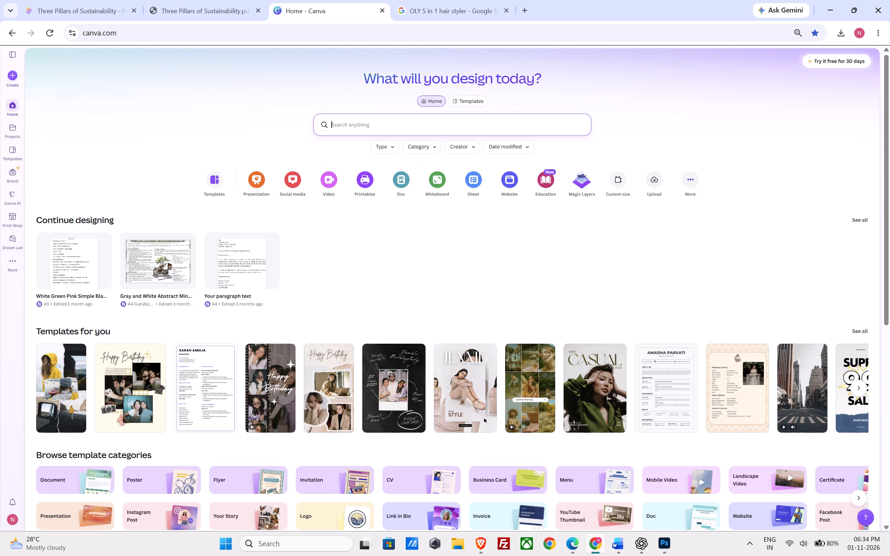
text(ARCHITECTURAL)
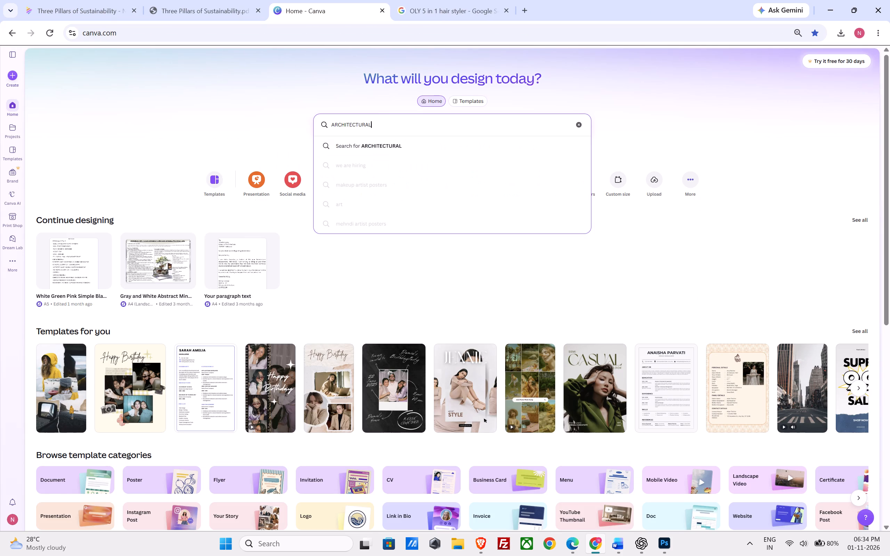
click(369, 164)
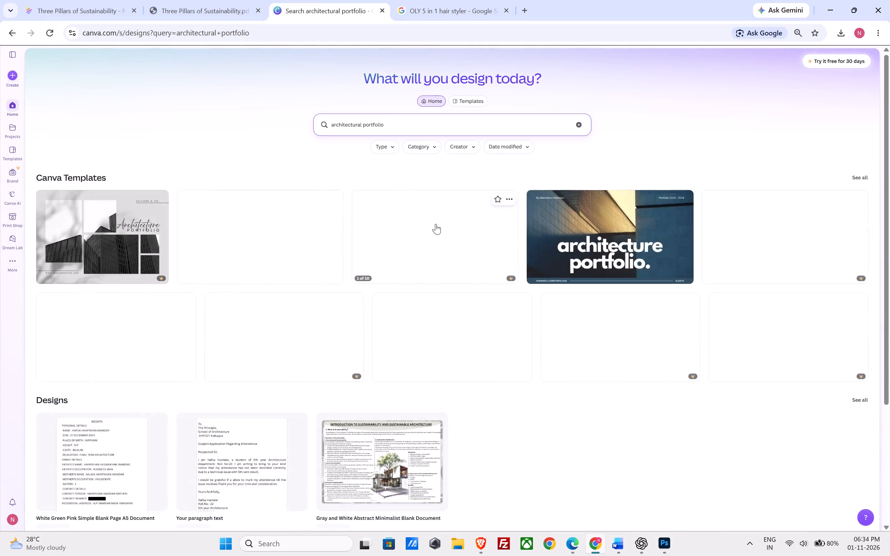
scroll(607, 150, down, 7)
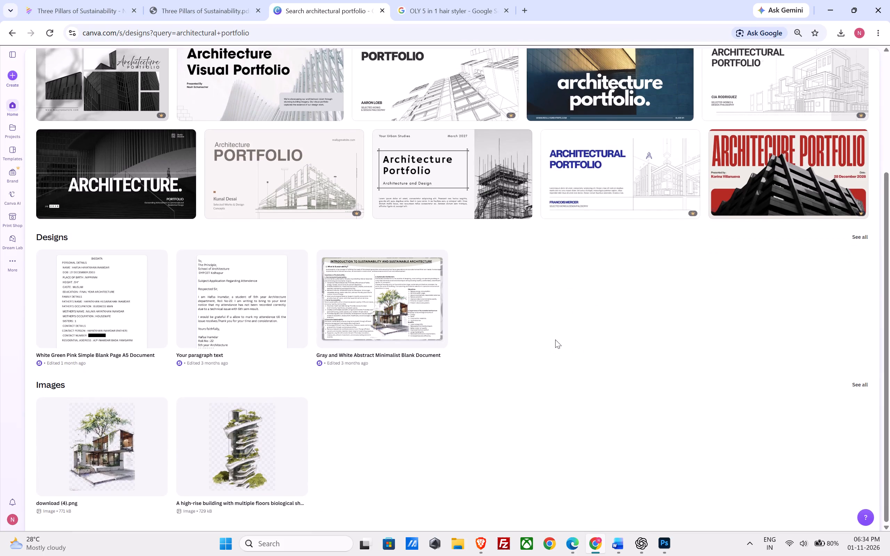
scroll(544, 373, up, 2)
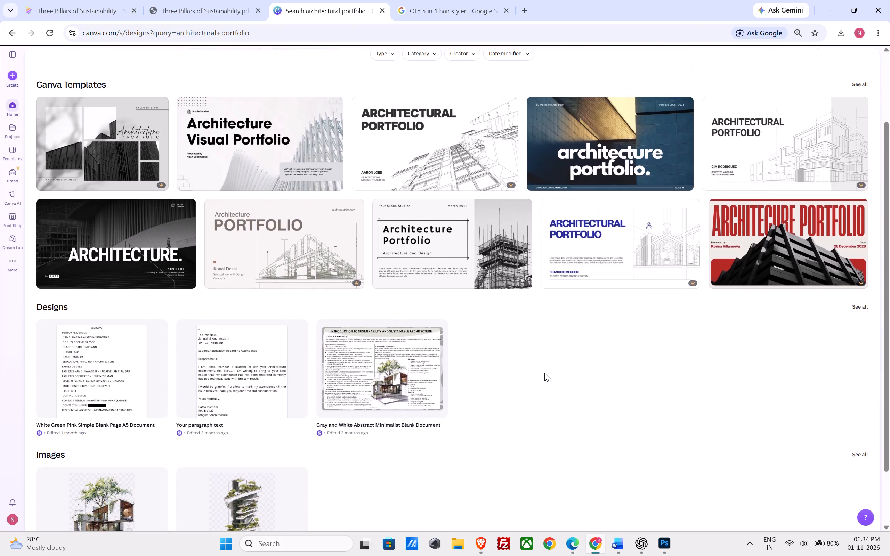
scroll(544, 373, up, 2)
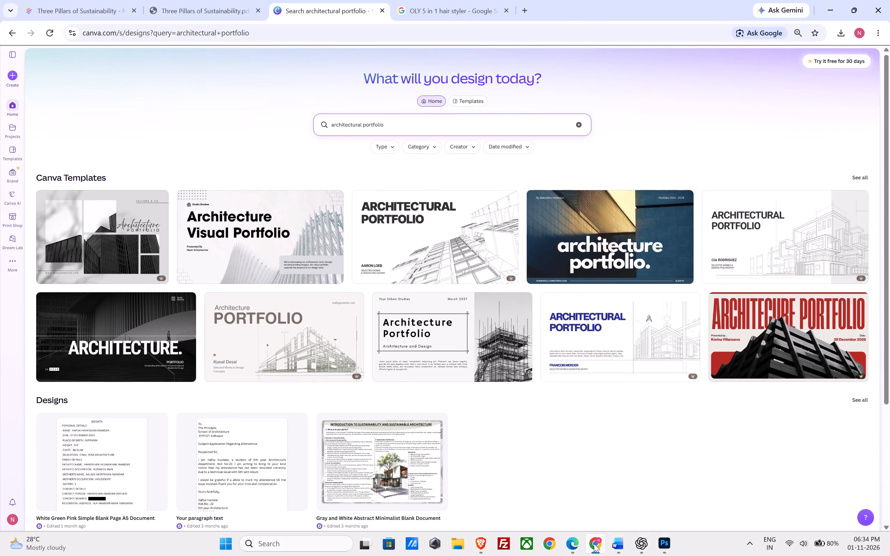
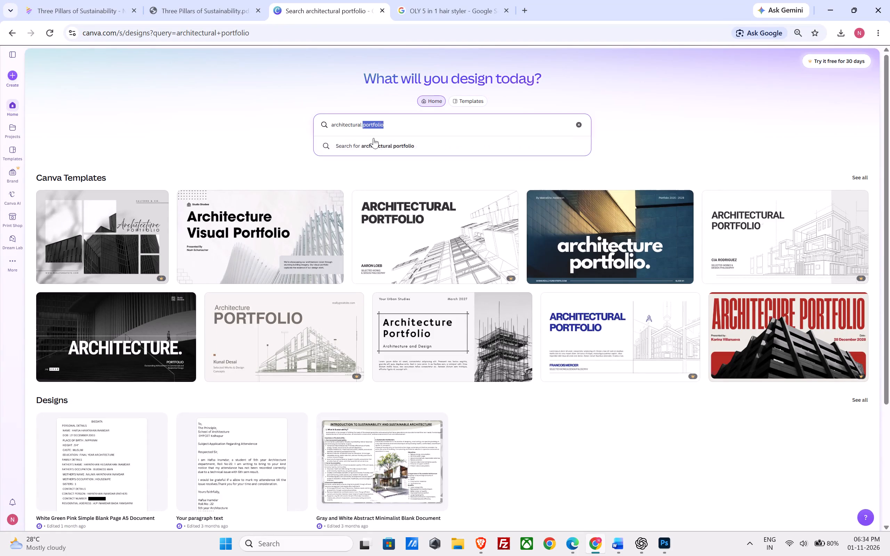
Search Canva for "architectural presentation" and look through the resulting template covers.
key(BackSpace)
click(402, 124)
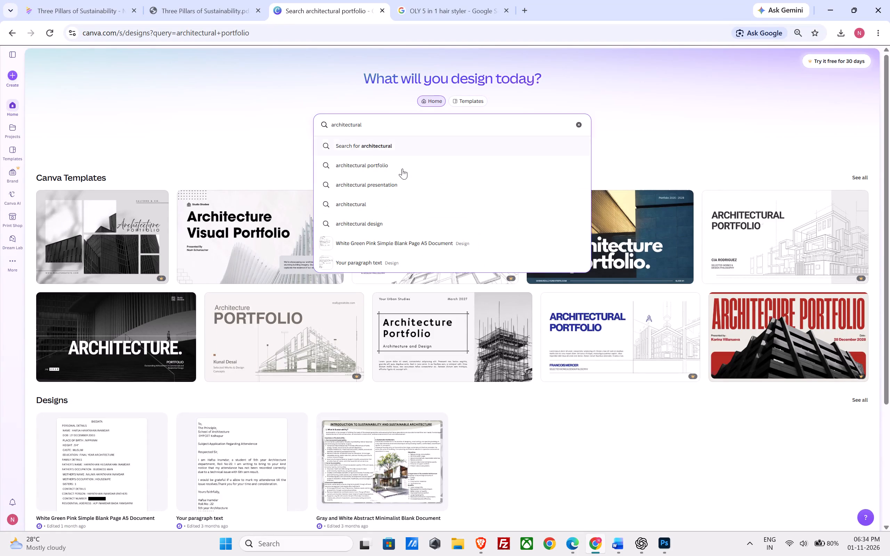
click(398, 185)
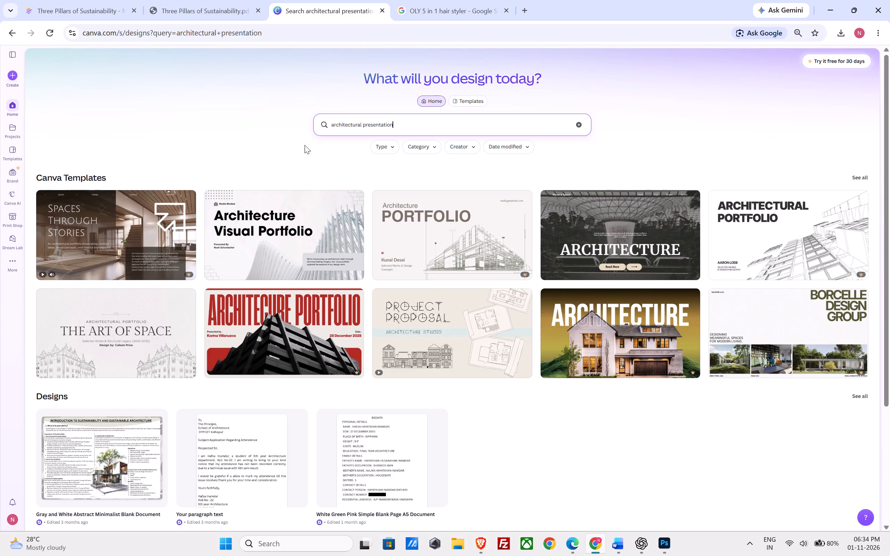
scroll(524, 343, down, 2)
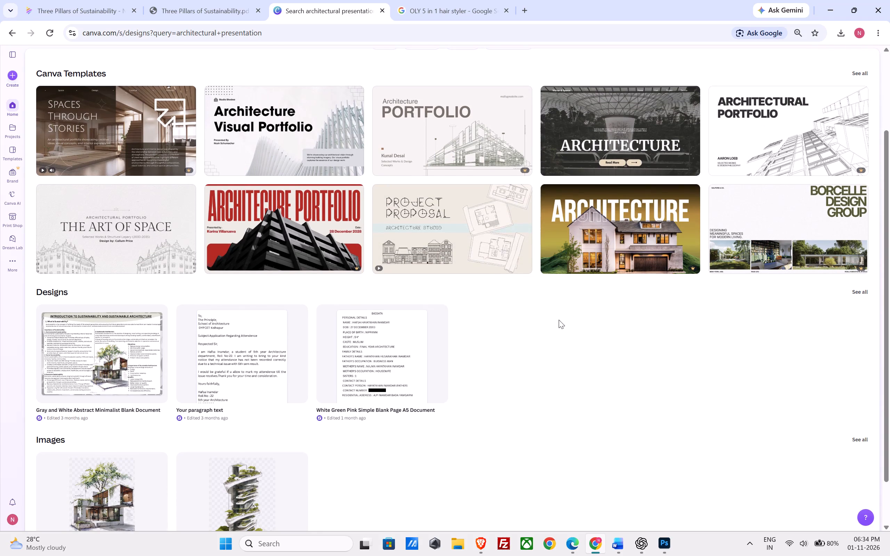
scroll(558, 320, down, 2)
scroll(484, 318, down, 2)
scroll(524, 331, up, 8)
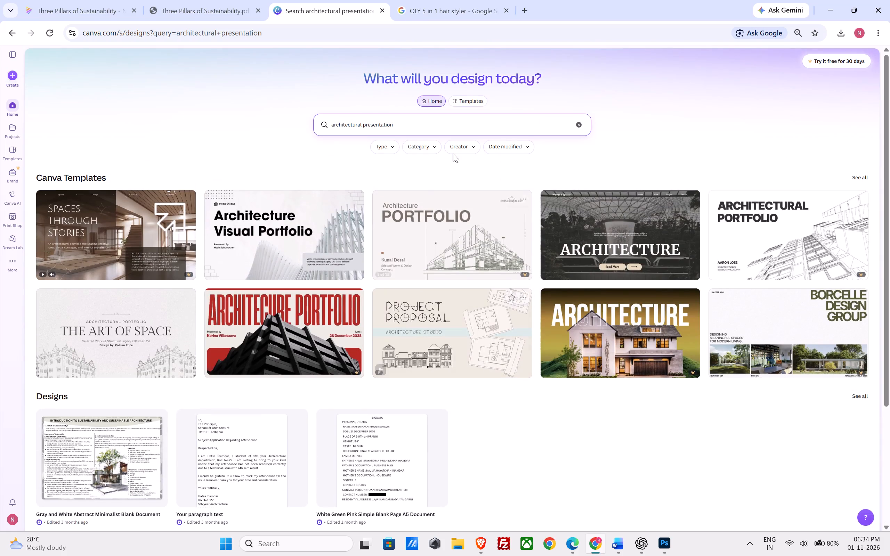
Search Canva for "architectural design" and look through the suggested templates and the existing designs.
drag(415, 122, 364, 132)
key(BackSpace)
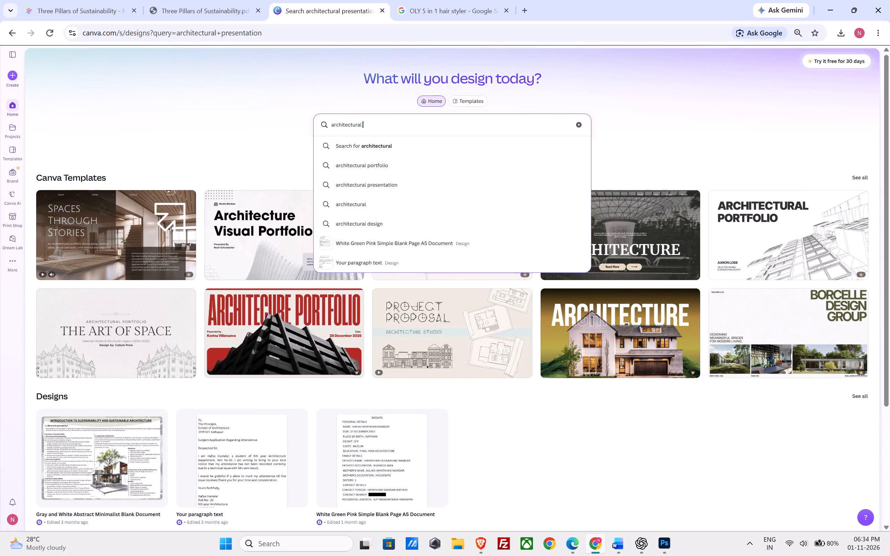
click(390, 221)
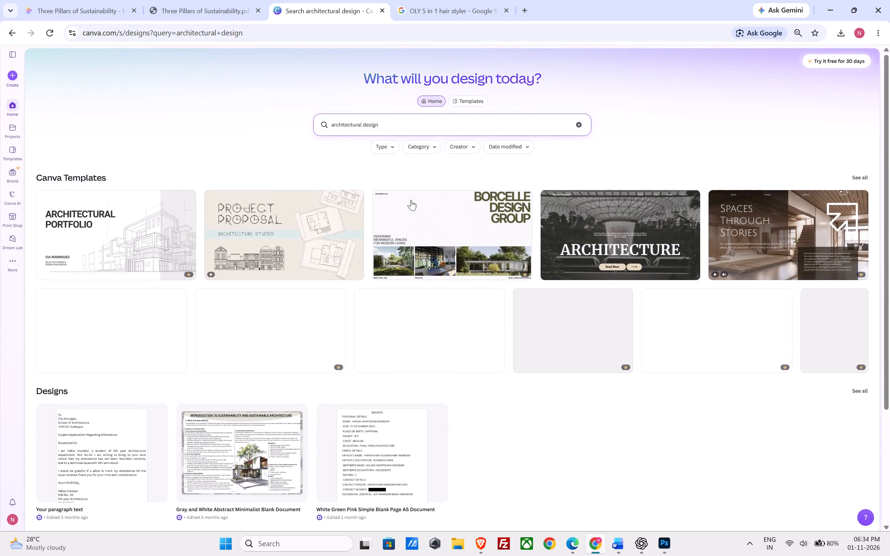
scroll(567, 344, down, 1)
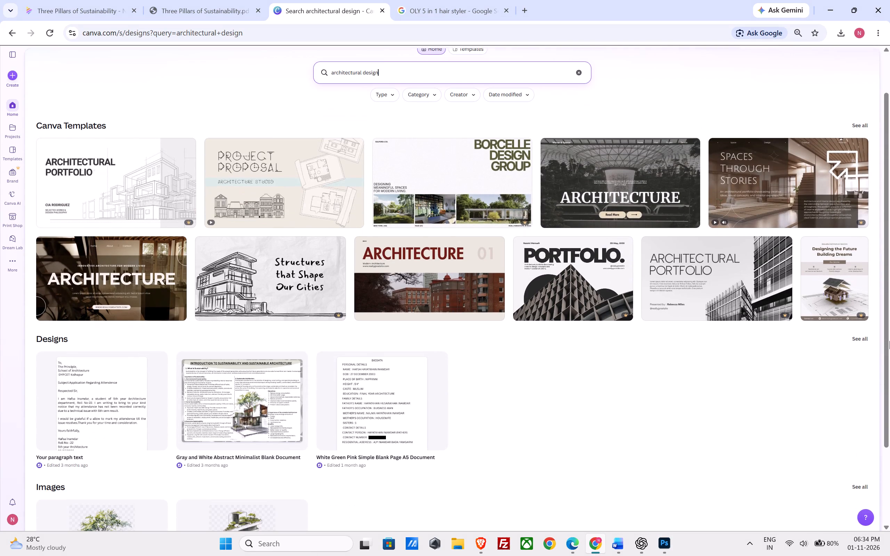
click(863, 339)
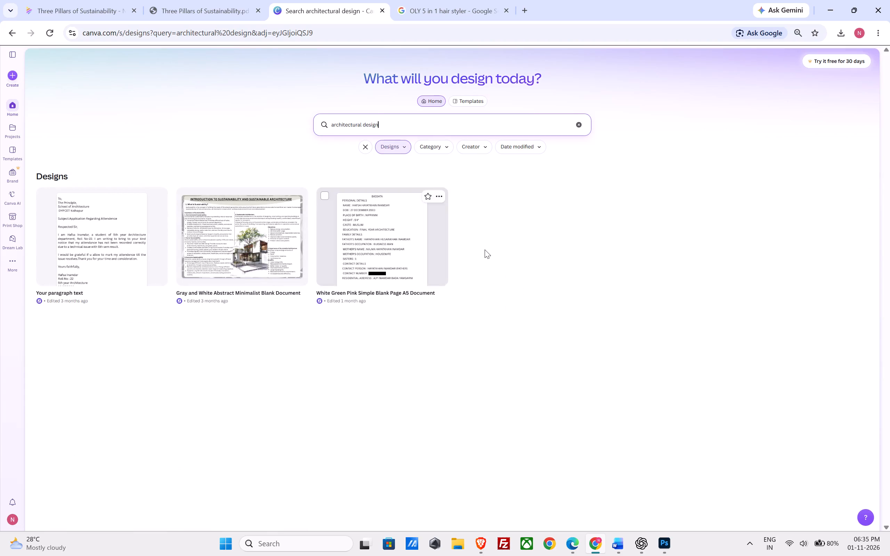
scroll(486, 249, up, 2)
scroll(494, 250, down, 4)
scroll(499, 251, up, 4)
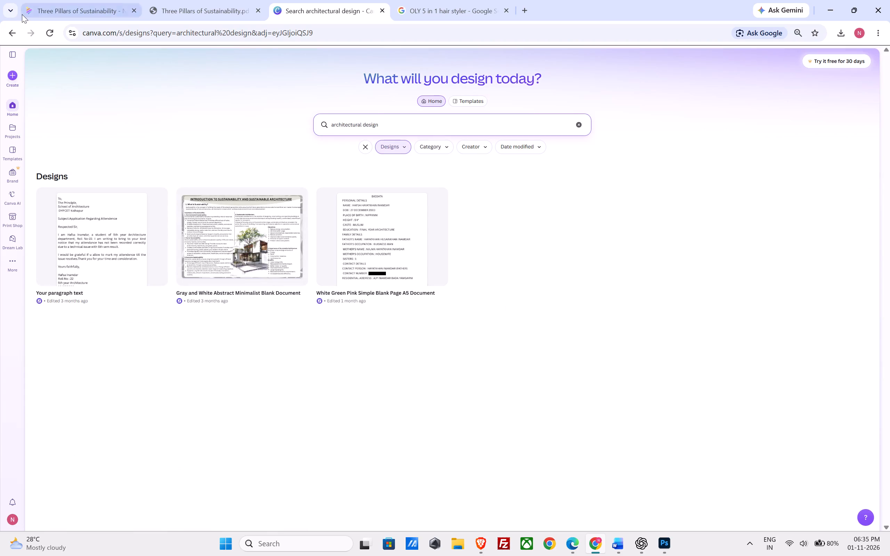
click(14, 34)
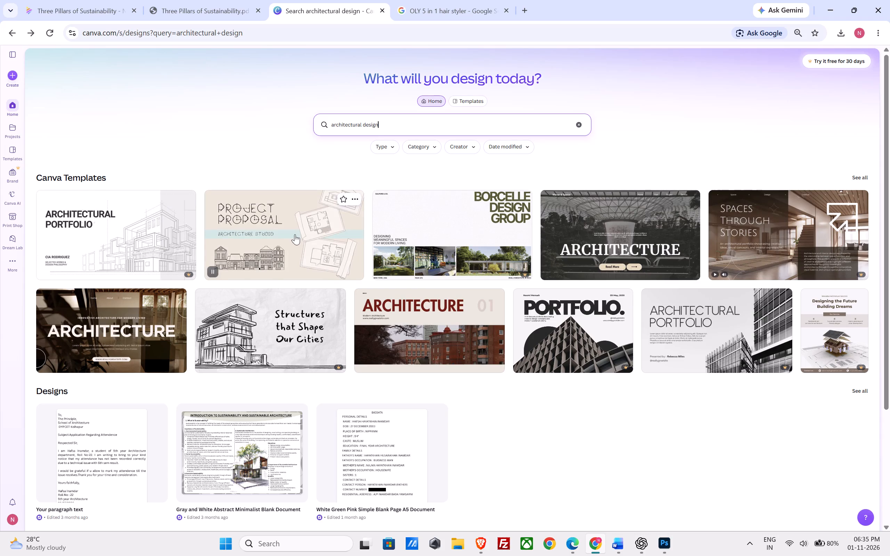
click(353, 198)
click(302, 150)
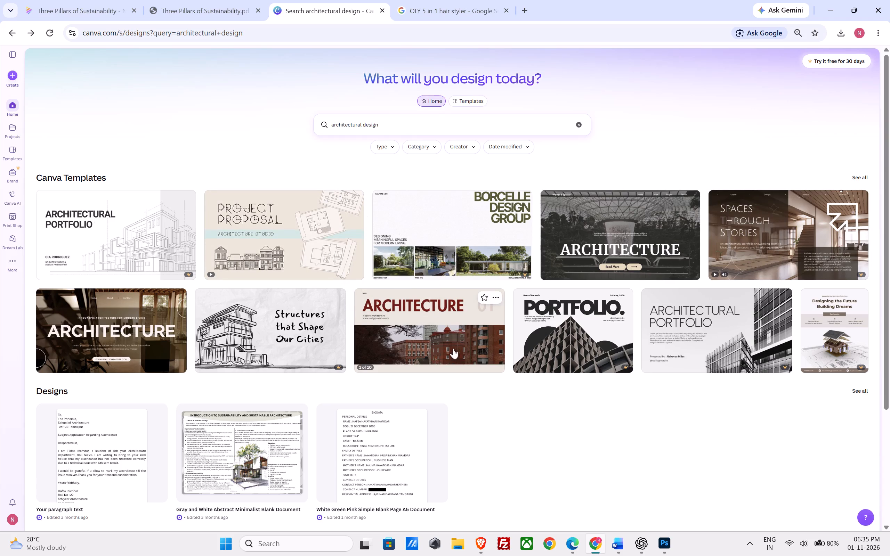
scroll(435, 292, down, 5)
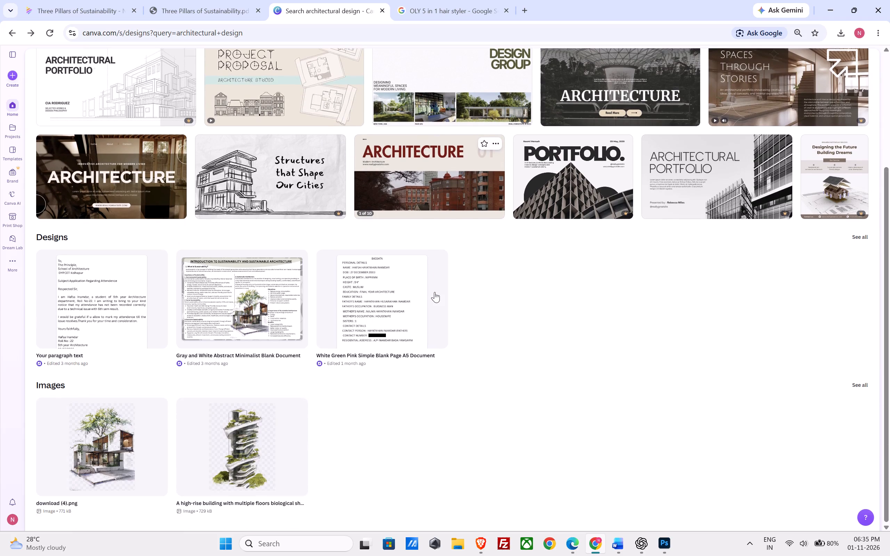
scroll(435, 292, up, 5)
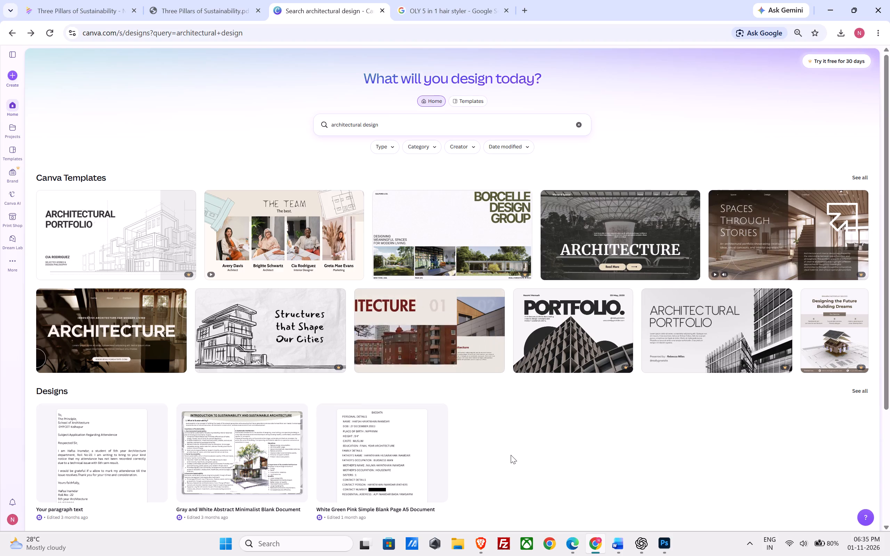
click(161, 98)
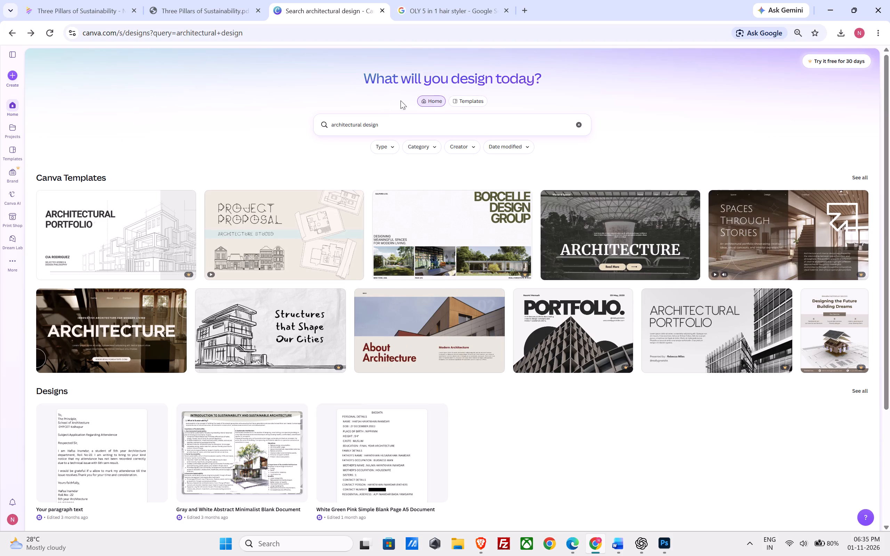
Restrict the "architectural design" search to templates and examine the cover layouts.
click(463, 103)
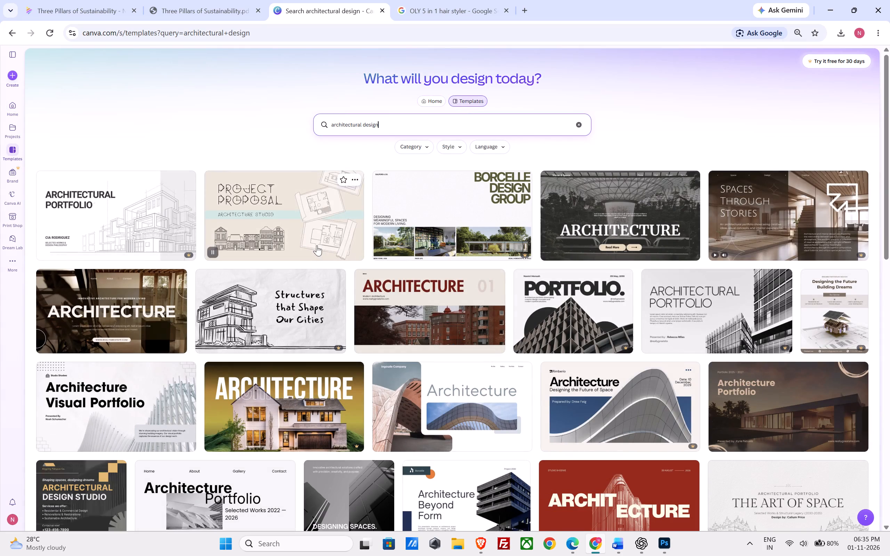
scroll(316, 245, down, 2)
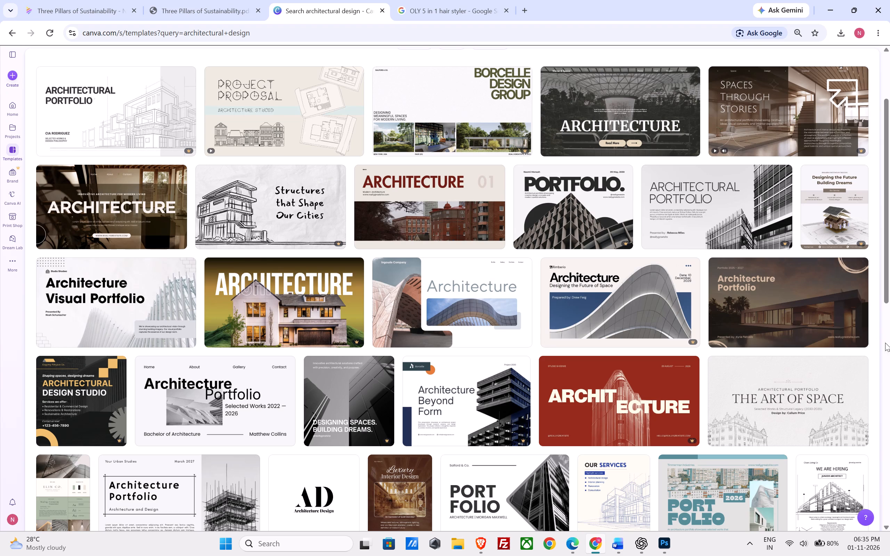
scroll(877, 227, down, 7)
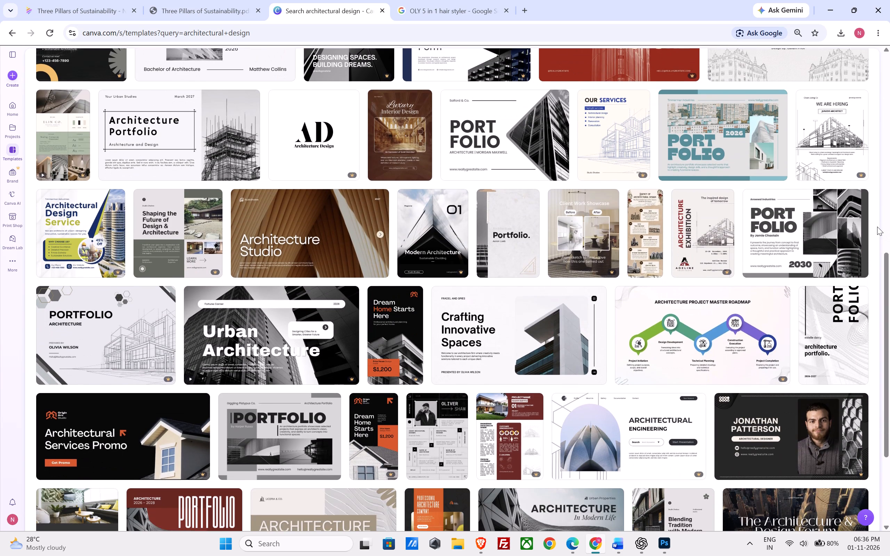
scroll(877, 227, down, 5)
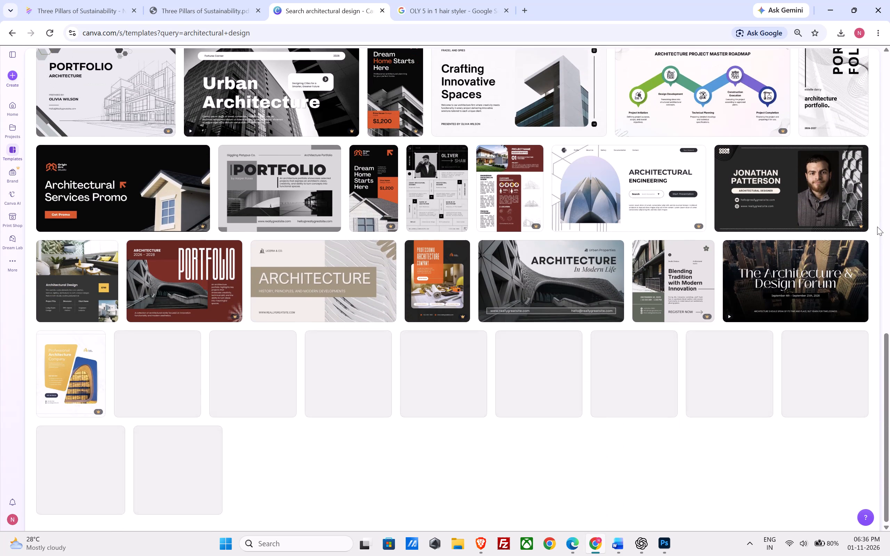
scroll(877, 227, up, 5)
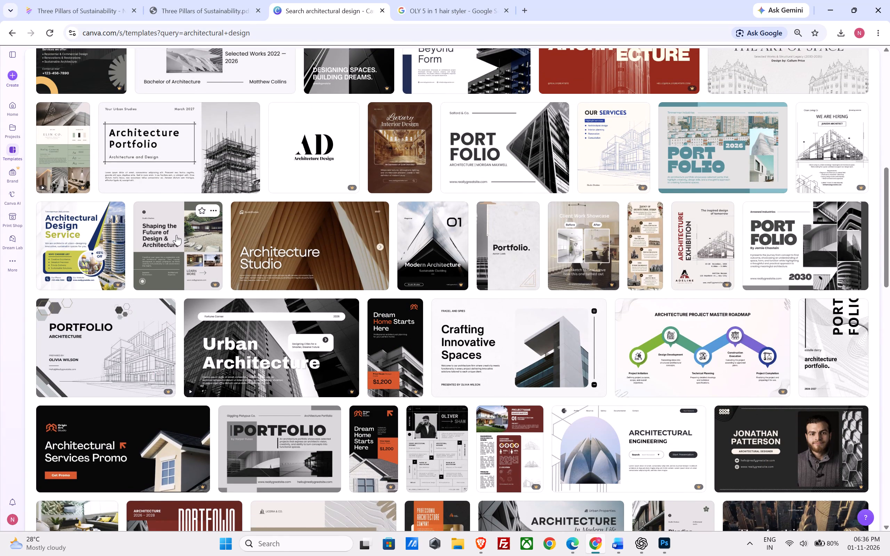
scroll(350, 223, up, 12)
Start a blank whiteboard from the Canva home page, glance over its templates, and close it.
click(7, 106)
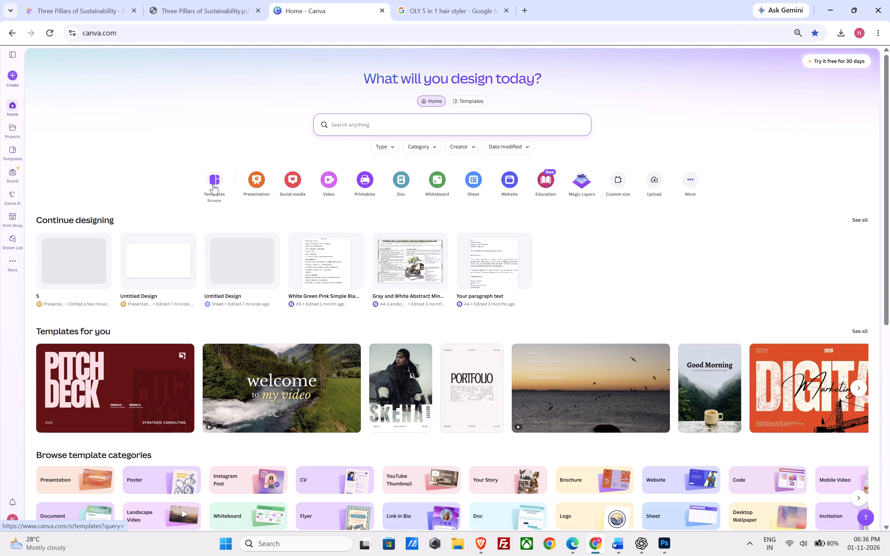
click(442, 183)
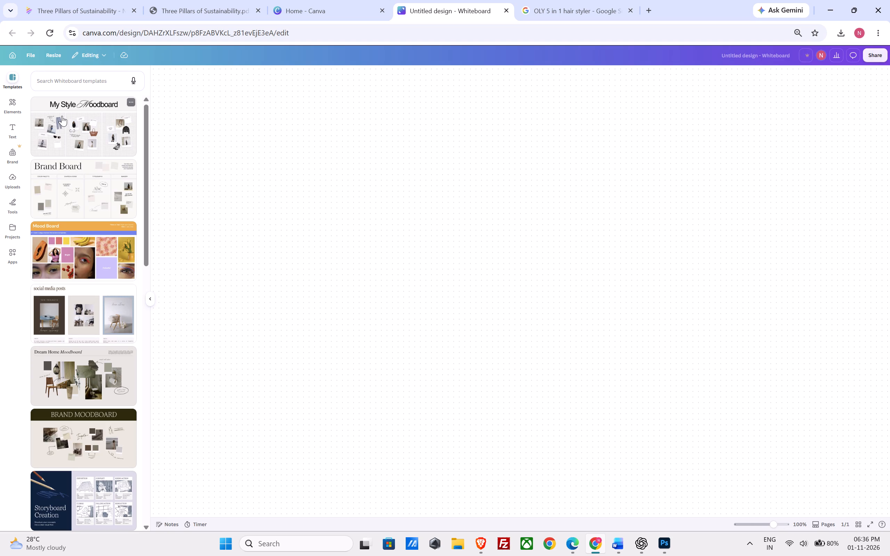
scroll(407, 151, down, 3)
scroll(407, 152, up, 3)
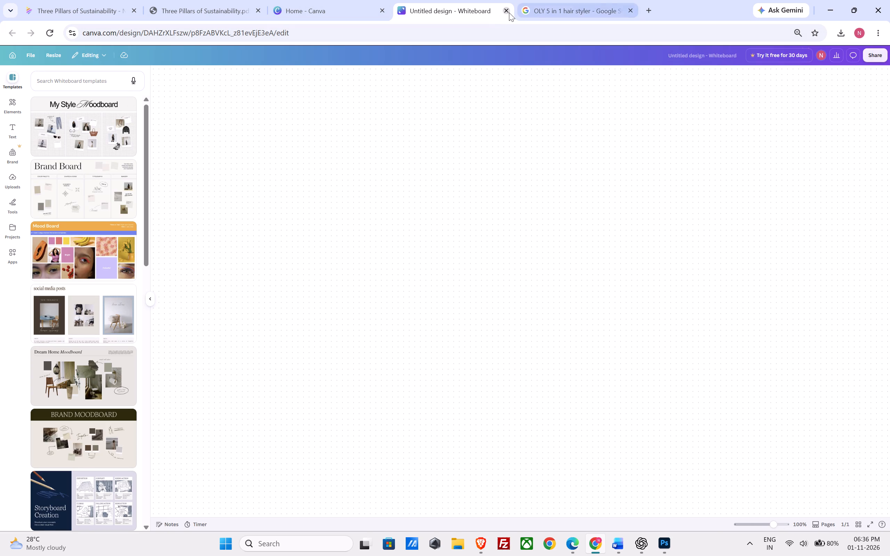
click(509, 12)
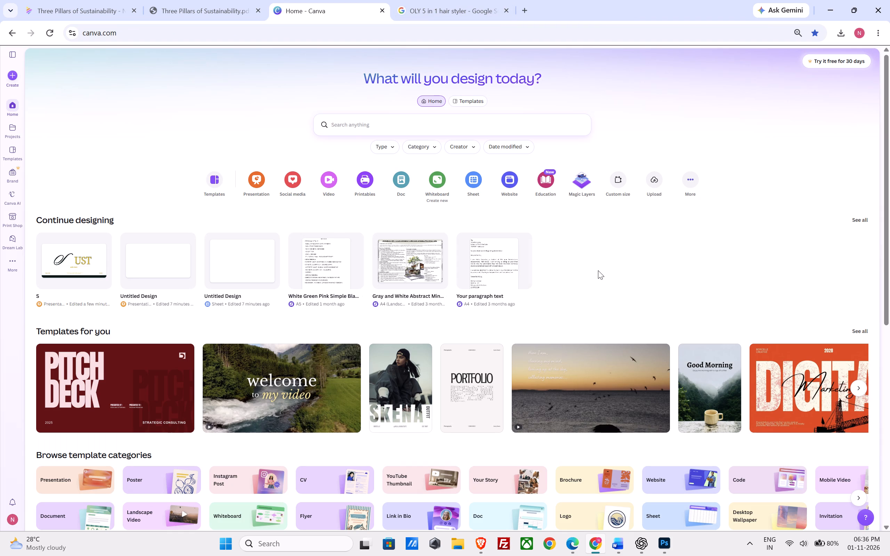
Find the A3 formats among the printable design types and create a new A3 landscape document.
click(622, 183)
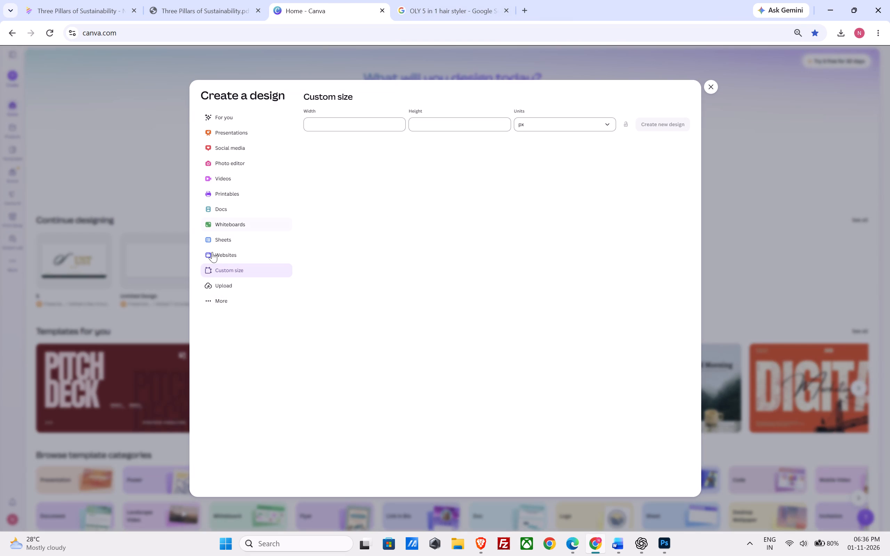
click(226, 191)
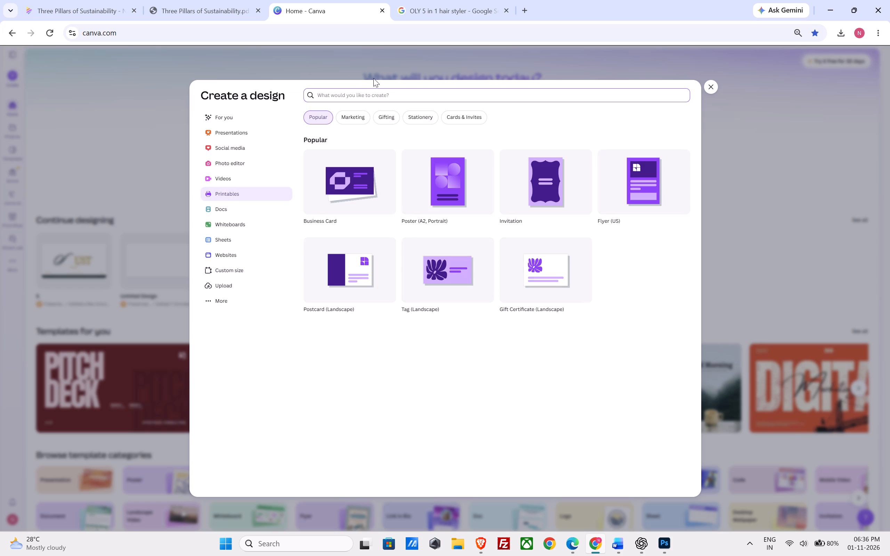
click(348, 90)
text(A4)
key(BackSpace)
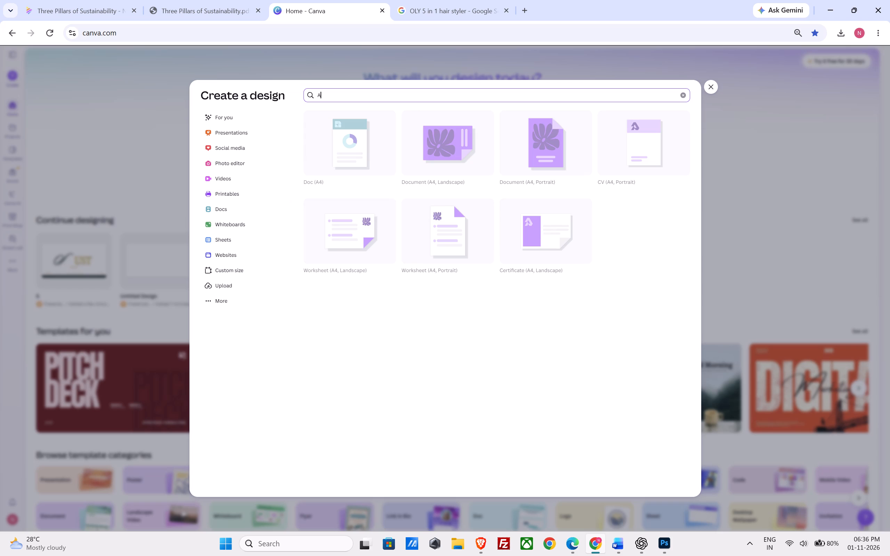
key(3)
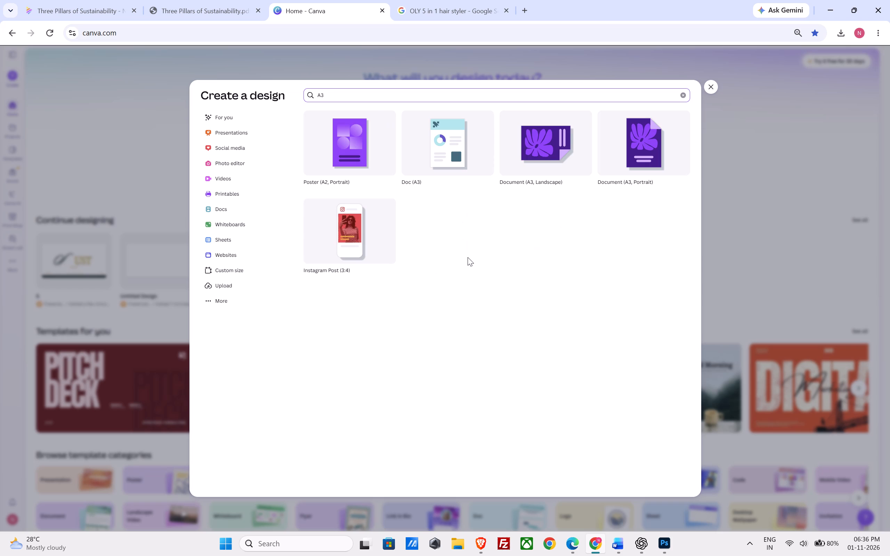
click(570, 148)
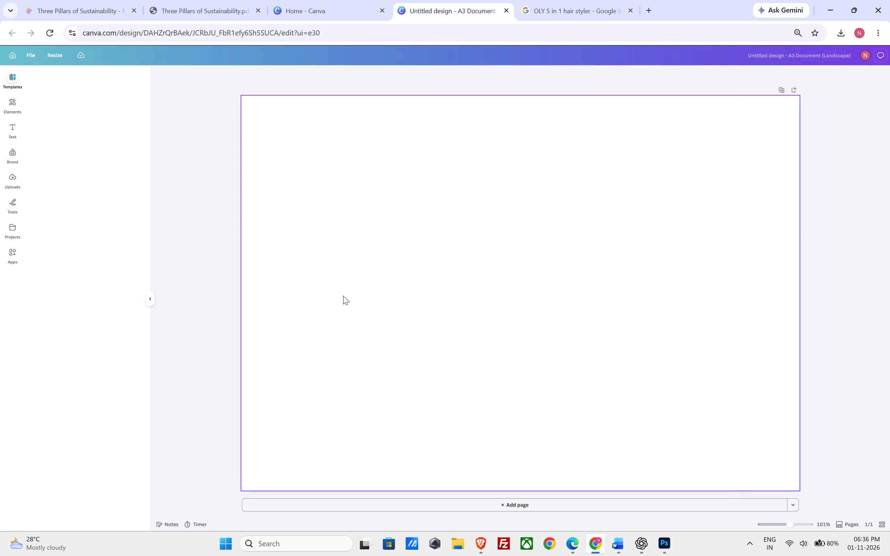
Add a heading to the blank A3 page reading "SUSTAINABLE ARCHITECTURE".
click(470, 188)
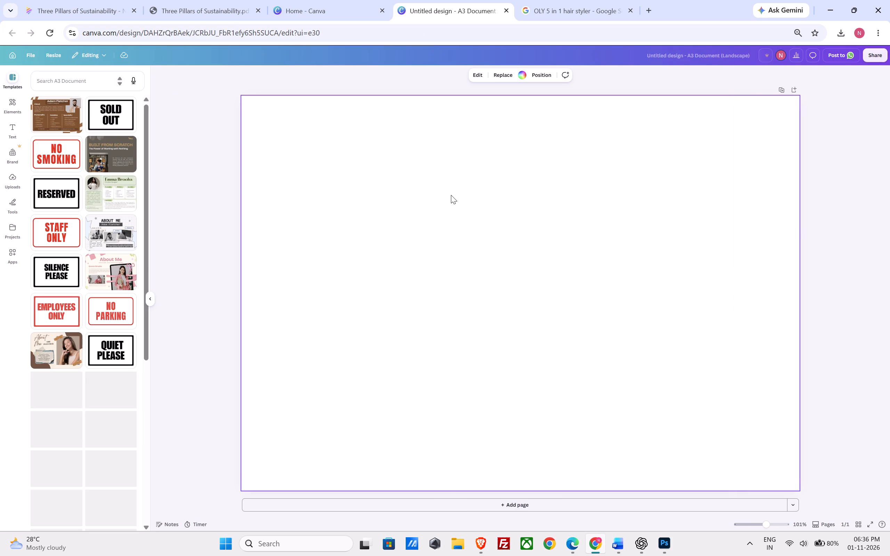
scroll(70, 276, up, 2)
click(13, 125)
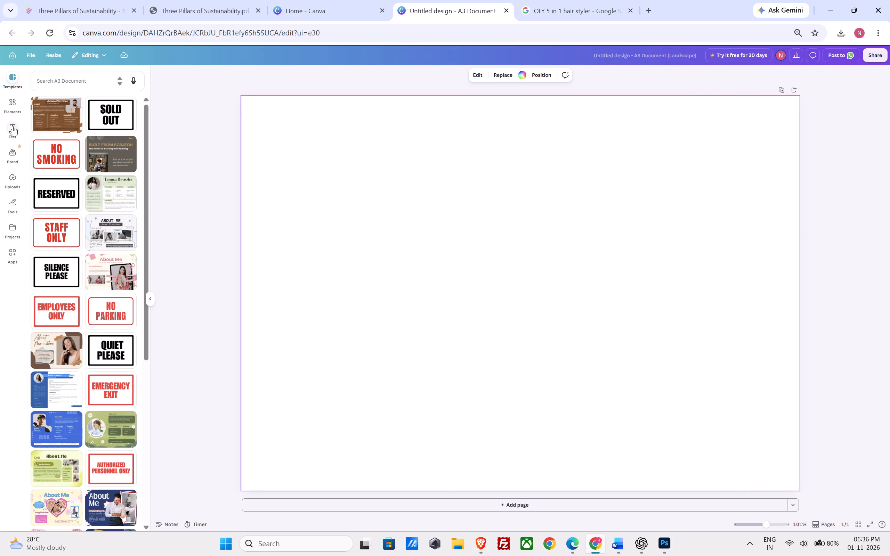
click(340, 115)
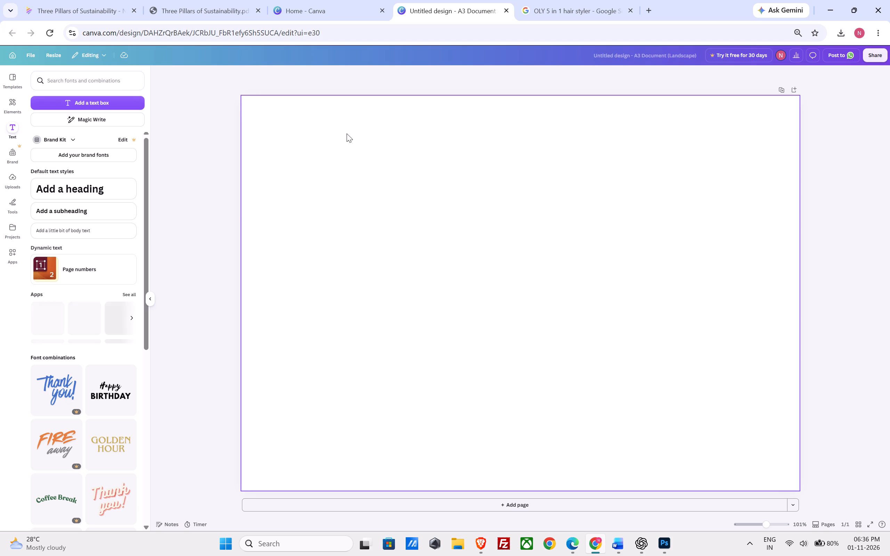
click(324, 150)
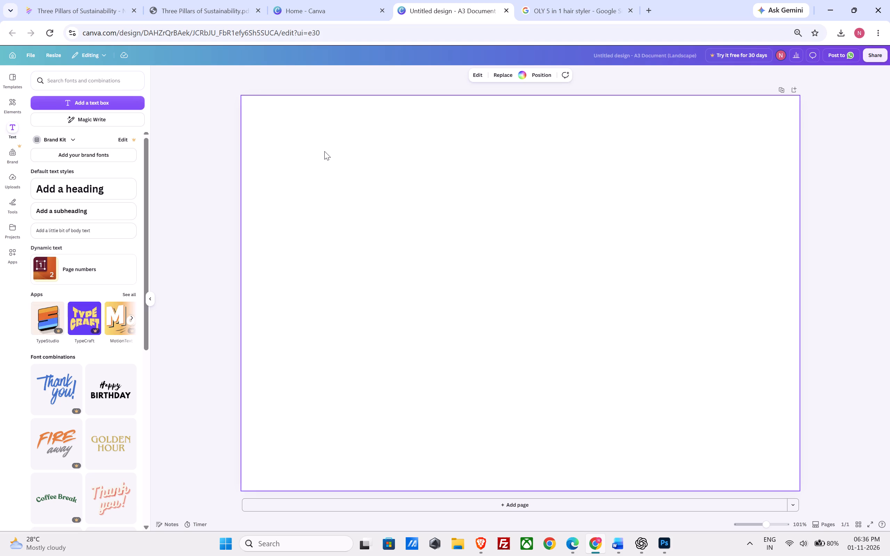
click(502, 161)
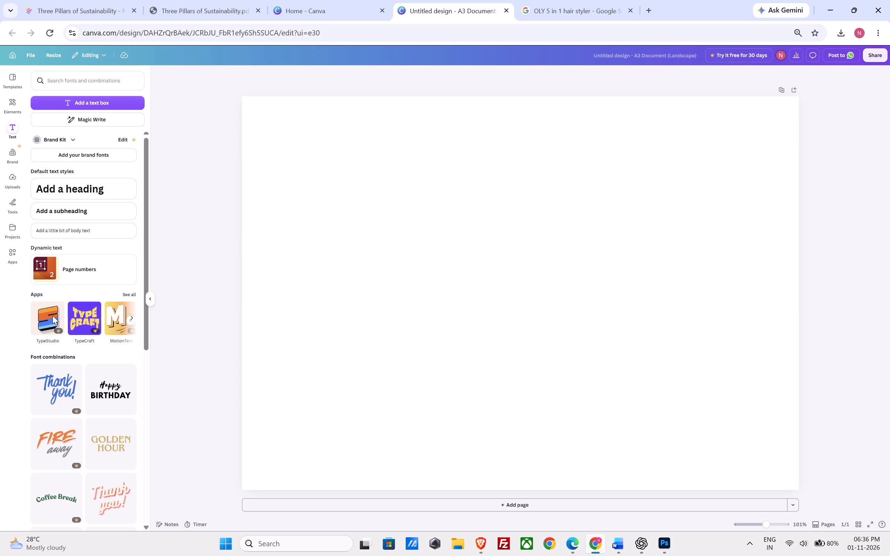
click(80, 188)
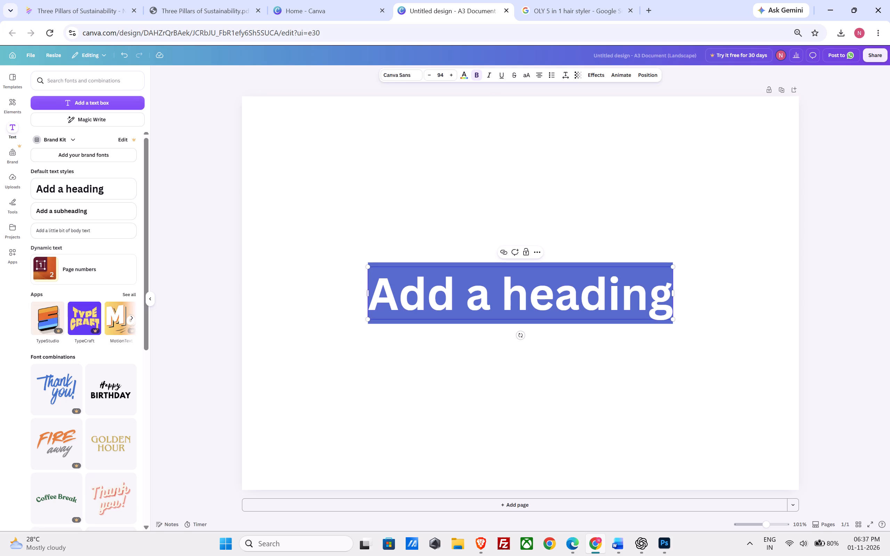
text(SUSTAINABLE AR)
text(CHITECTURE)
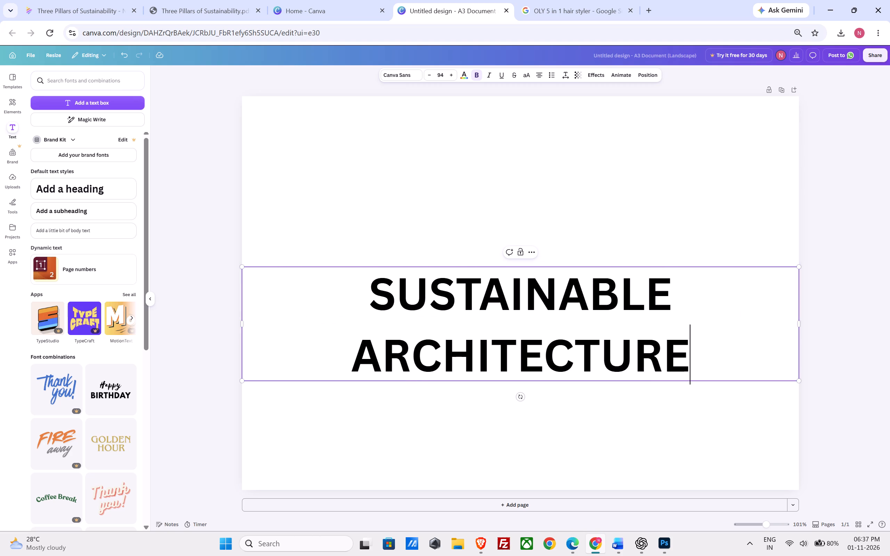
Reduce the font size of the whole "SUSTAINABLE ARCHITECTURE" heading to 59 so it fits on one line.
drag(686, 353, 342, 289)
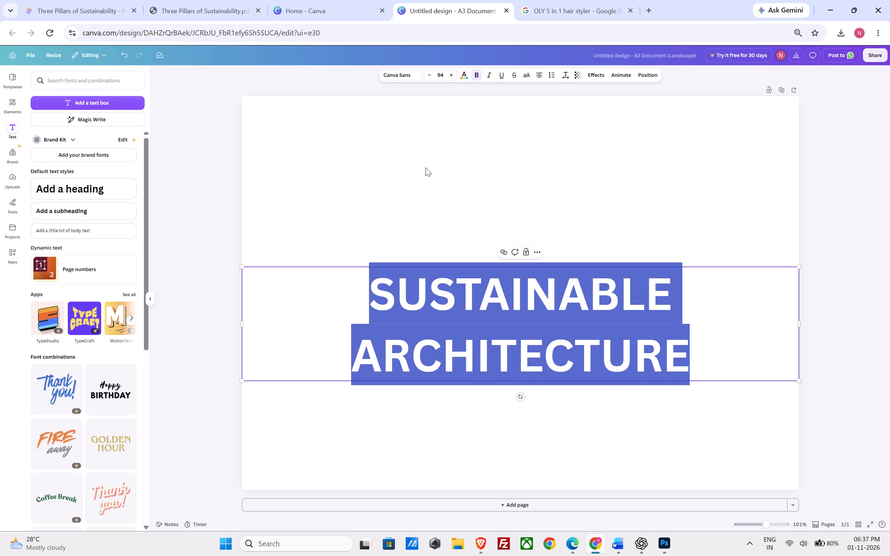
click(434, 74)
triple_click(431, 75)
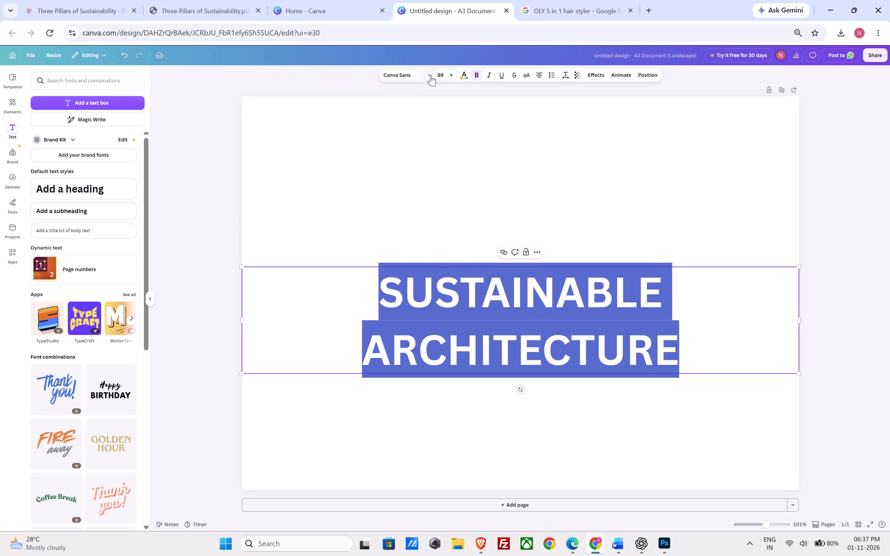
triple_click(431, 75)
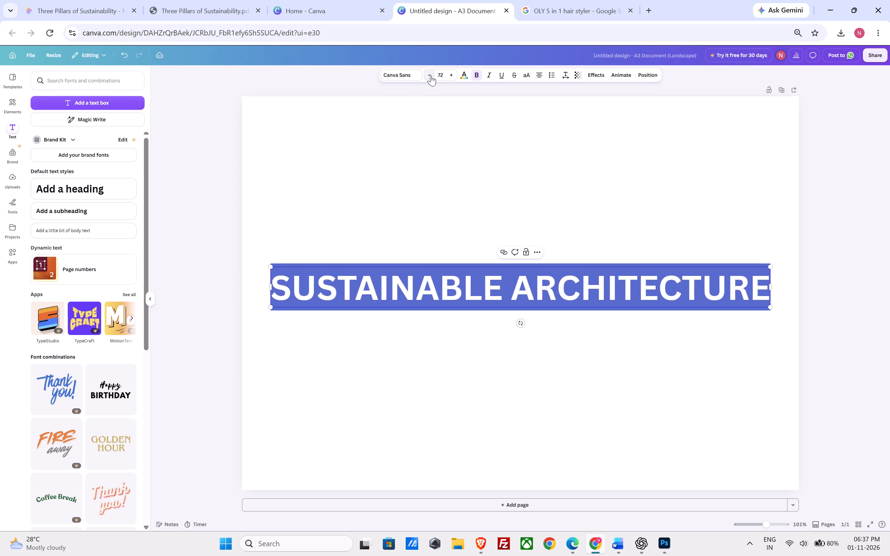
double_click(431, 75)
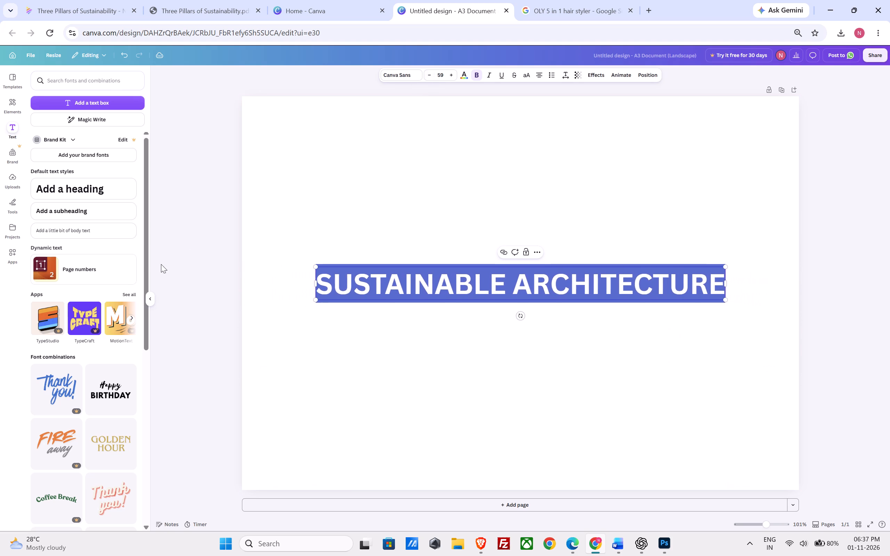
click(160, 266)
click(375, 226)
Move the "SUSTAINABLE ARCHITECTURE" heading to the top of the page, centred horizontally.
click(553, 277)
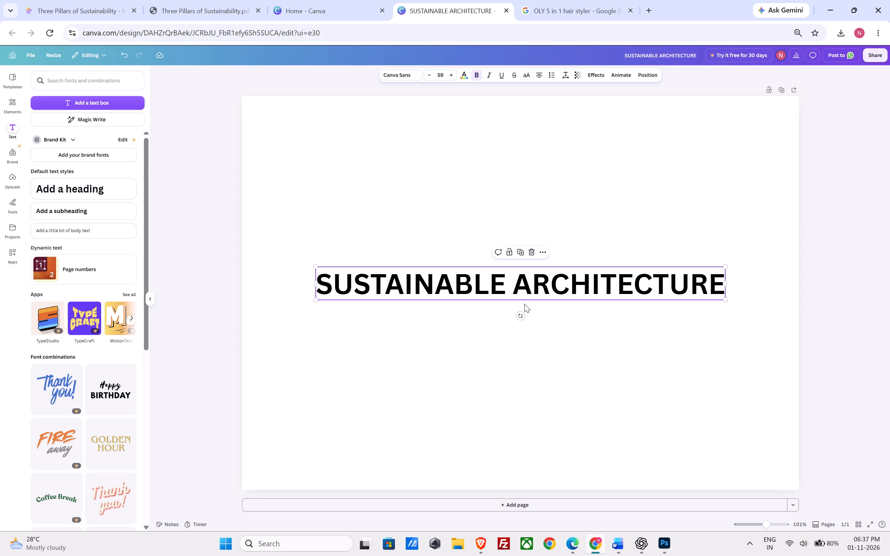
drag(543, 284, 538, 129)
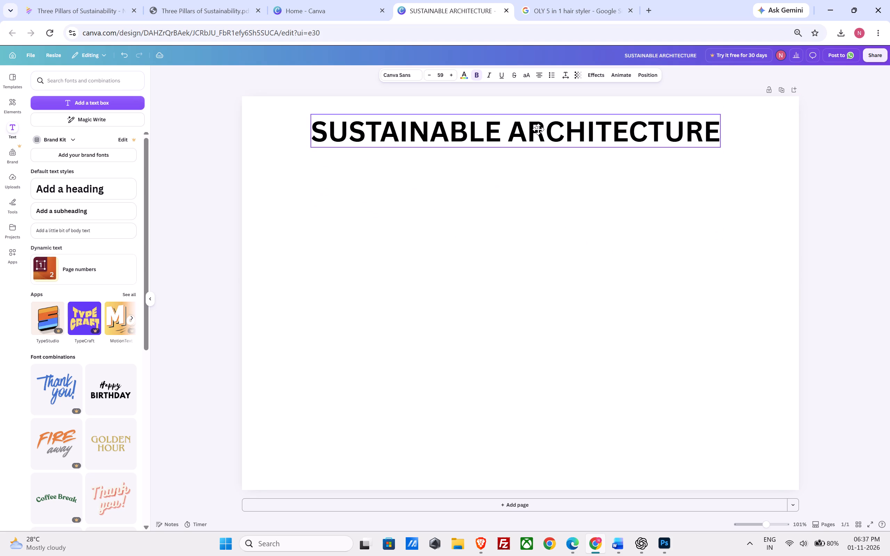
drag(538, 129, 542, 129)
click(680, 273)
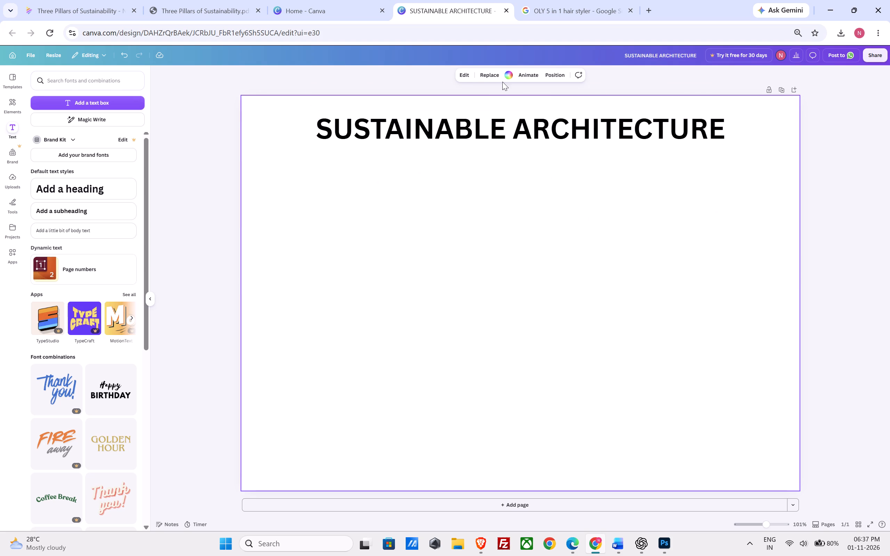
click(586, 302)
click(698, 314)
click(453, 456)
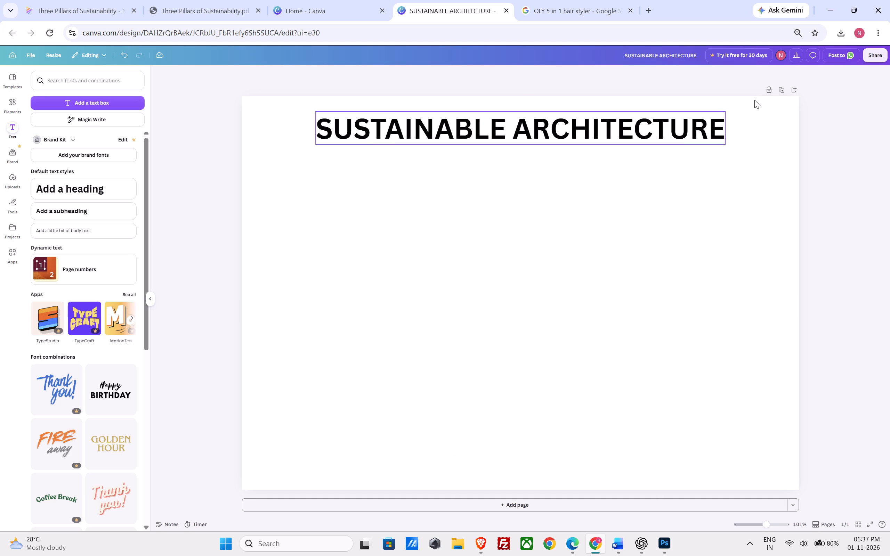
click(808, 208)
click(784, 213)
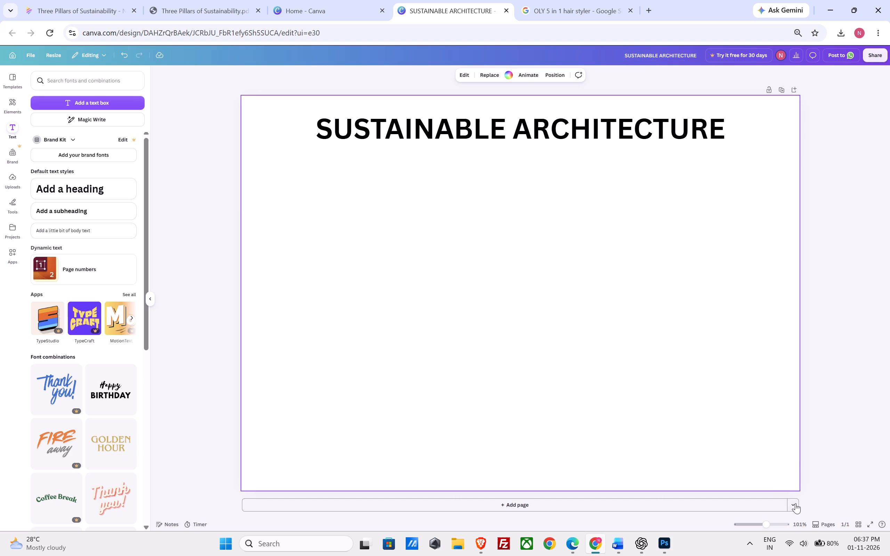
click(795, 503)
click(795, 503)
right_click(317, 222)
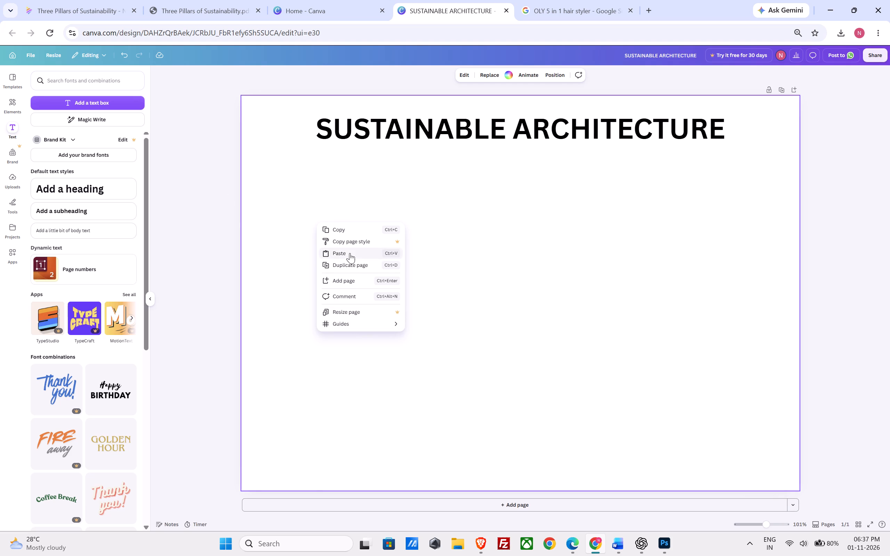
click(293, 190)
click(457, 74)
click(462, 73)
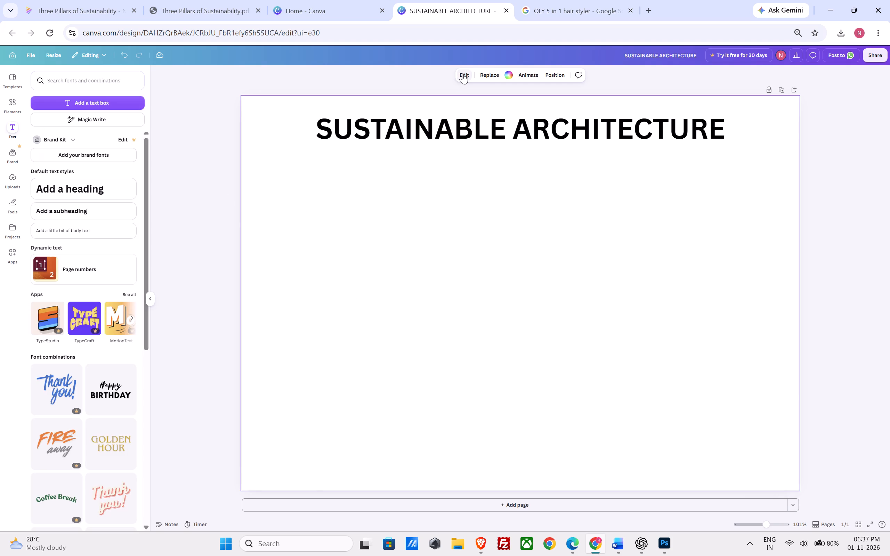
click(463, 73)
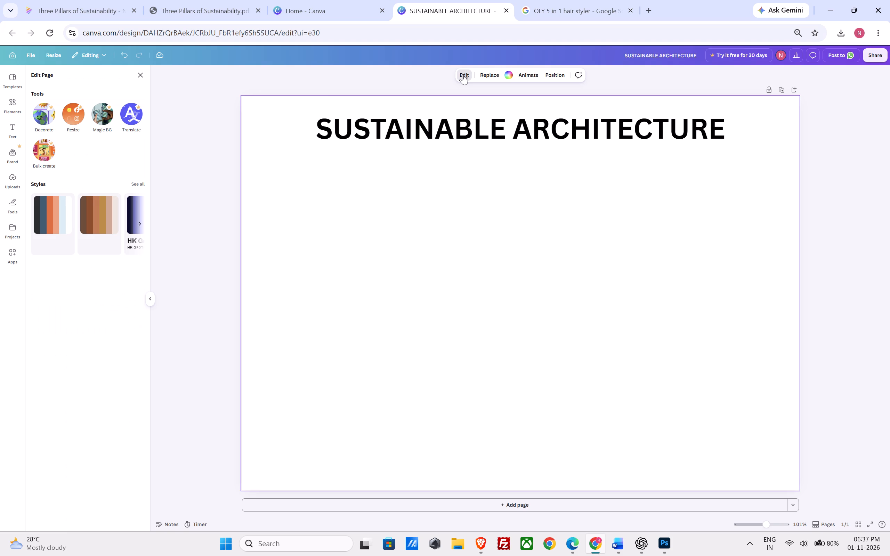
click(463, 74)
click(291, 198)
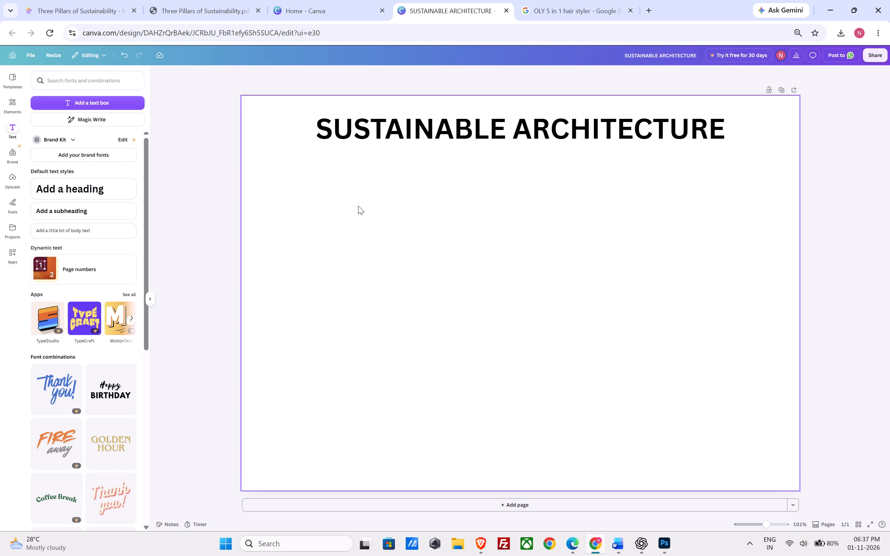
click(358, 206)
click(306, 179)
Switch to Microsoft Edge to check the first sheet of the Sustainable ARCHITECTURE PDF as a layout reference, and return to the Canva design.
click(570, 540)
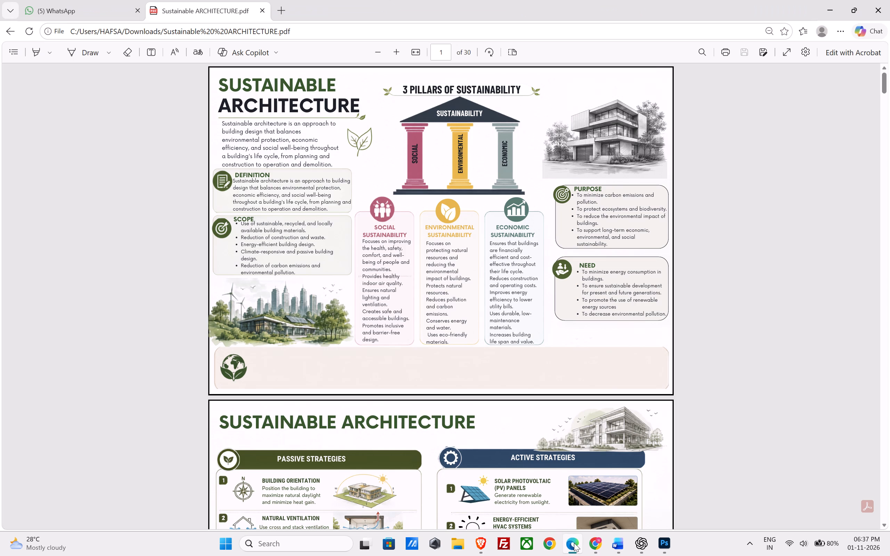
click(573, 543)
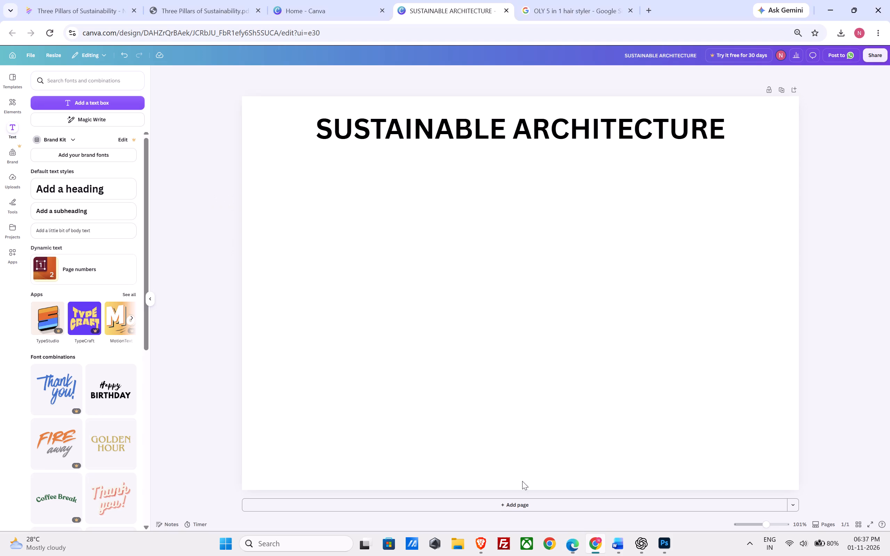
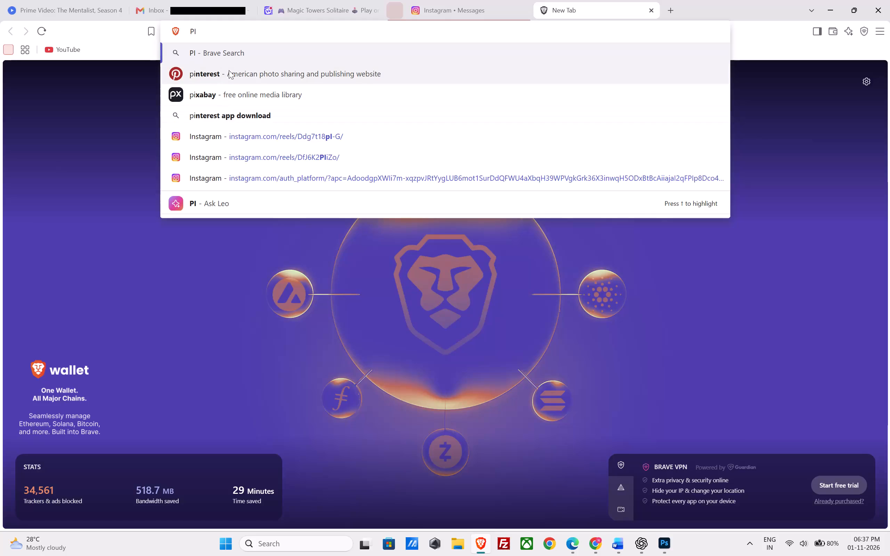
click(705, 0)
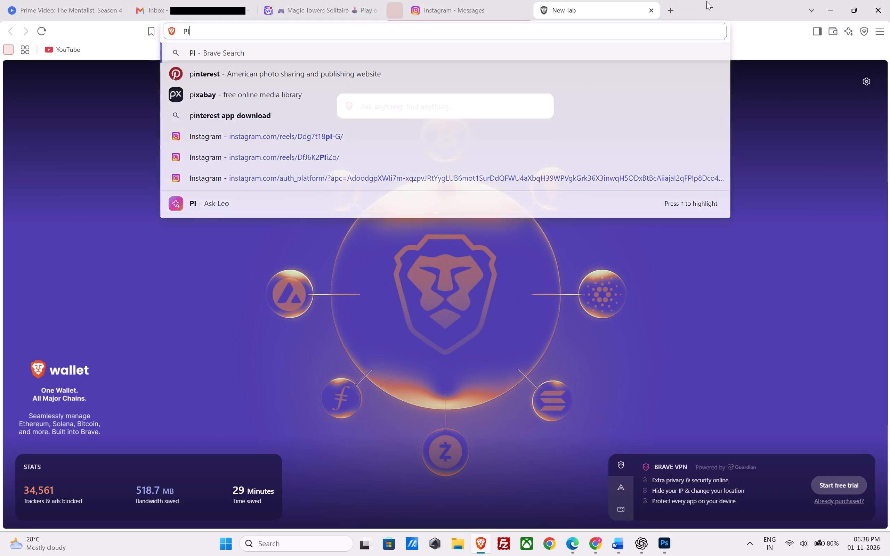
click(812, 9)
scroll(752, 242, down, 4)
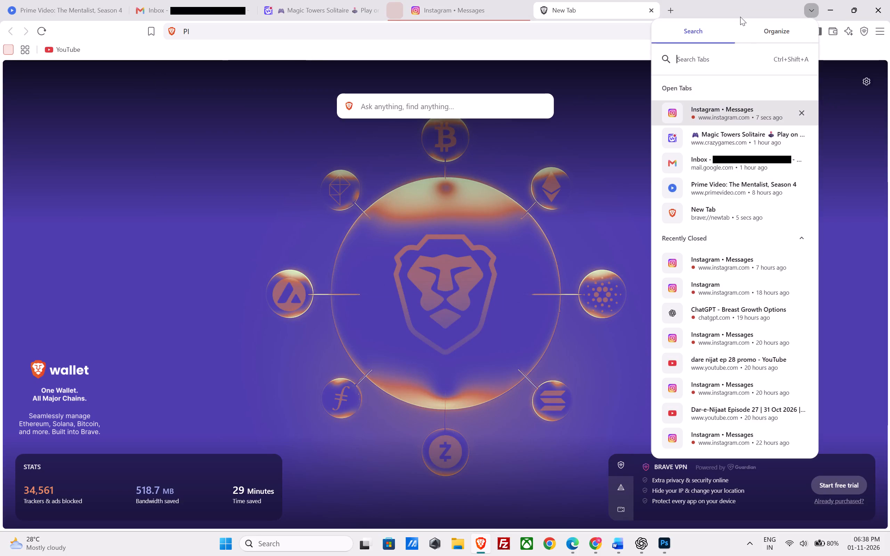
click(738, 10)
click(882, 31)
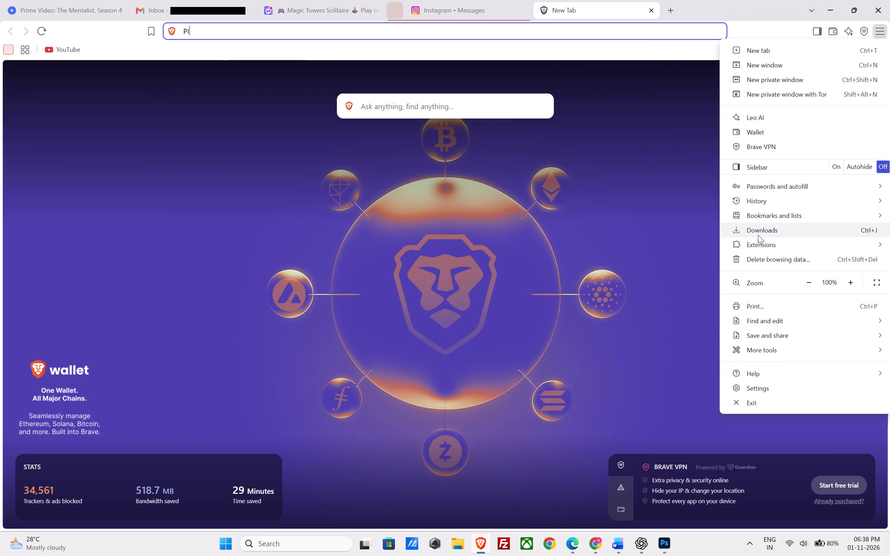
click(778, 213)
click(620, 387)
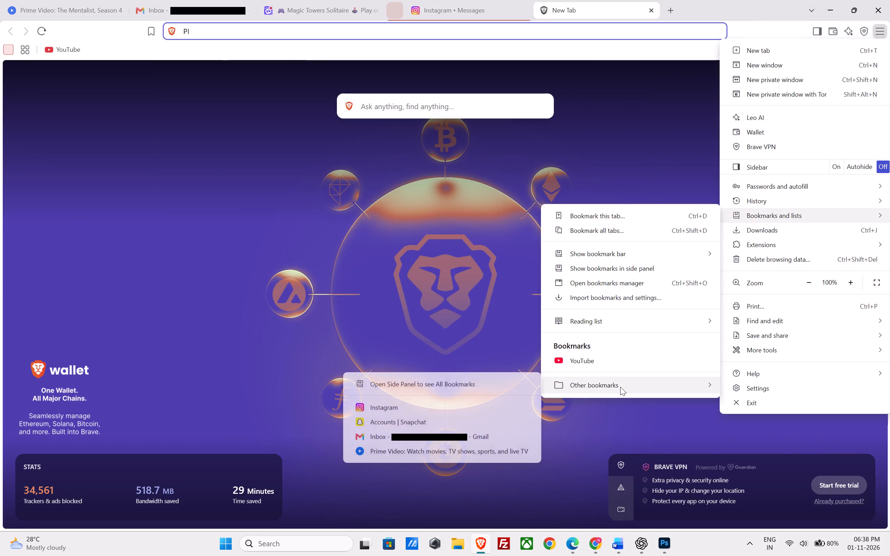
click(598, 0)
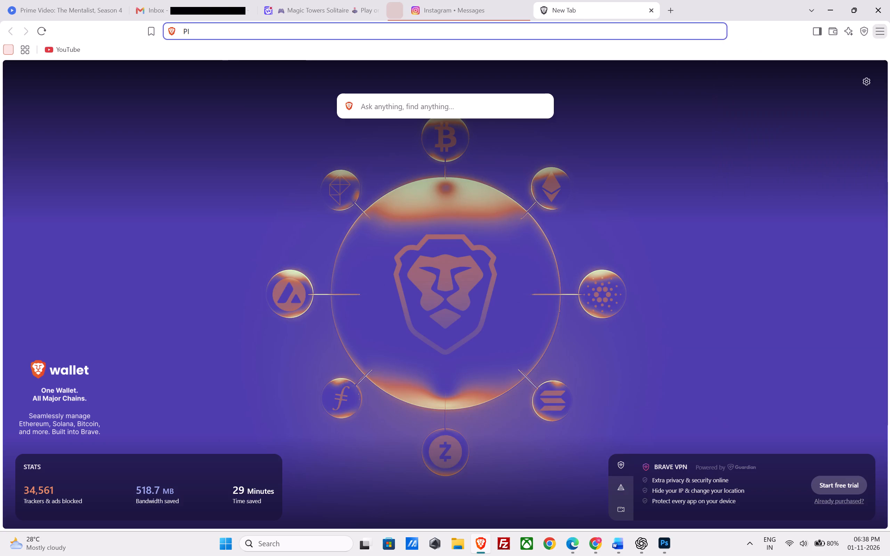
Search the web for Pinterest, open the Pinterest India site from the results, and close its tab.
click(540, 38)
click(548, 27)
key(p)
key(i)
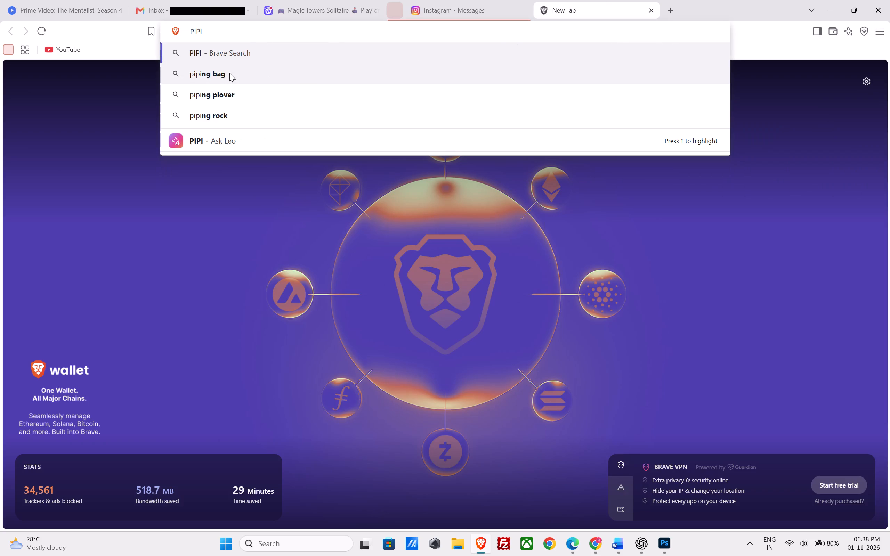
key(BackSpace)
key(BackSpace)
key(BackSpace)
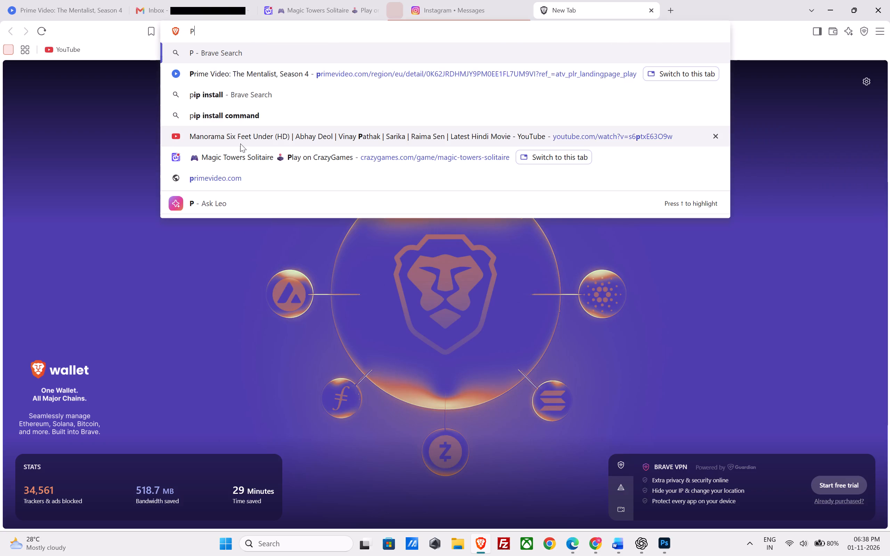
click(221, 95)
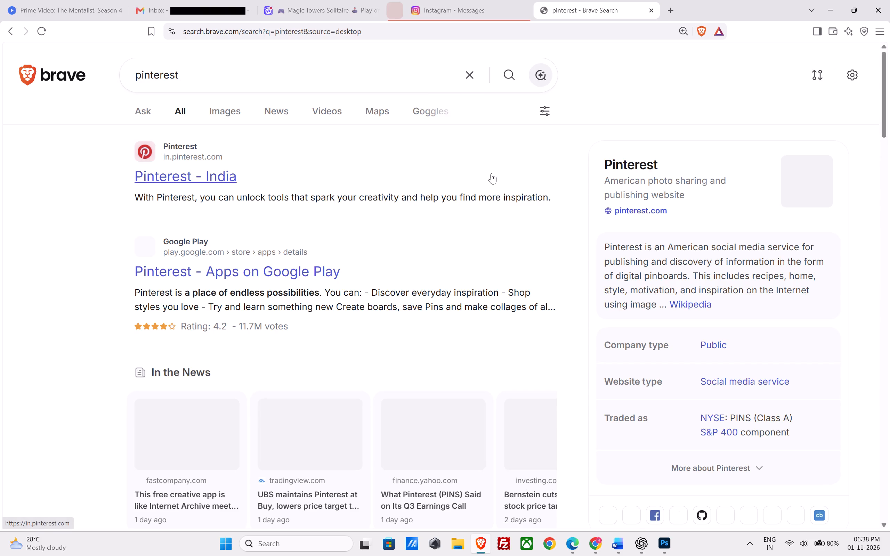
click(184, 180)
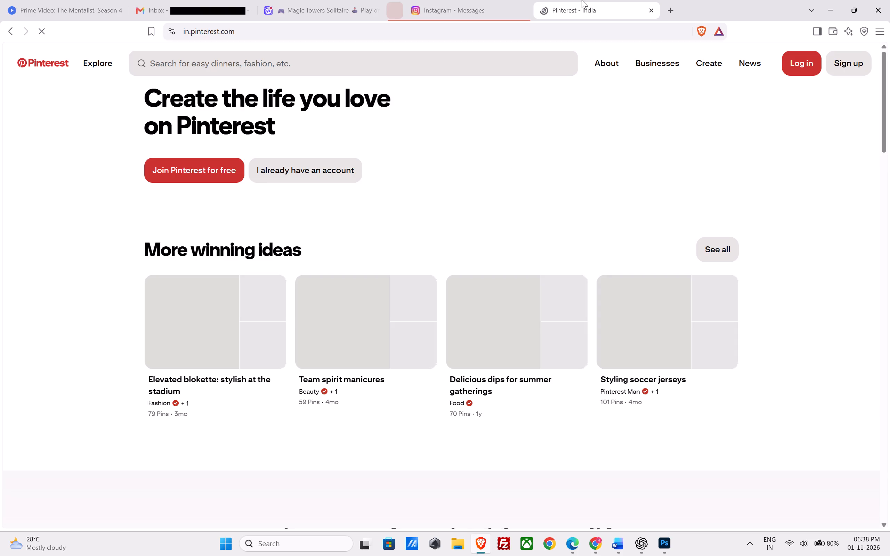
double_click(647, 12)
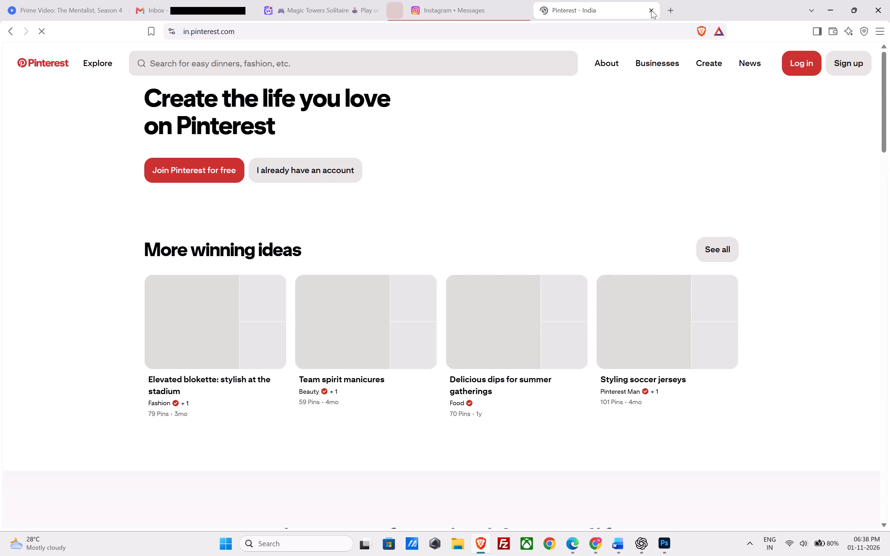
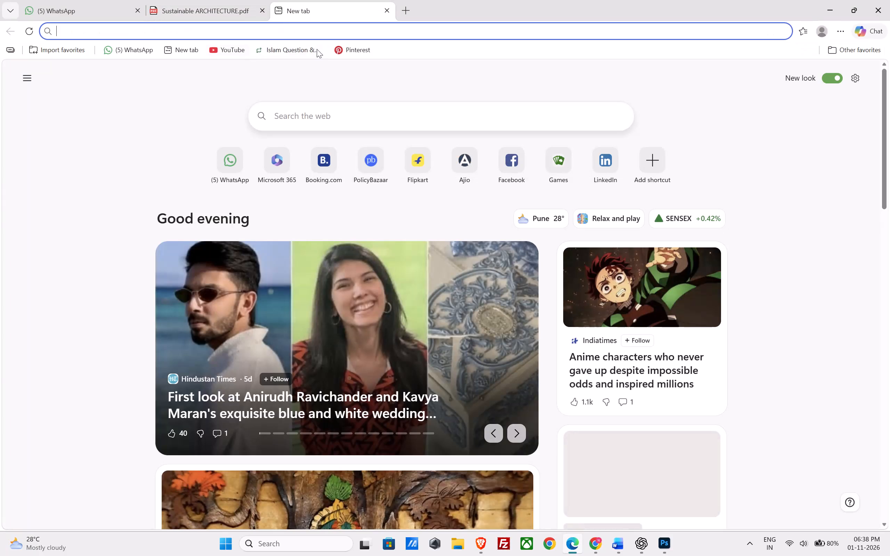
Open Pinterest in the empty Microsoft Edge tab and begin a new search there.
click(331, 47)
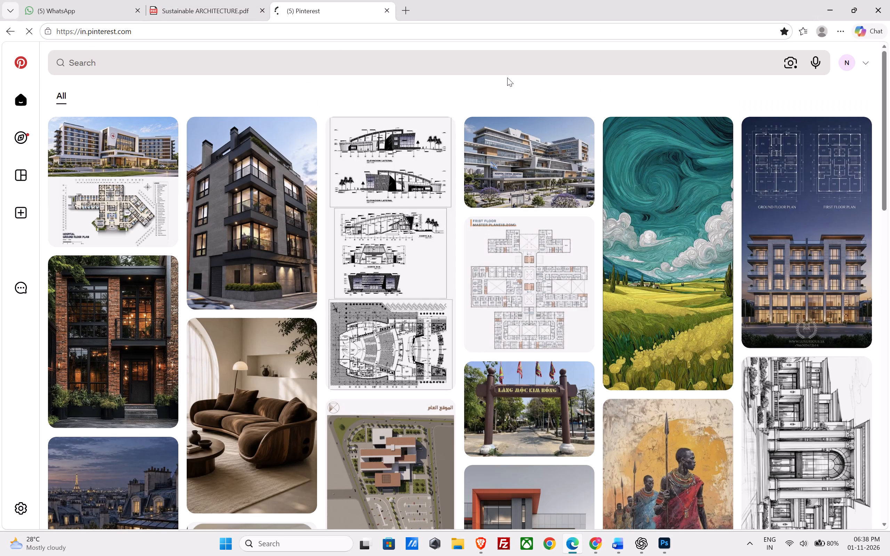
click(214, 64)
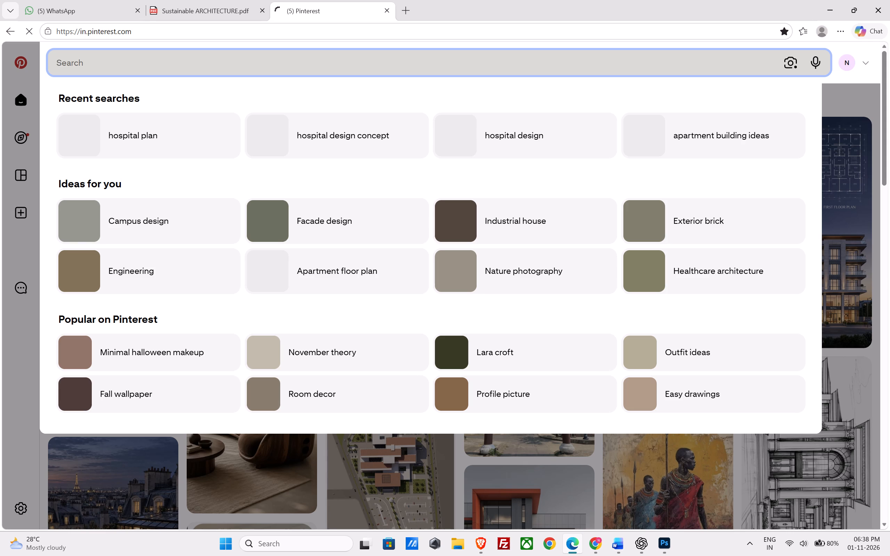
Search Pinterest for "architectural sheet layout".
key(s)
key(BackSpace)
text(ARCHITECTURAL SHEET)
key(space)
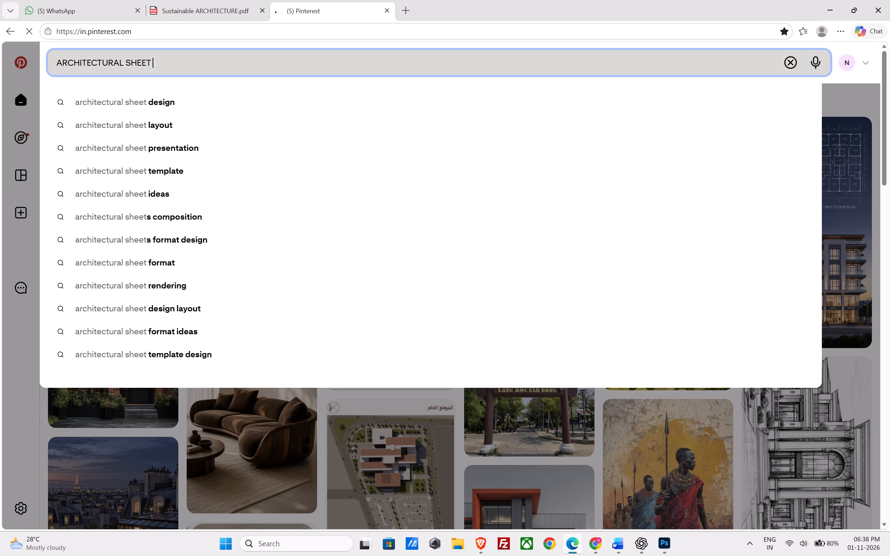
click(152, 125)
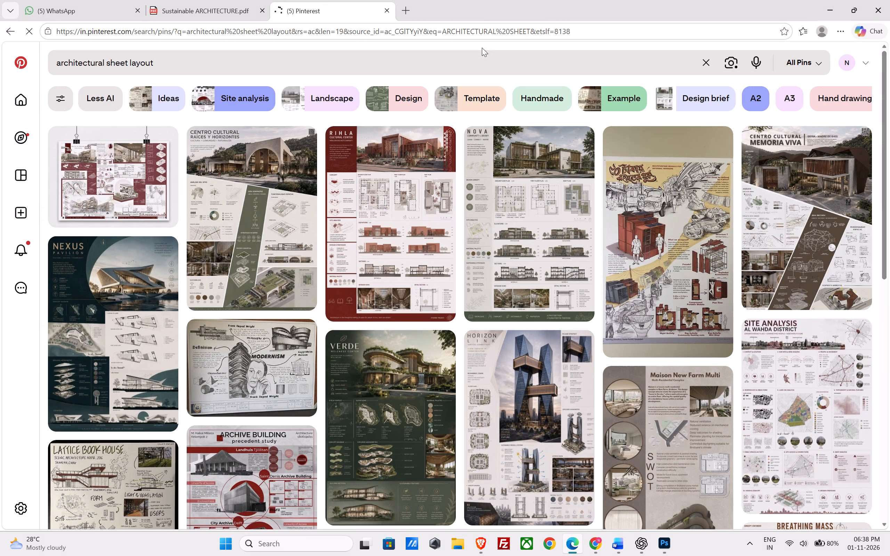
Browse the architectural sheet layout pins for composition and presentation ideas.
scroll(427, 177, down, 4)
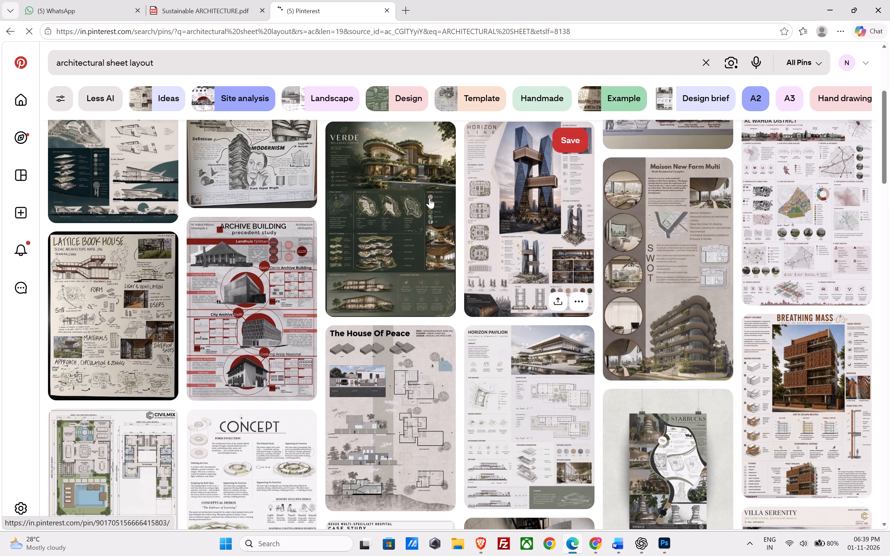
scroll(429, 207, down, 4)
scroll(476, 252, down, 10)
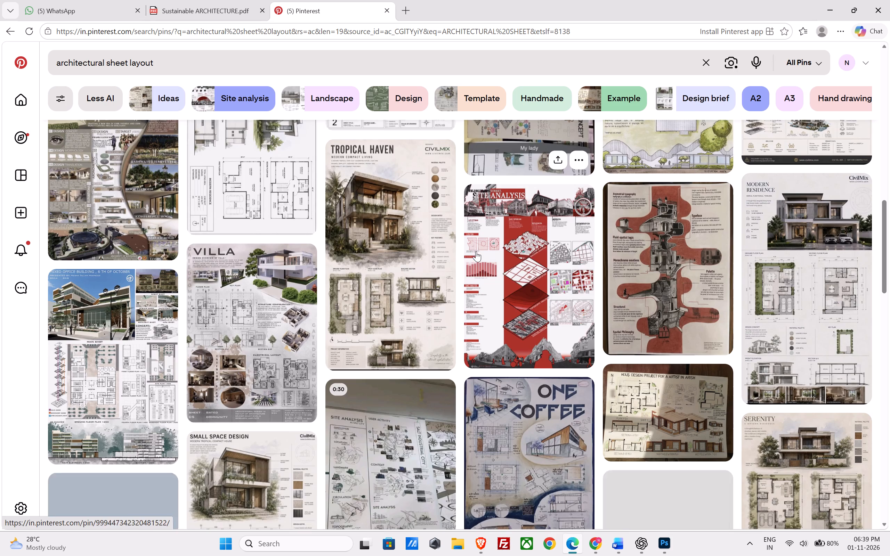
scroll(476, 251, down, 3)
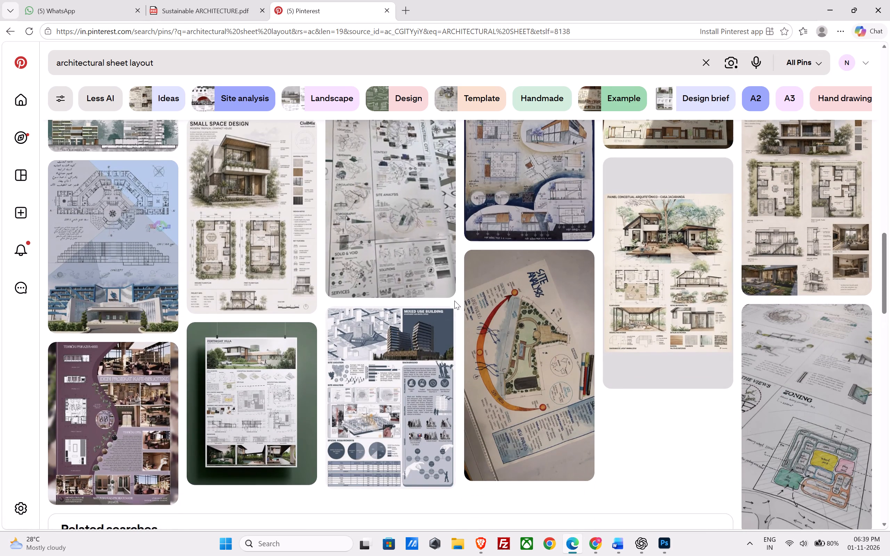
scroll(454, 301, down, 10)
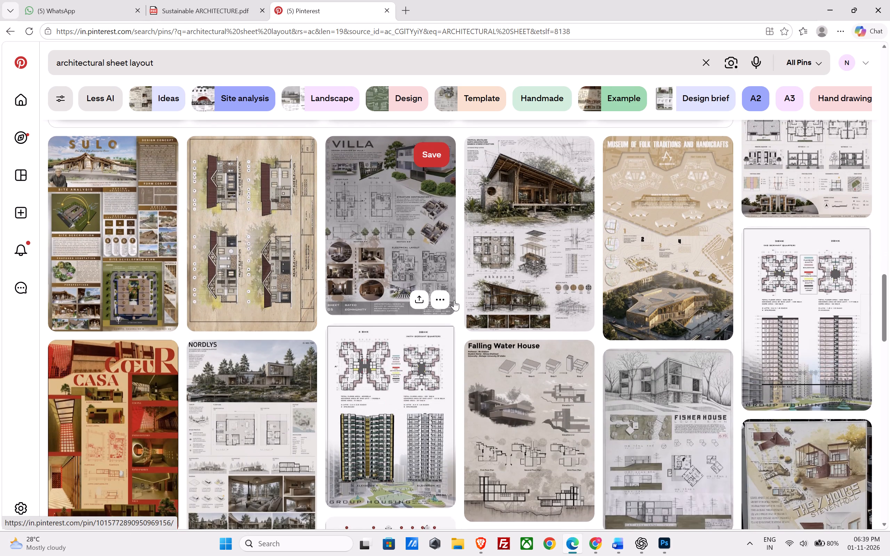
scroll(454, 300, down, 4)
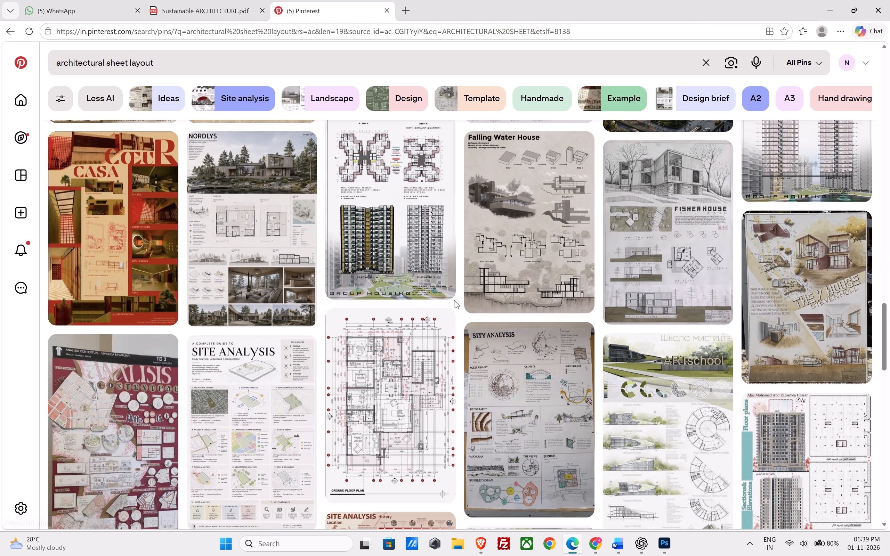
scroll(454, 300, up, 13)
Replace the Pinterest search with "sustainable architecture".
drag(173, 68, 56, 75)
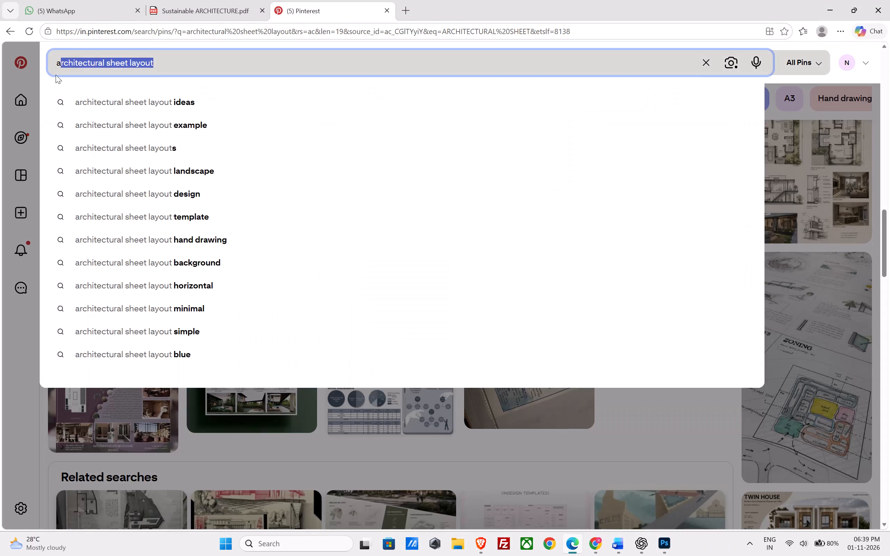
drag(56, 75, 51, 74)
text(SUSTAINAC)
key(BackSpace)
text(BLE)
key(space)
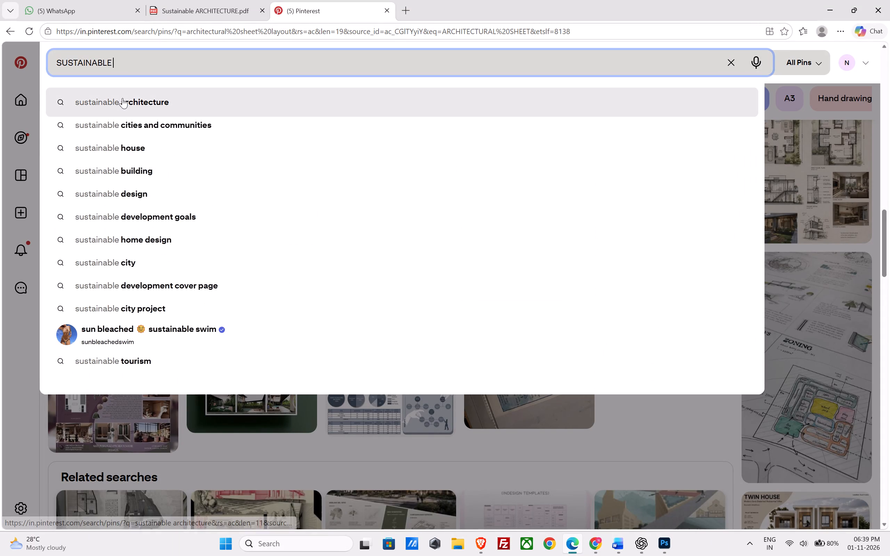
click(122, 98)
Refine the Pinterest search to "sustainable architecture sheet layout".
click(169, 63)
key(space)
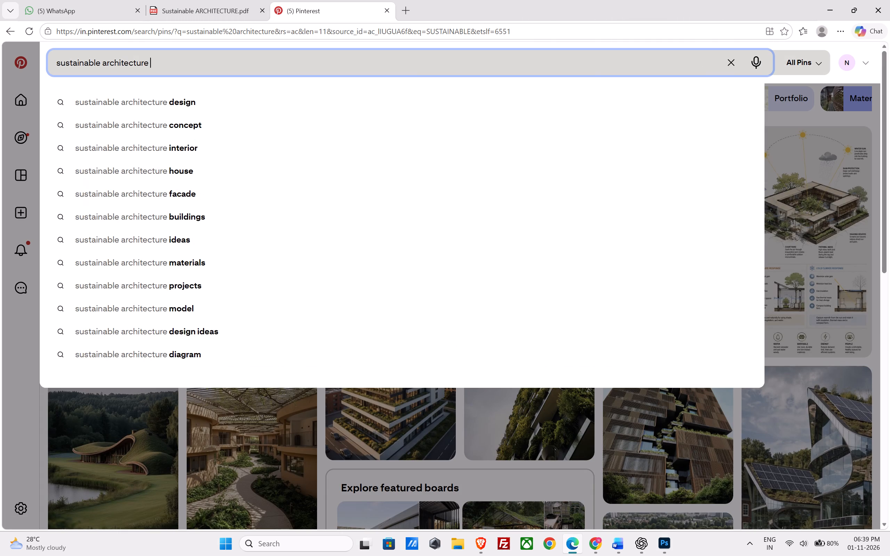
click(195, 64)
text(SHEEY)
key(BackSpace)
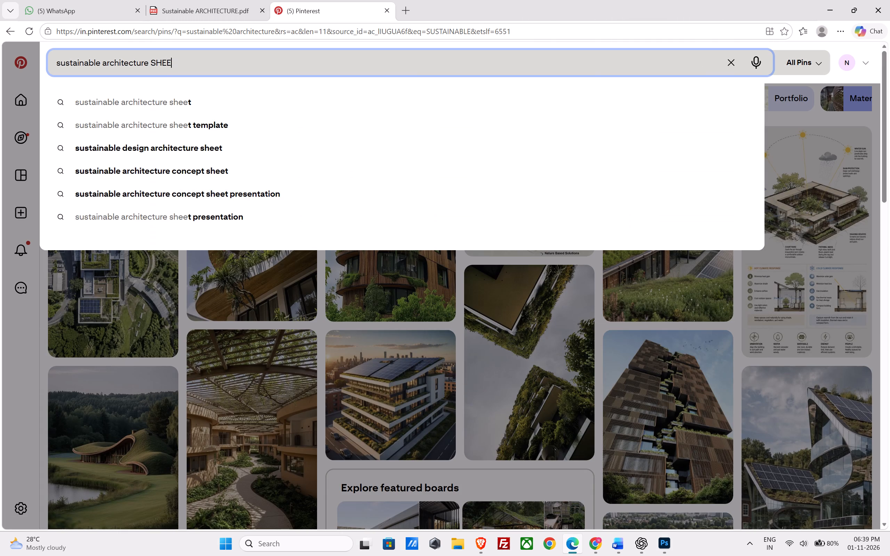
text(t)
key(space)
key(BackSpace)
key(BackSpace)
key(BackSpace)
key(BackSpace)
key(BackSpace)
key(BackSpace)
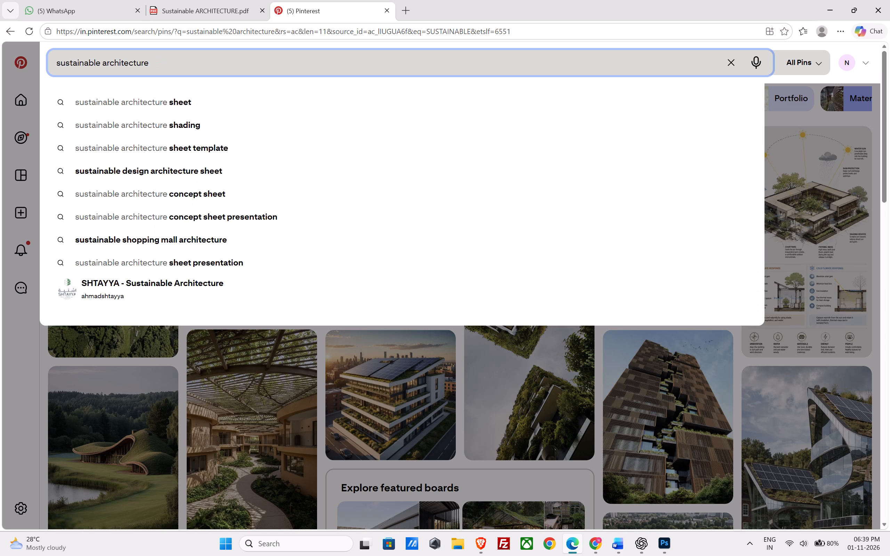
text(sheet layp)
key(BackSpace)
text(out)
key(Return)
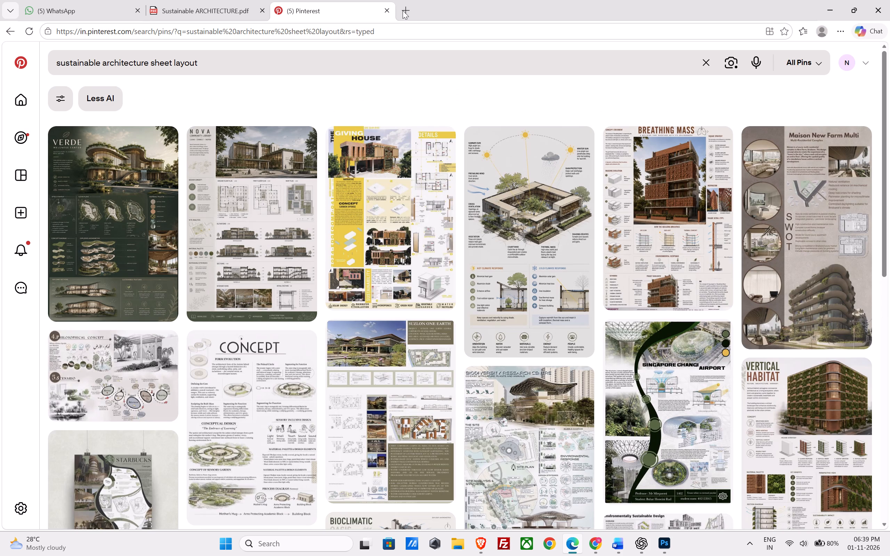
Examine the courtyard building climate-response sheet among the pins and return to the search results.
click(523, 210)
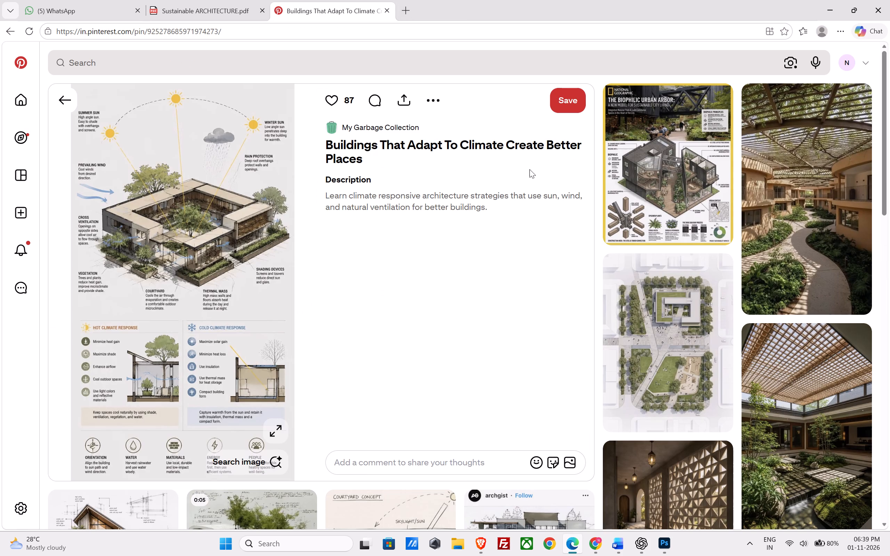
scroll(472, 210, down, 1)
scroll(471, 210, up, 1)
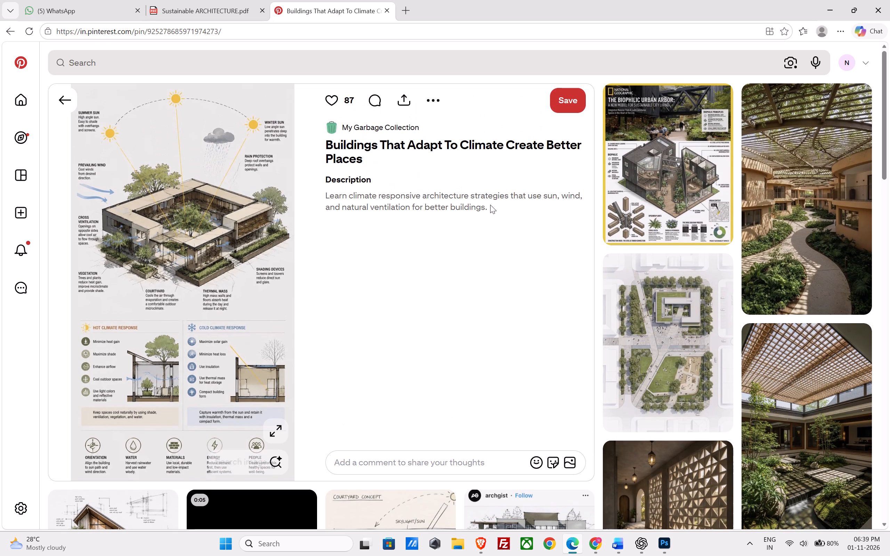
click(58, 95)
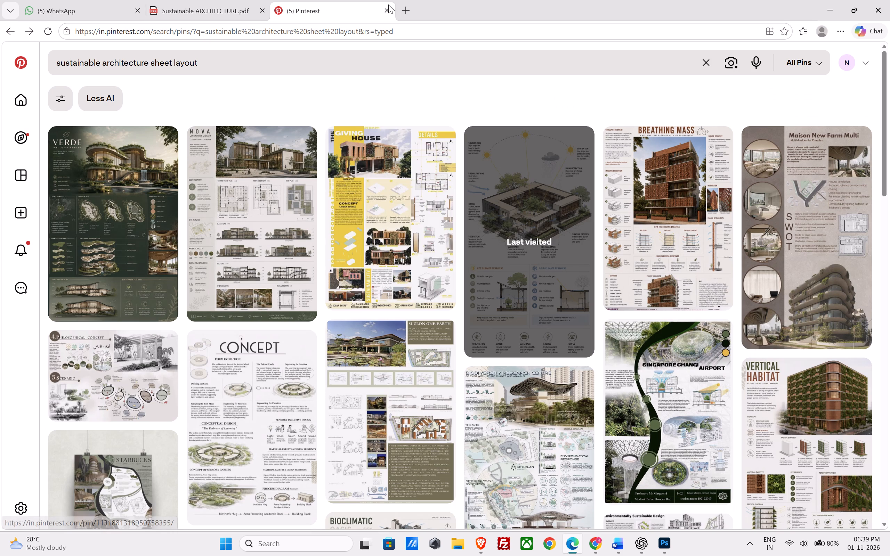
Open Pinterest in a new browser tab and search for "light green background wallpapers".
click(399, 8)
click(348, 49)
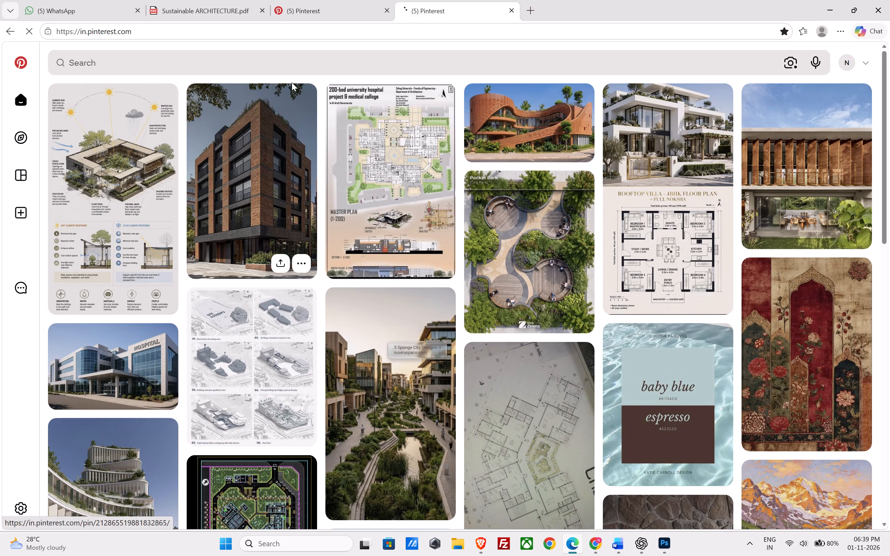
click(297, 62)
text(light green backgrounf)
key(BackSpace)
text(d)
key(space)
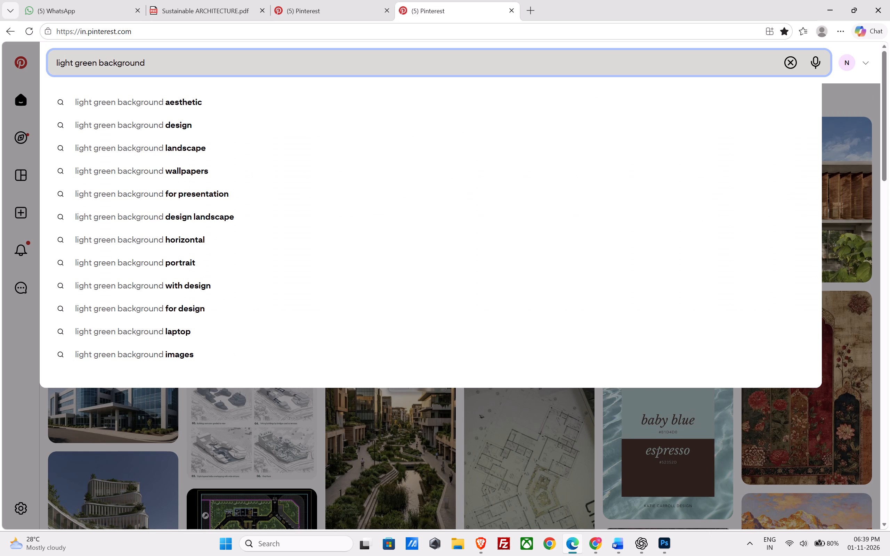
click(197, 171)
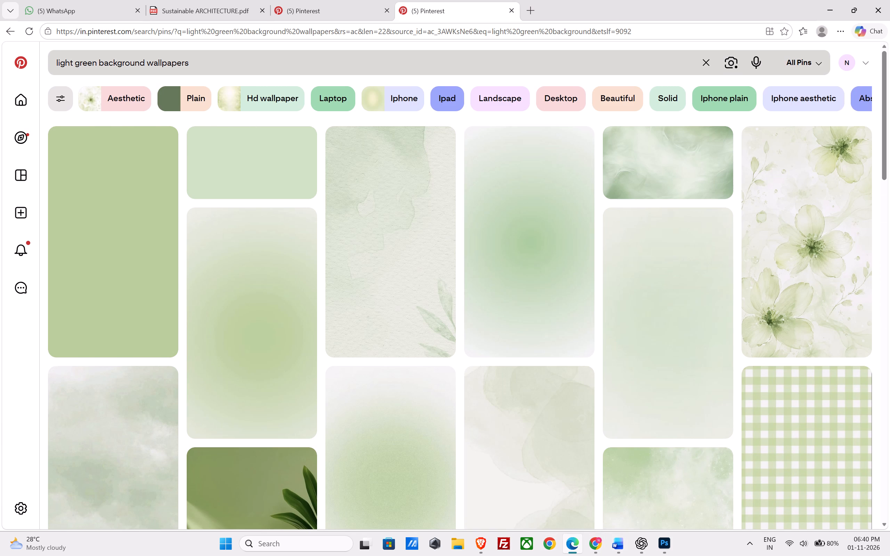
Change the wallpaper search to "background wallpapers nude colour".
drag(97, 64, 23, 71)
key(BackSpace)
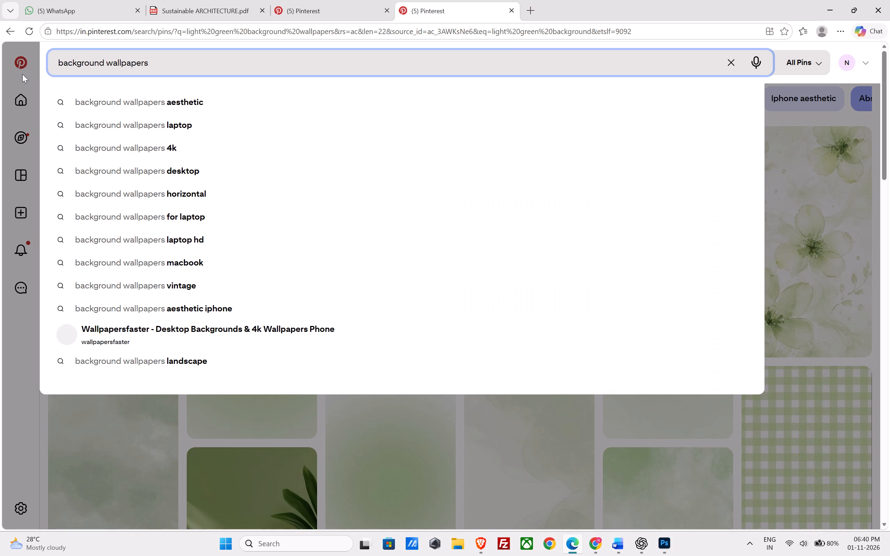
click(184, 57)
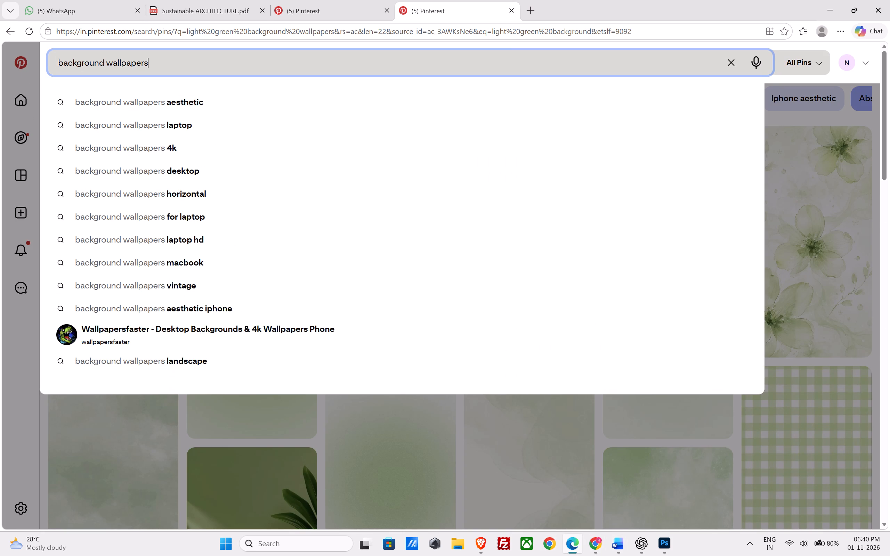
key(space)
text(nude colour)
key(Return)
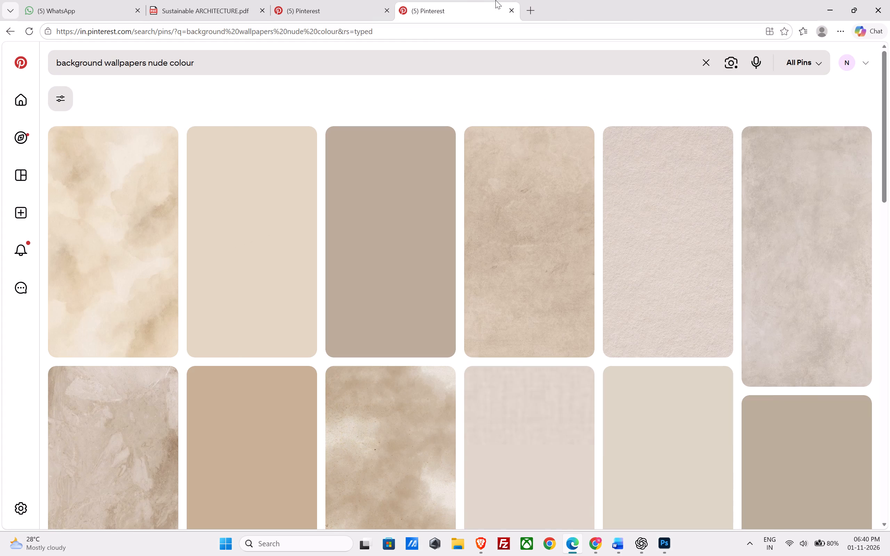
Find the pale beige linen-texture wallpaper among the nude-coloured results, open its pin and download the image.
scroll(594, 4, down, 3)
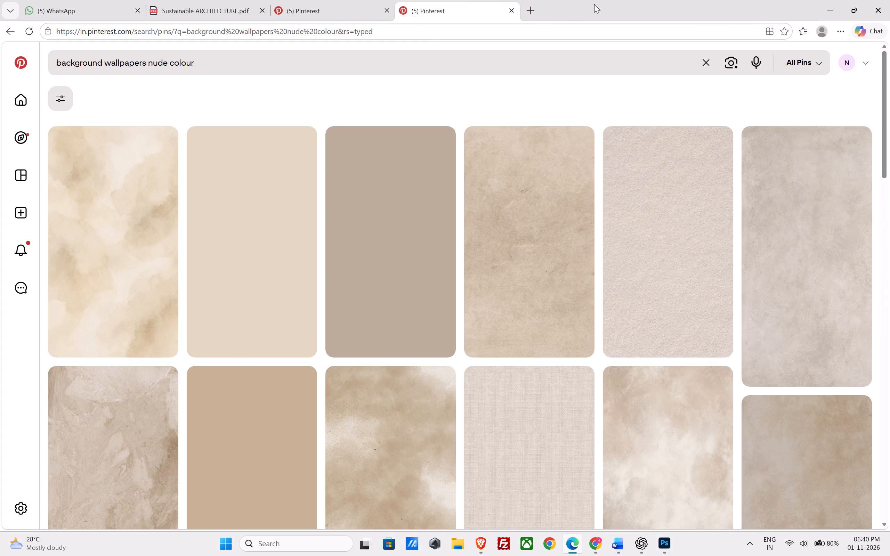
scroll(594, 4, down, 1)
scroll(533, 351, down, 5)
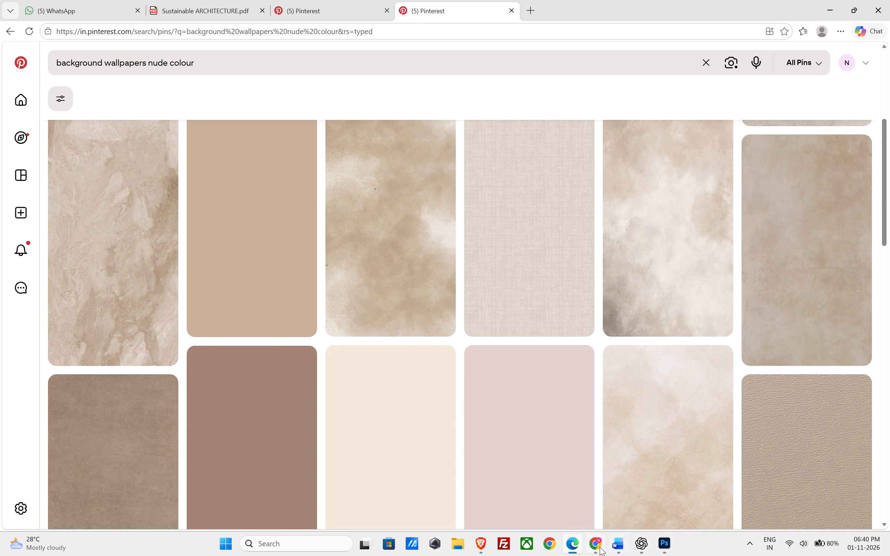
click(577, 321)
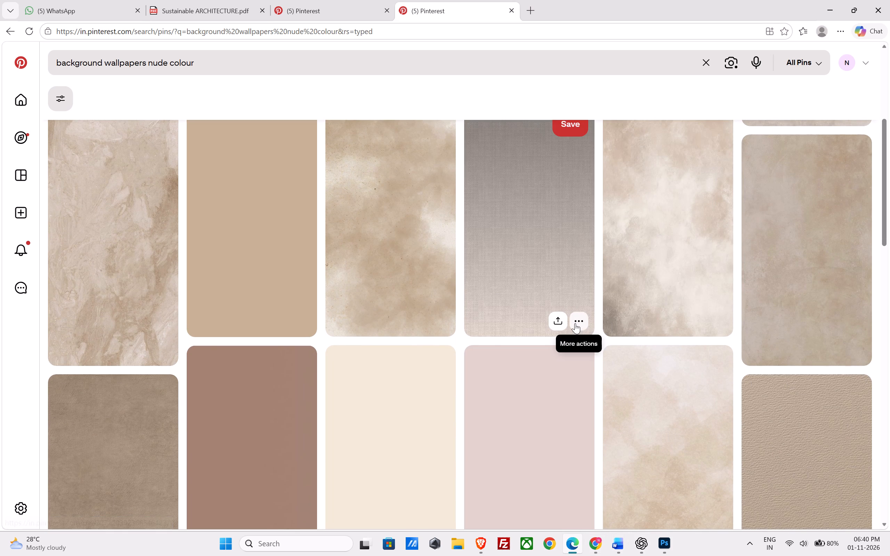
scroll(493, 250, down, 2)
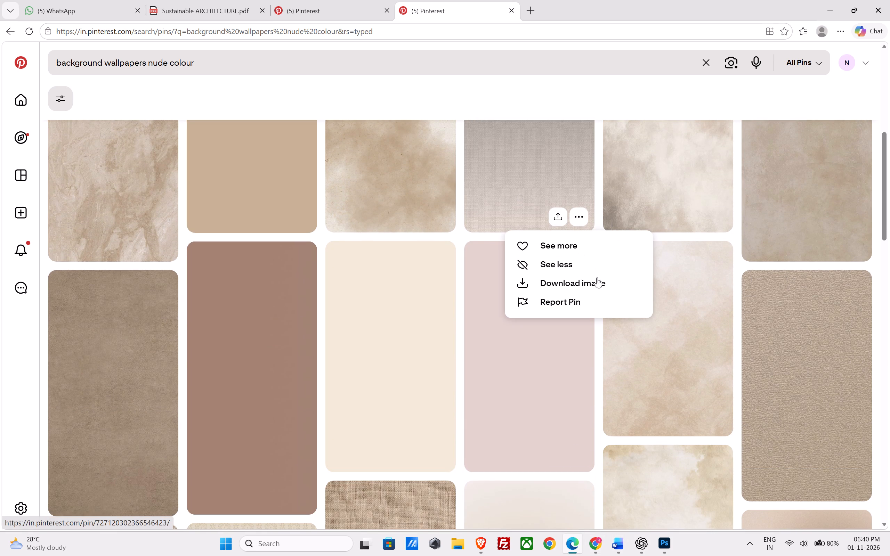
scroll(494, 286, up, 3)
click(541, 222)
click(526, 329)
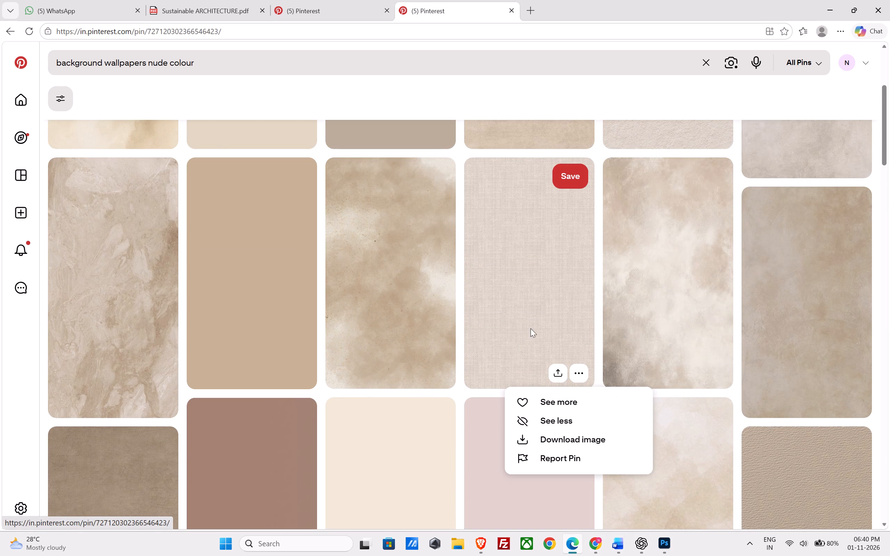
click(434, 103)
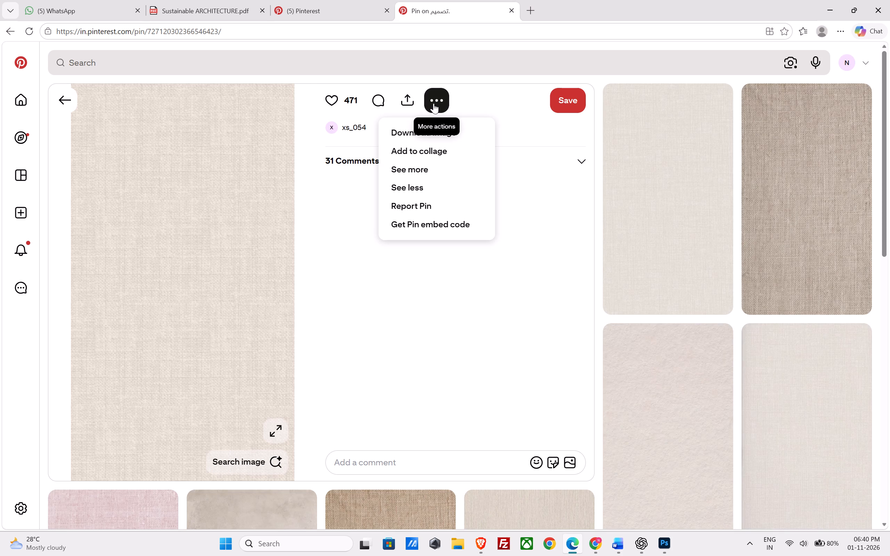
click(420, 131)
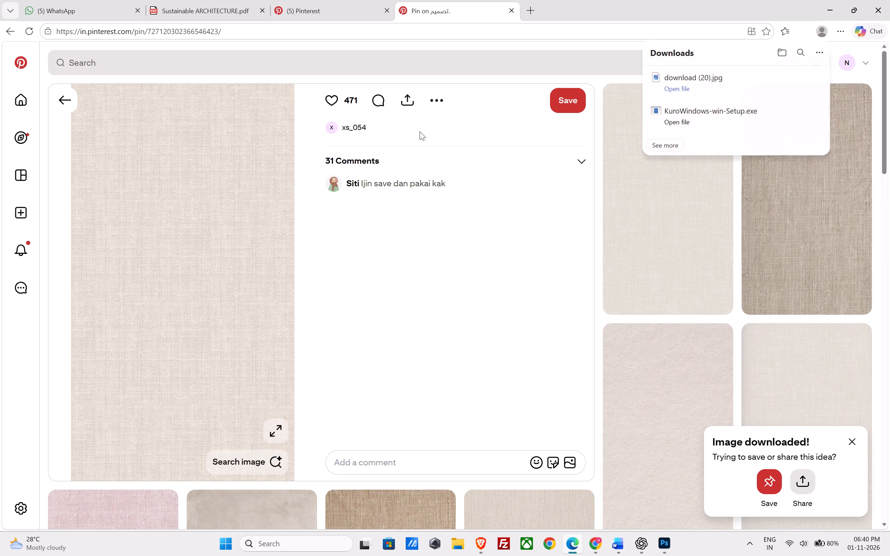
Switch to the Canva design in Chrome and upload the downloaded beige linen-texture image.
click(836, 3)
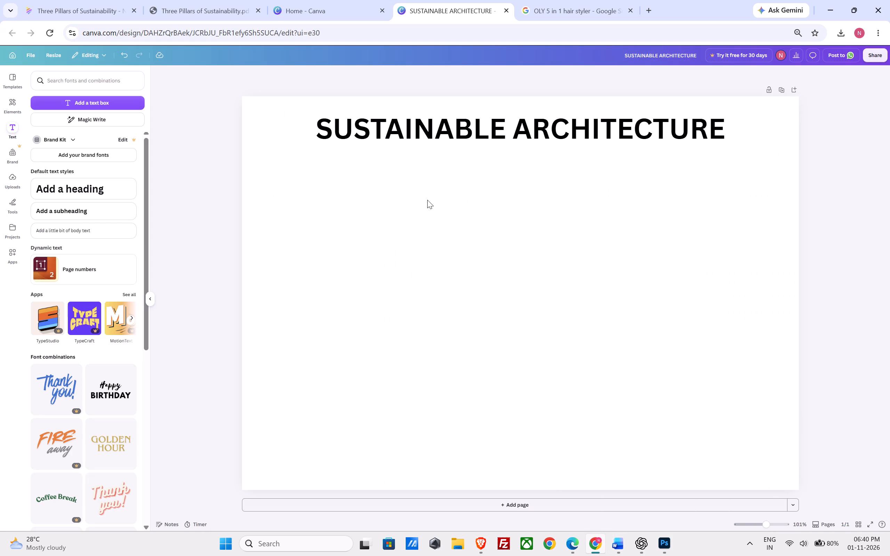
click(401, 216)
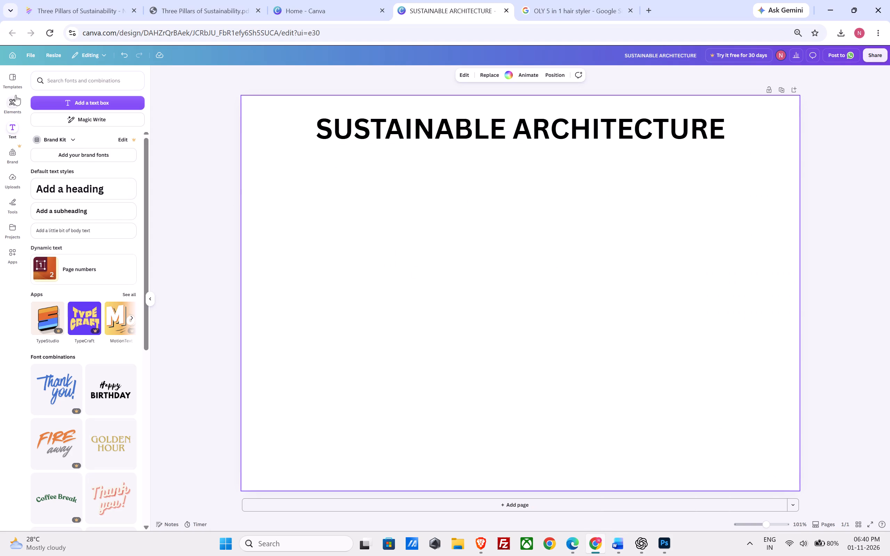
click(20, 182)
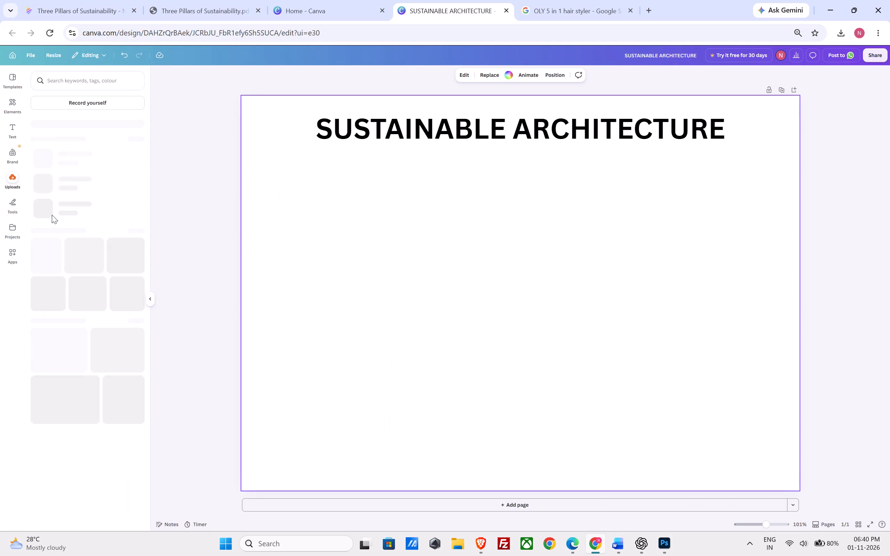
click(98, 99)
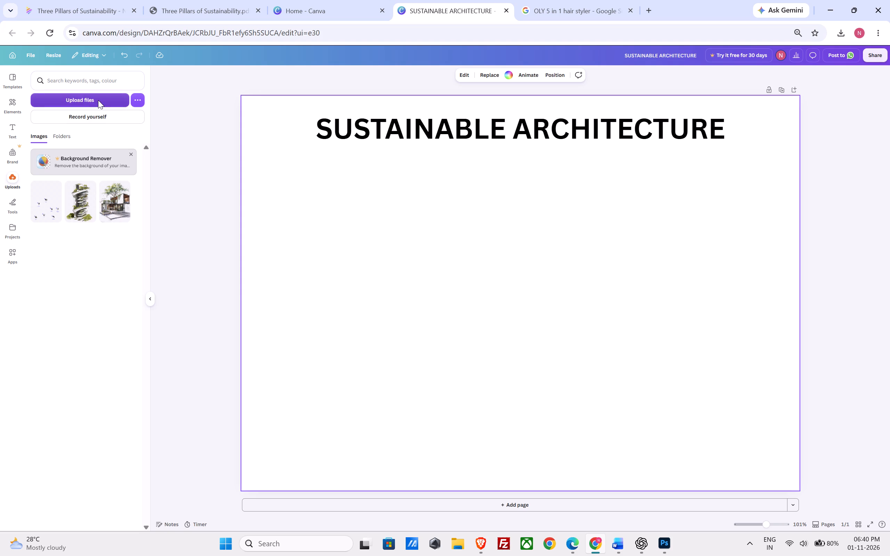
scroll(54, 183, up, 4)
click(48, 151)
double_click(114, 95)
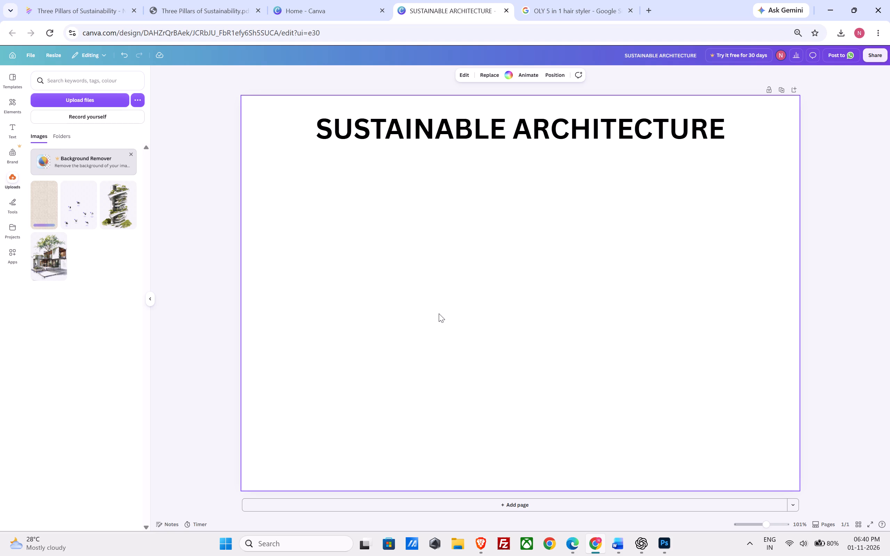
Place the uploaded beige linen-texture image on the A3 page.
click(43, 200)
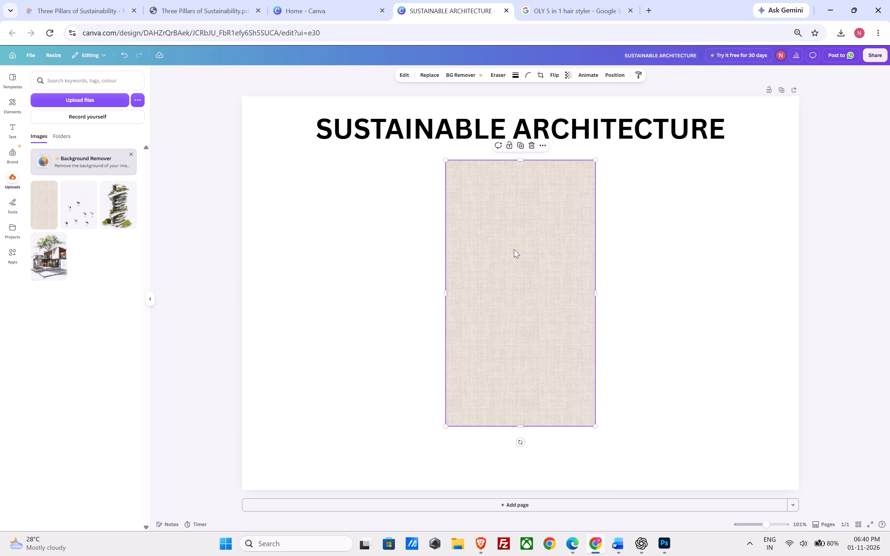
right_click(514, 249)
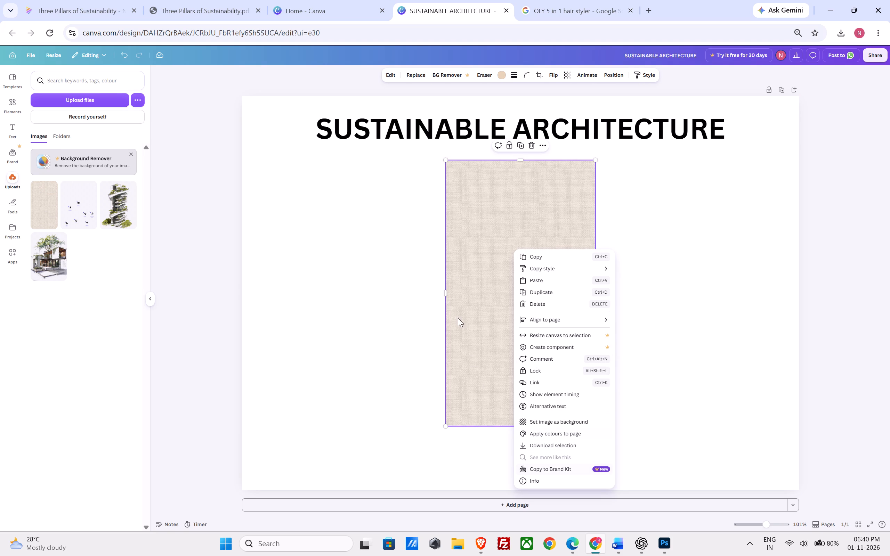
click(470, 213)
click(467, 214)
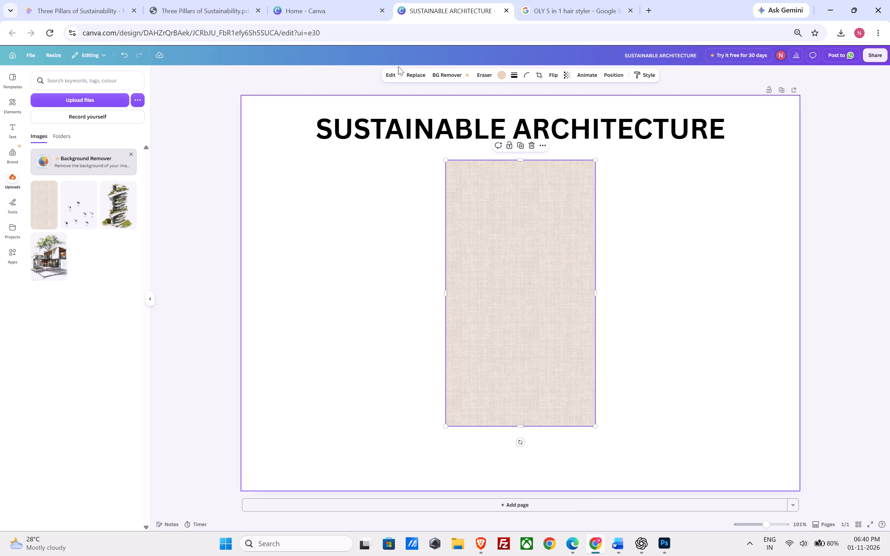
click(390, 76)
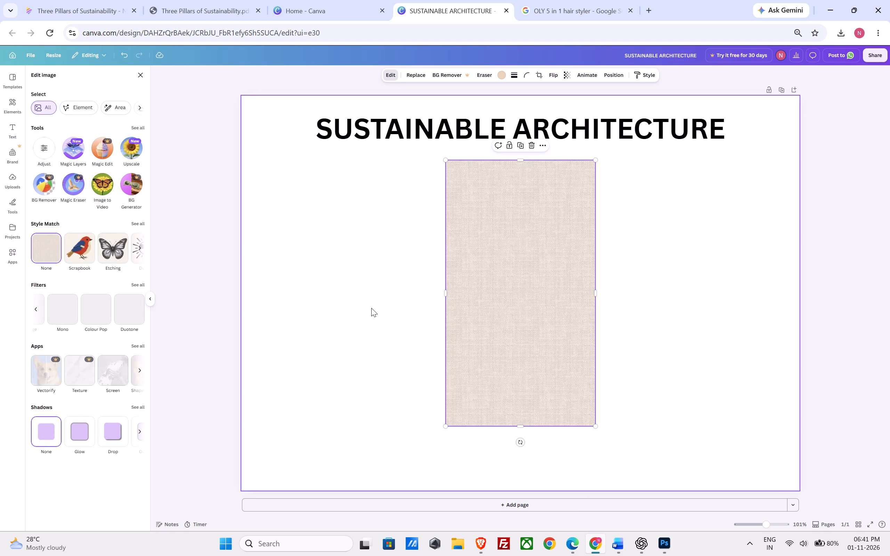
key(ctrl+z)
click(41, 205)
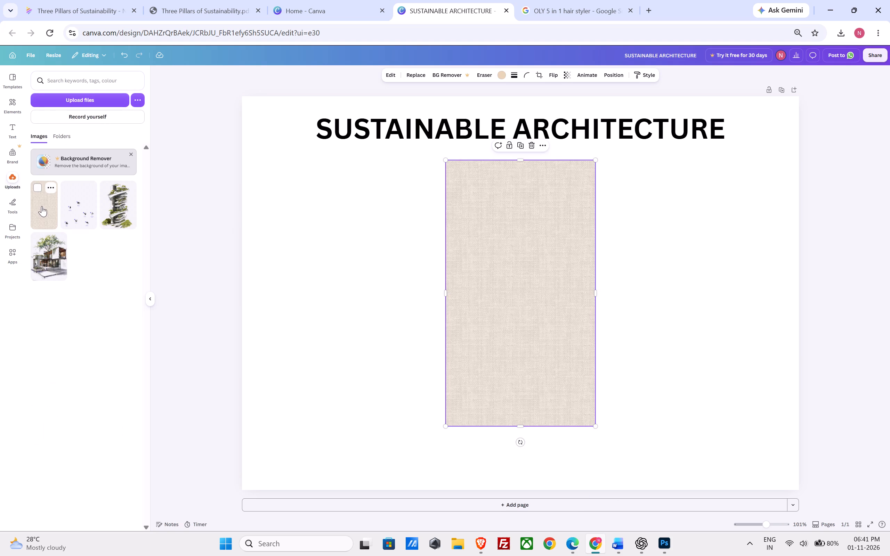
Set the placed beige linen-texture image as the background of the A3 page.
click(546, 145)
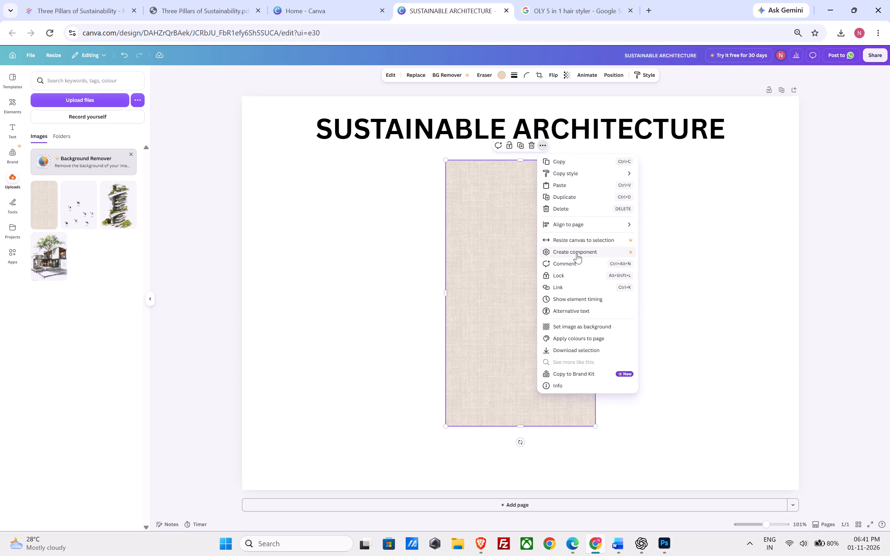
click(587, 324)
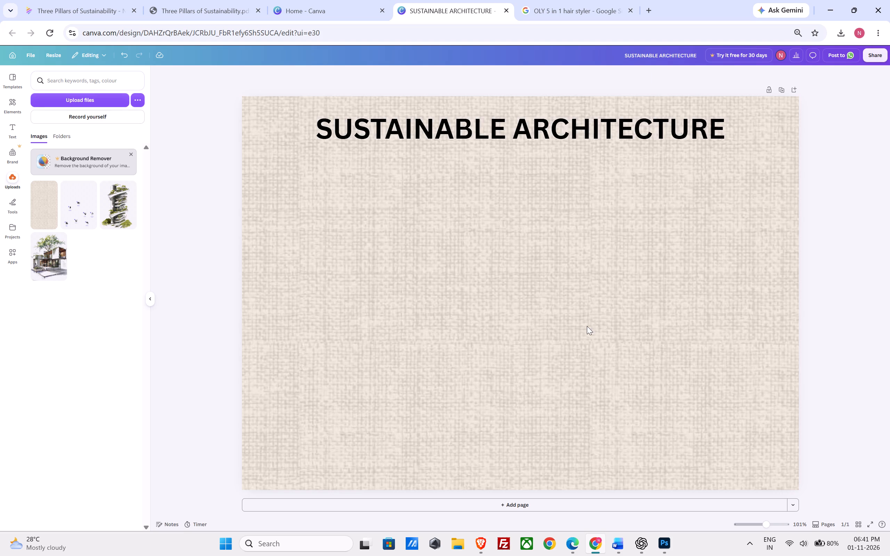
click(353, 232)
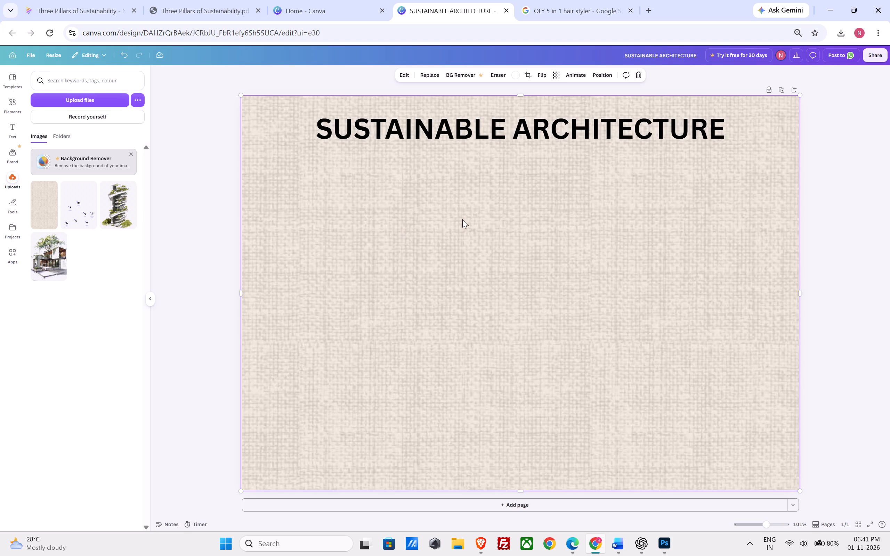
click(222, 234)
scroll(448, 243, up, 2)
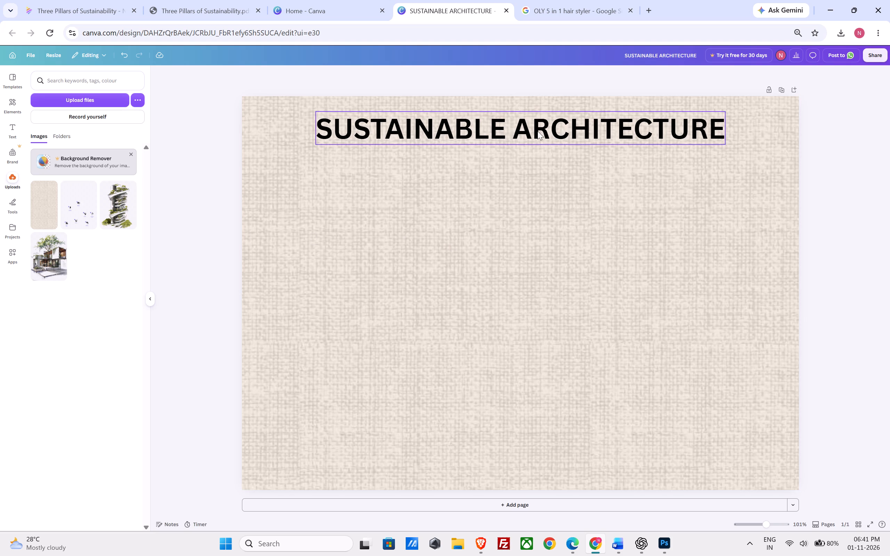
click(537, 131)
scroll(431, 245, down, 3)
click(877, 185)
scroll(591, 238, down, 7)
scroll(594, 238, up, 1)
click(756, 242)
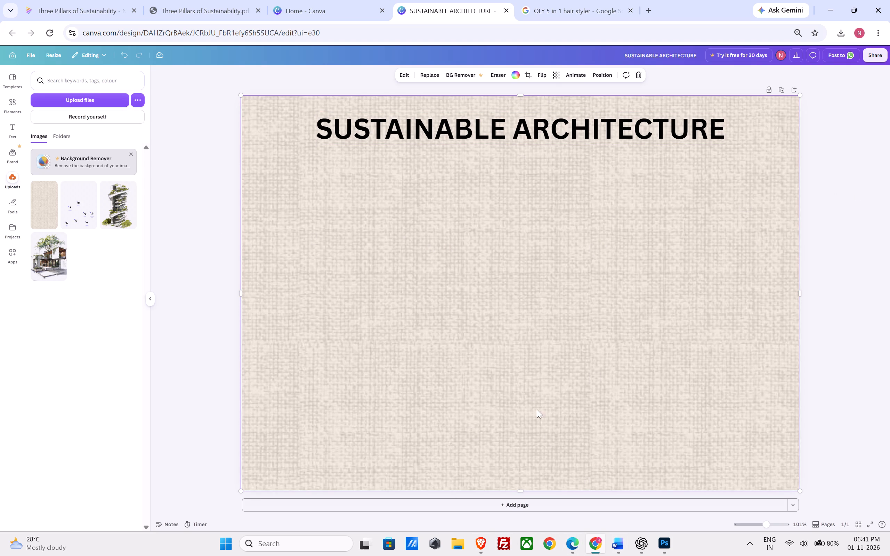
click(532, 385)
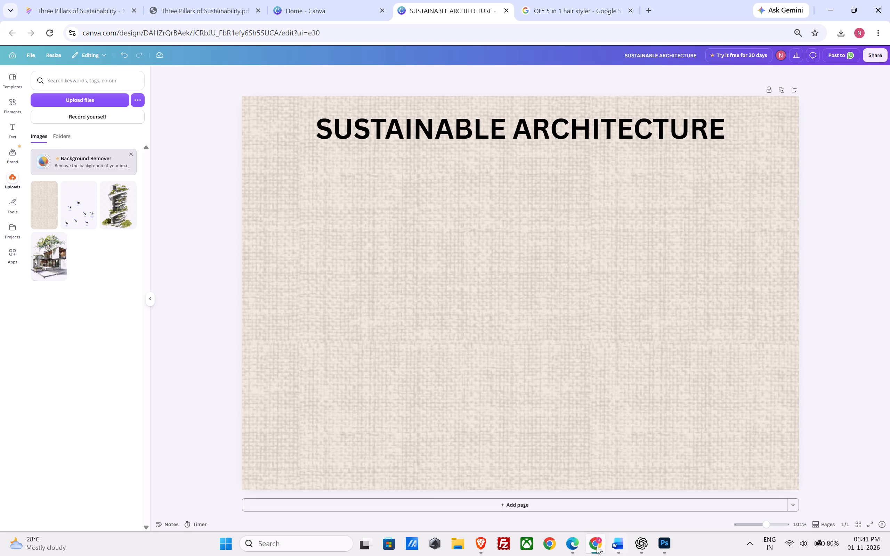
Switch to Edge, browse the related pins and nude-colour wallpaper results for alternative backgrounds, and check the reference PDF's first sheet.
click(596, 545)
click(596, 545)
click(569, 547)
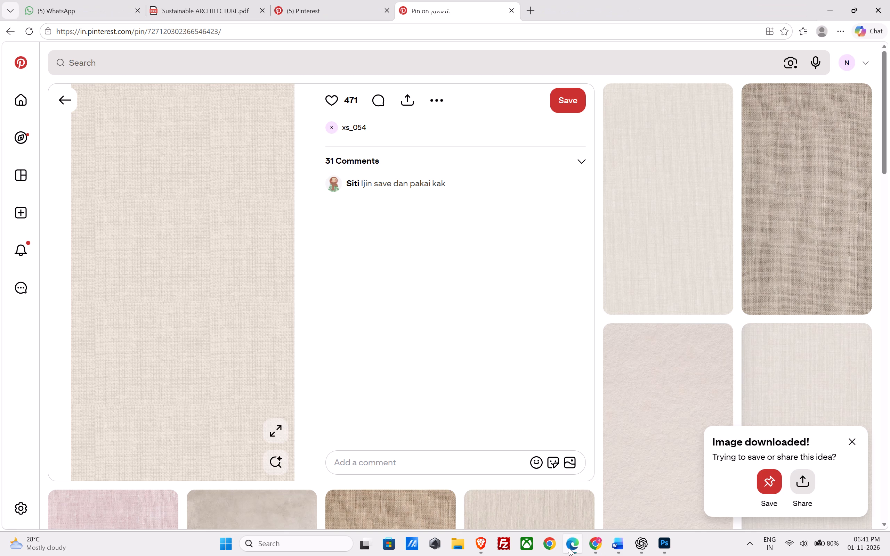
scroll(434, 289, down, 2)
scroll(288, 267, down, 8)
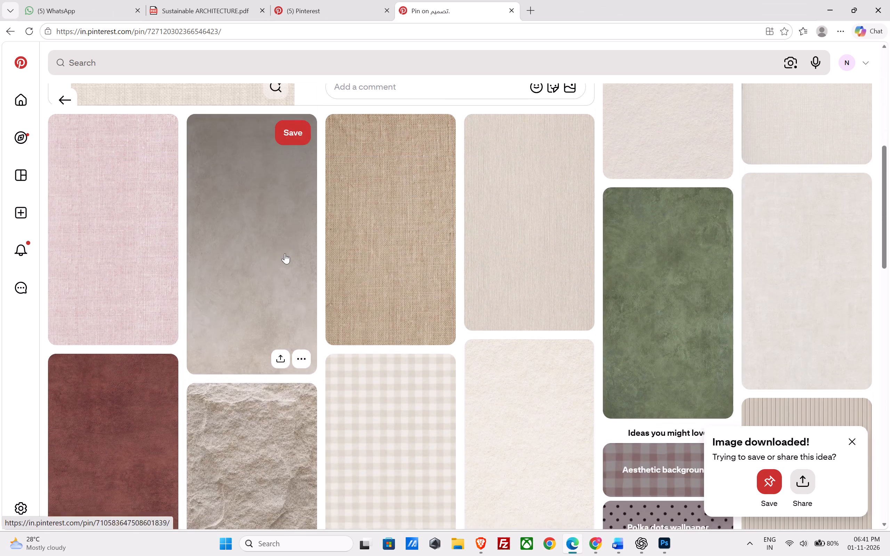
scroll(285, 253, up, 6)
click(66, 100)
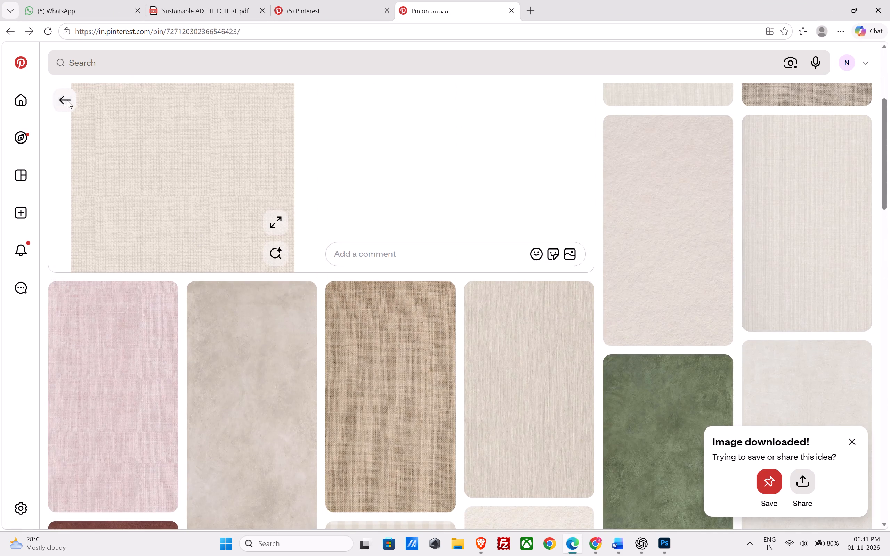
scroll(509, 279, up, 6)
scroll(507, 278, down, 14)
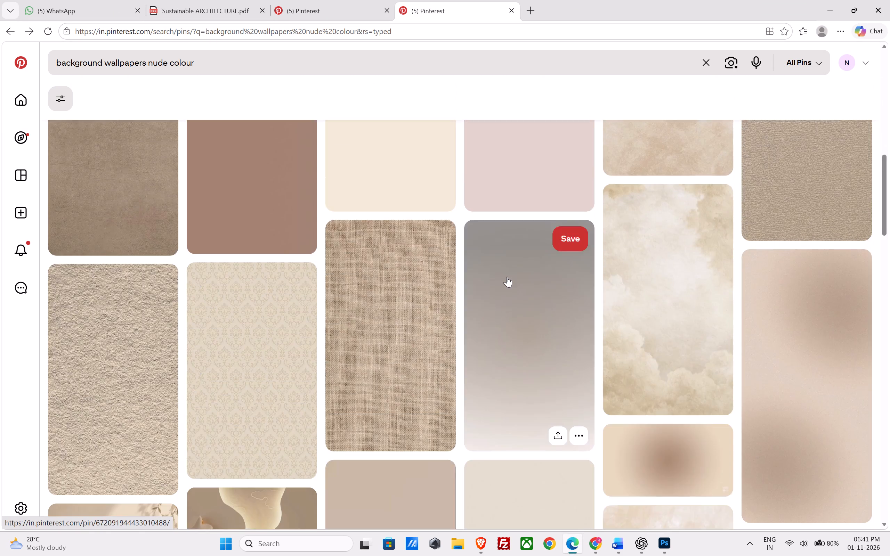
scroll(507, 277, down, 14)
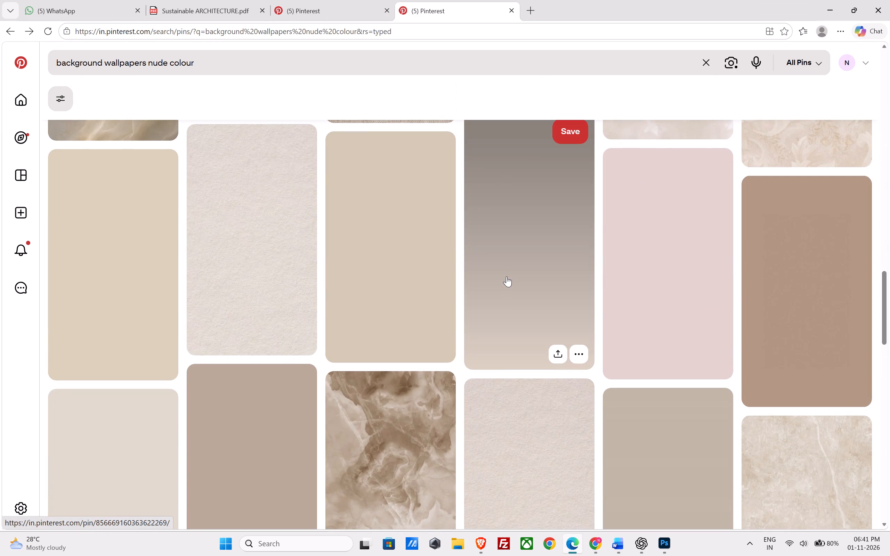
scroll(506, 276, up, 2)
drag(343, 0, 339, 0)
click(235, 0)
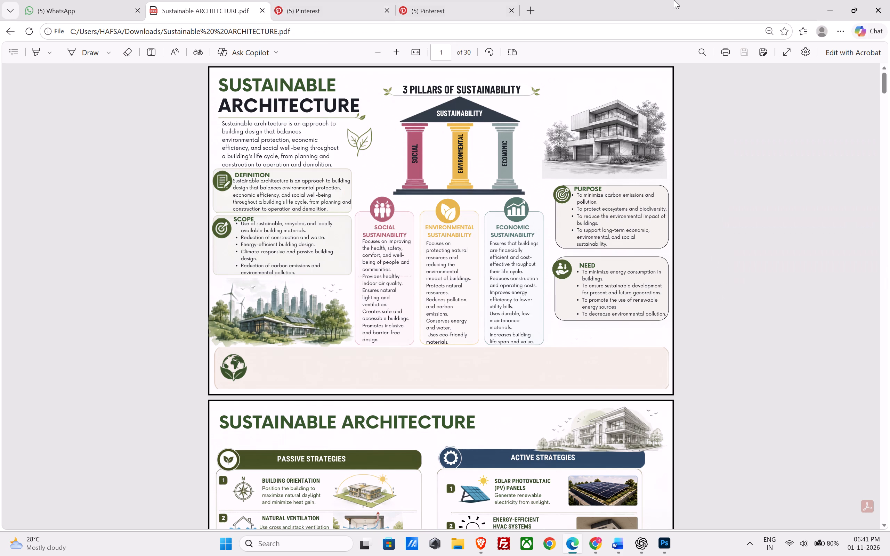
click(825, 7)
In the Canva design, set the linen-texture background image's transparency to 75.
scroll(502, 285, down, 3)
click(609, 272)
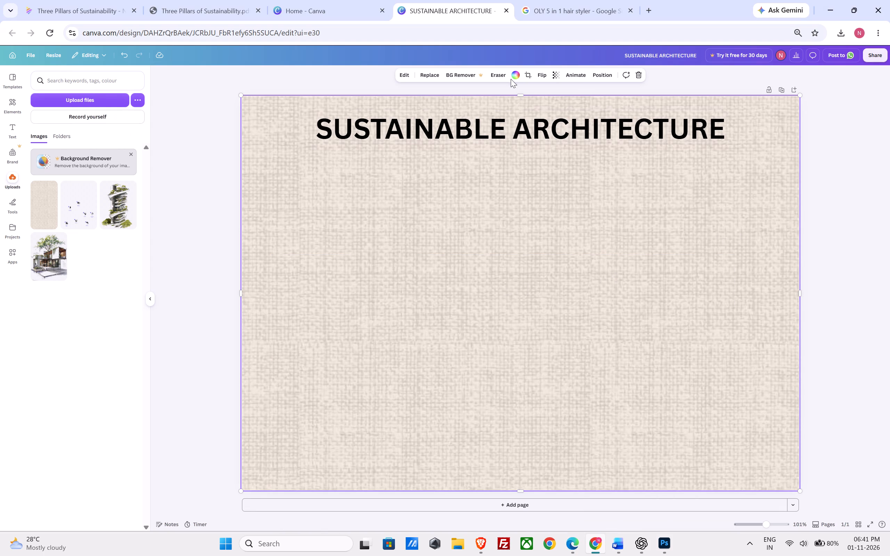
click(553, 75)
click(561, 102)
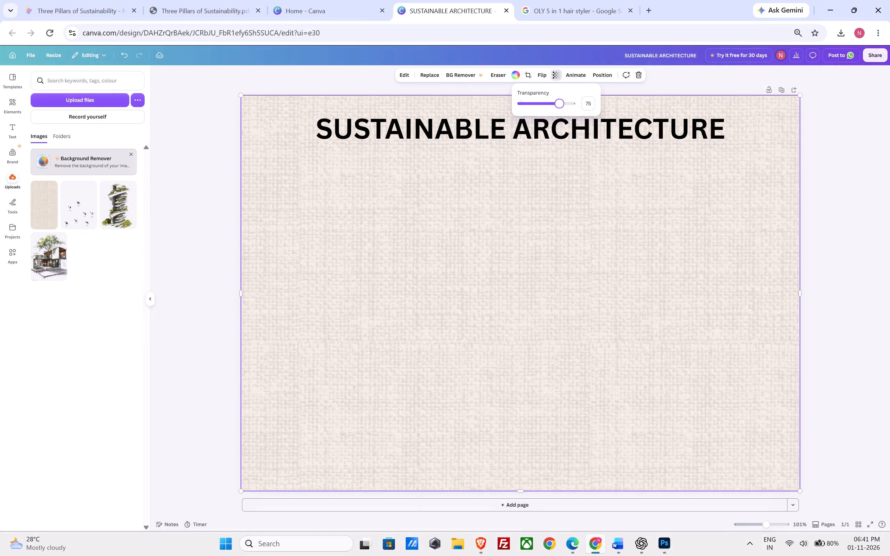
click(835, 161)
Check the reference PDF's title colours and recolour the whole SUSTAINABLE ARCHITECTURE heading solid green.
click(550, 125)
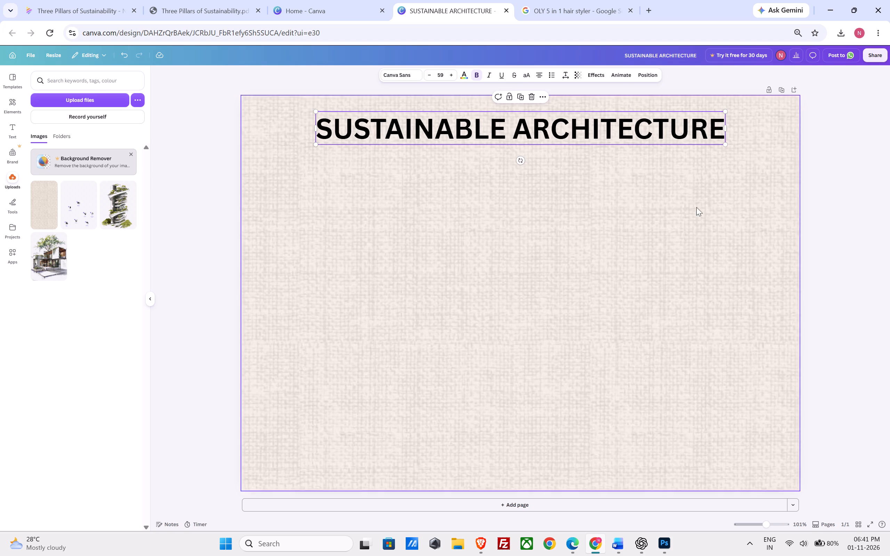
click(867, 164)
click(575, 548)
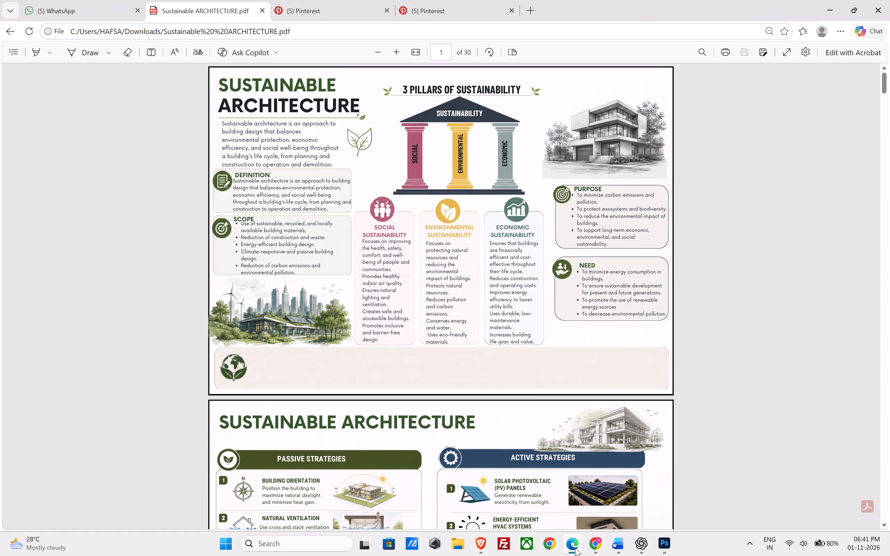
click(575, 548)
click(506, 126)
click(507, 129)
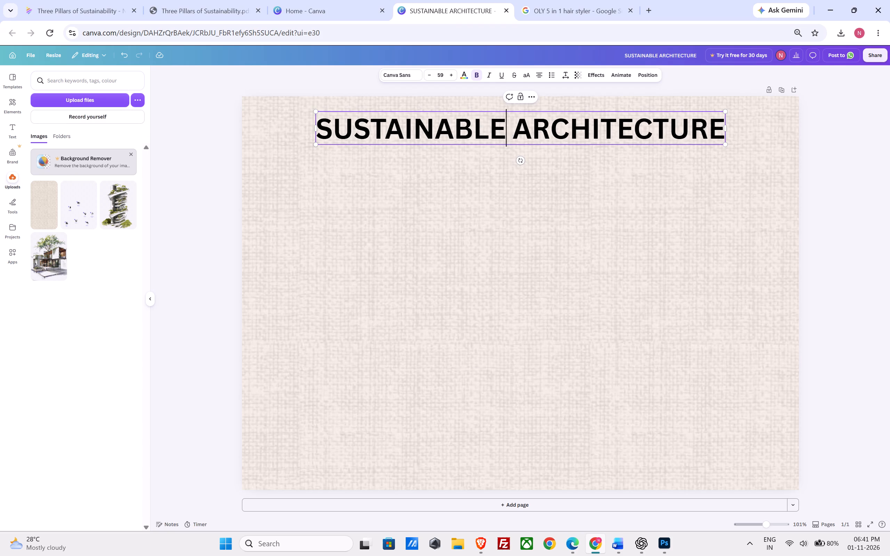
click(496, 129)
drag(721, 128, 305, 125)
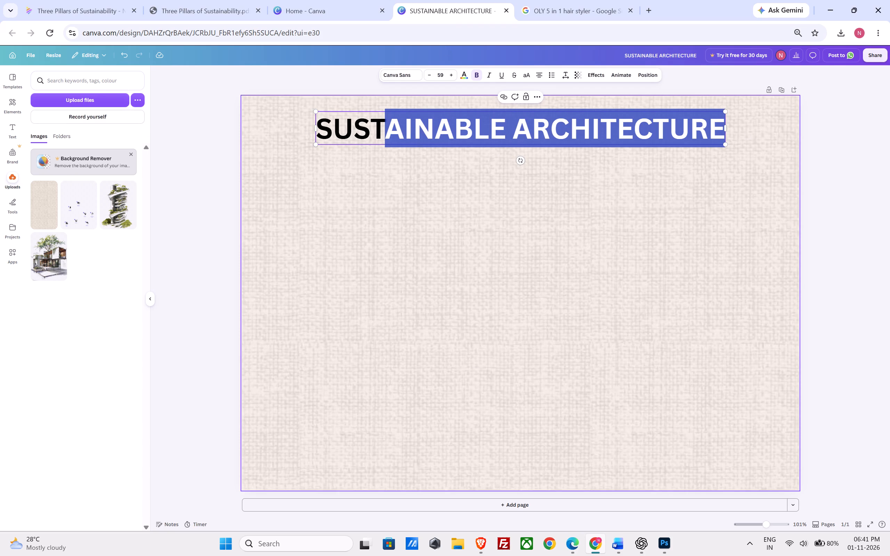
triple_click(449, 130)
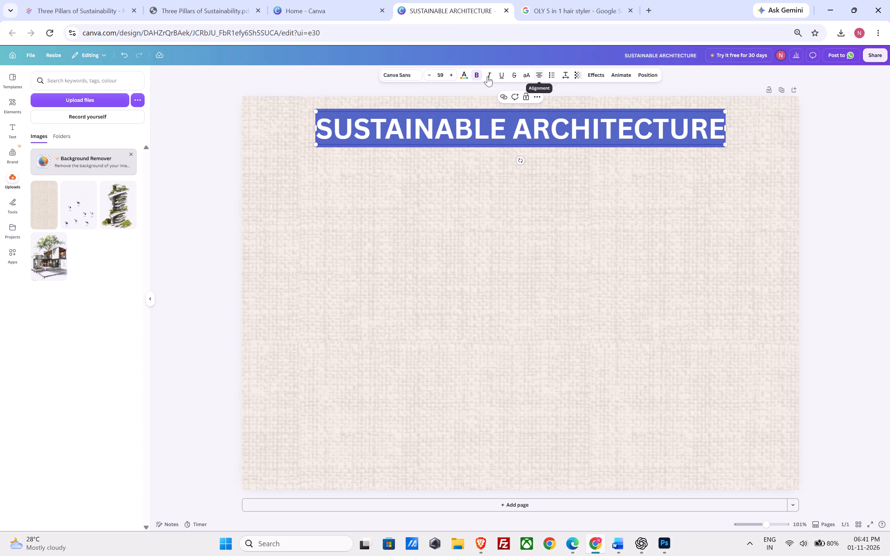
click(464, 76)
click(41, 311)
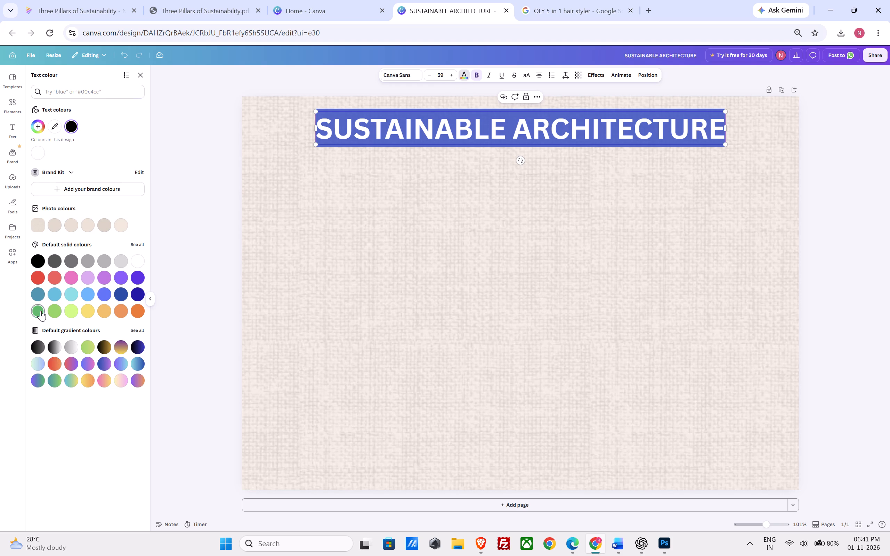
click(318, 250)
Set the word SUSTAINABLE in the heading to black.
click(515, 130)
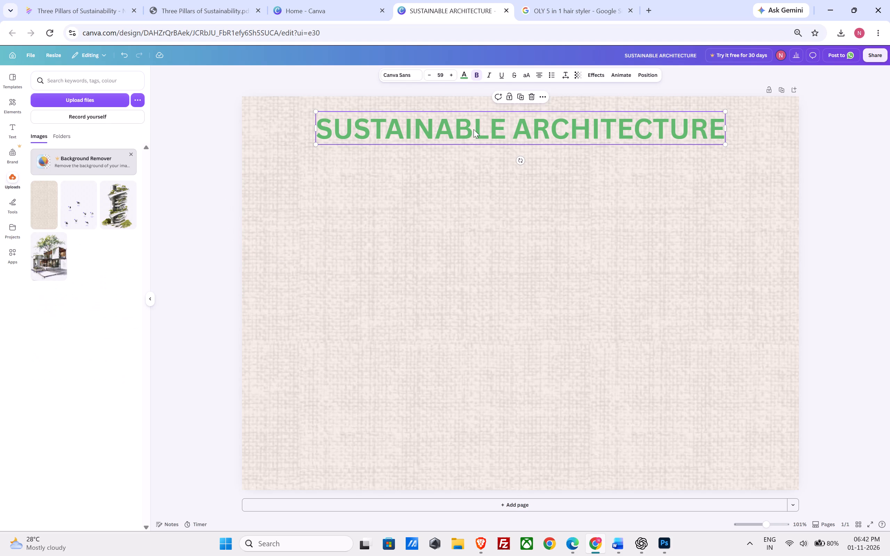
double_click(474, 129)
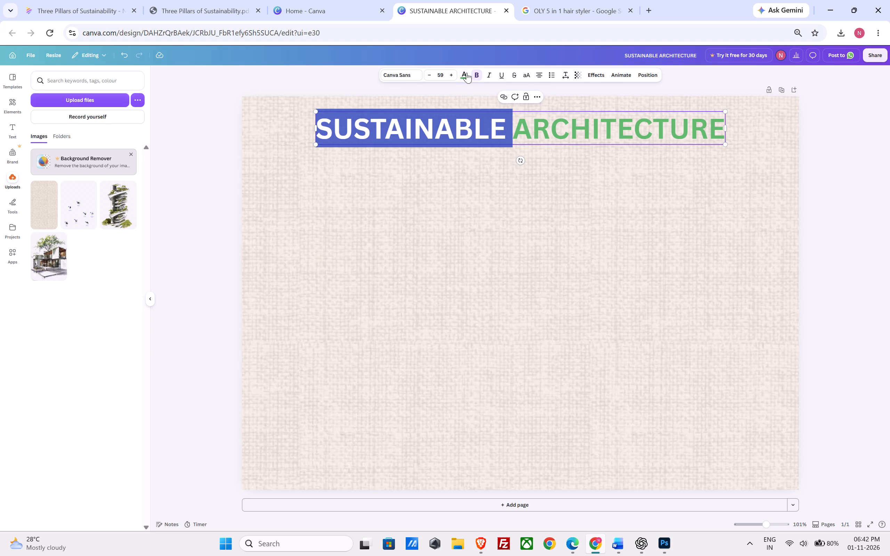
click(467, 73)
click(40, 257)
click(320, 224)
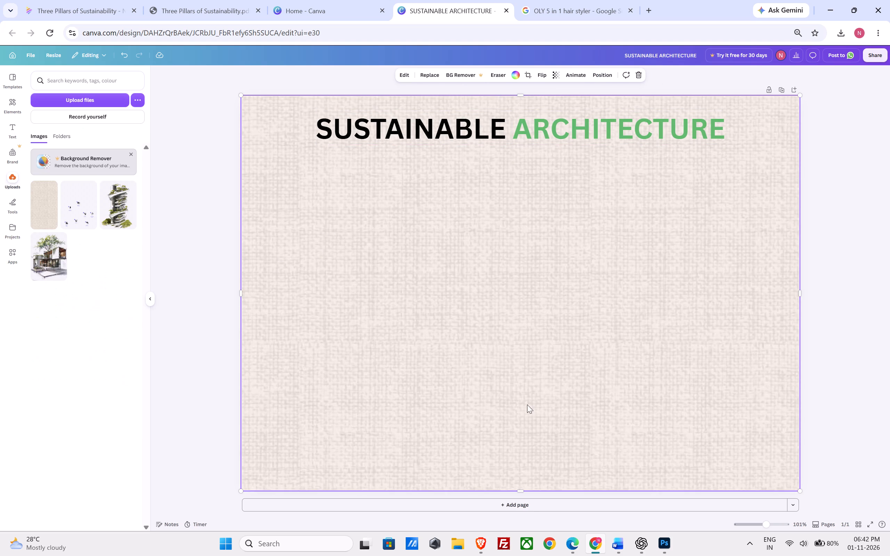
Compare with the reference PDF's title and give the word ARCHITECTURE the default blue-to-green gradient colour.
click(568, 545)
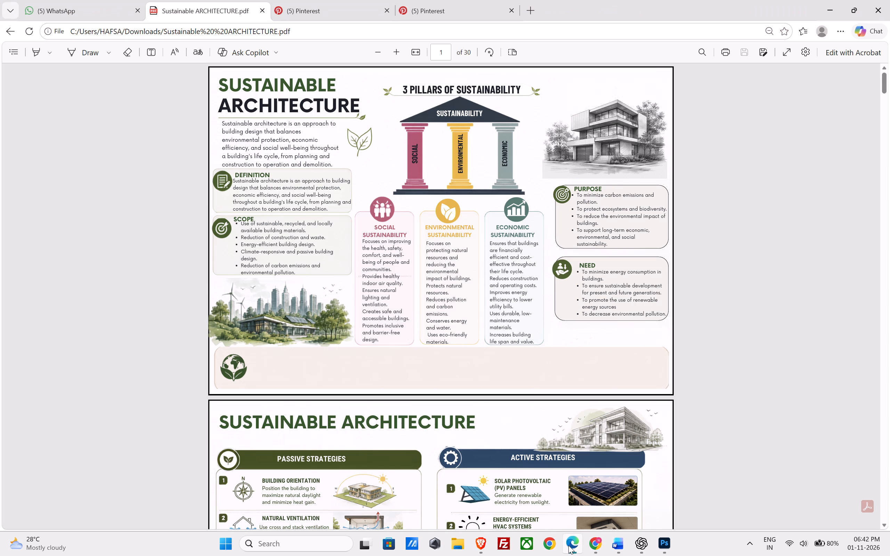
click(568, 545)
double_click(577, 130)
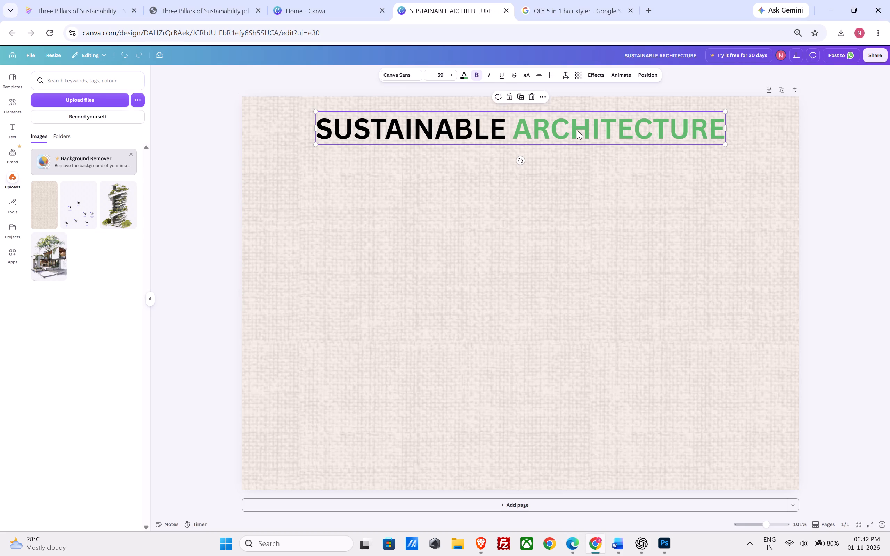
drag(519, 125, 728, 124)
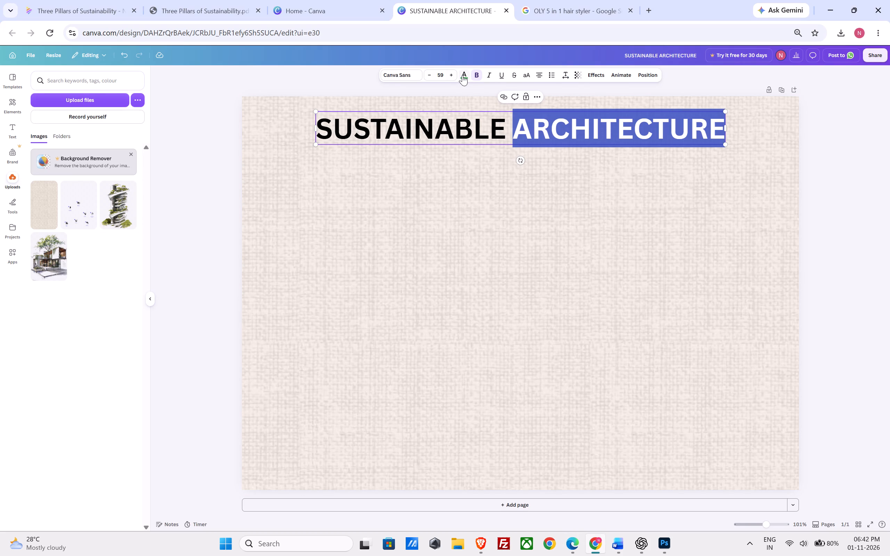
click(465, 75)
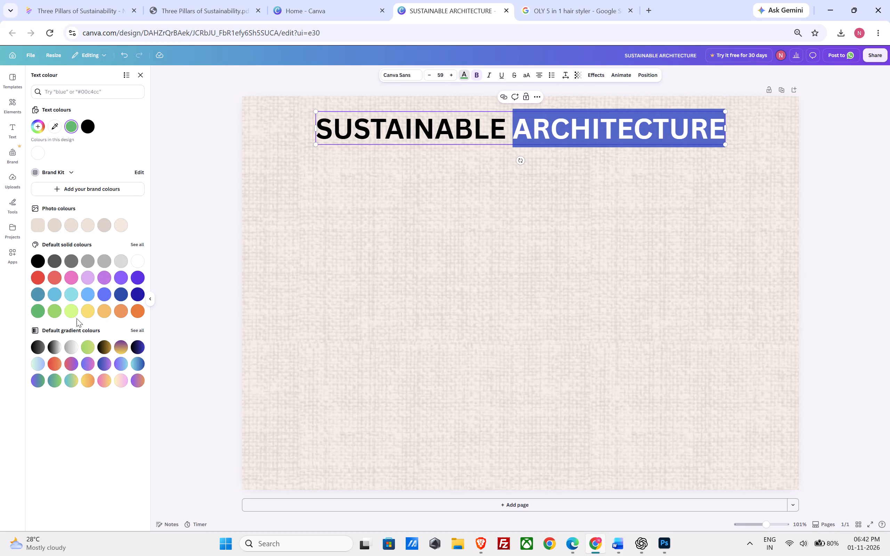
click(57, 382)
click(438, 216)
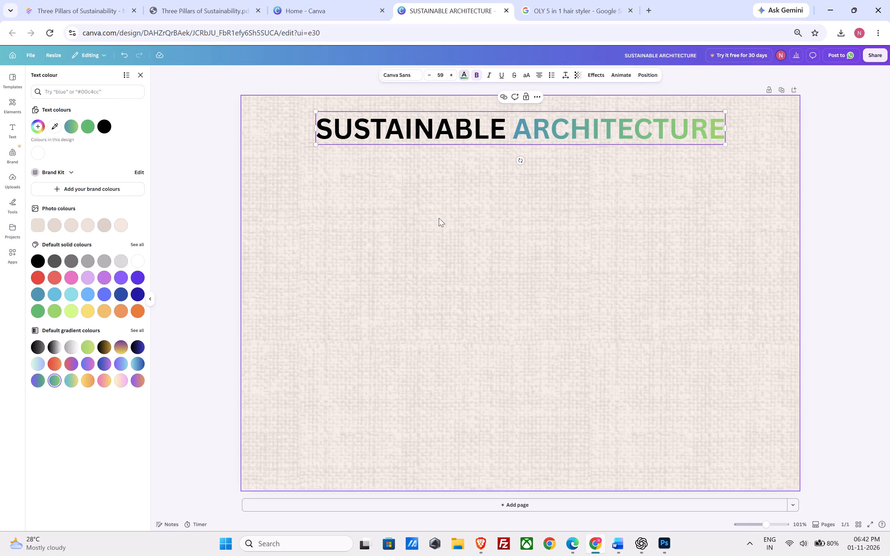
click(850, 198)
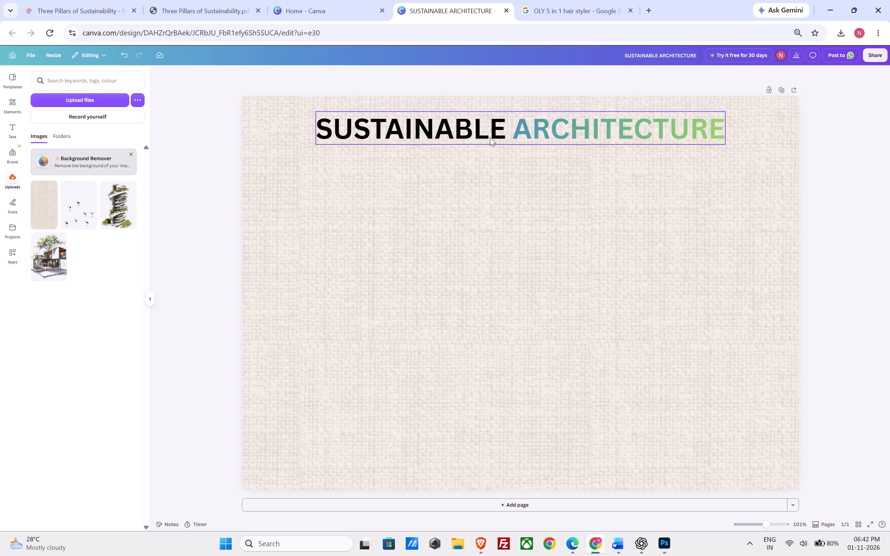
Recolour the whole SUSTAINABLE ARCHITECTURE heading with the default purple-to-green gradient.
double_click(460, 138)
click(460, 137)
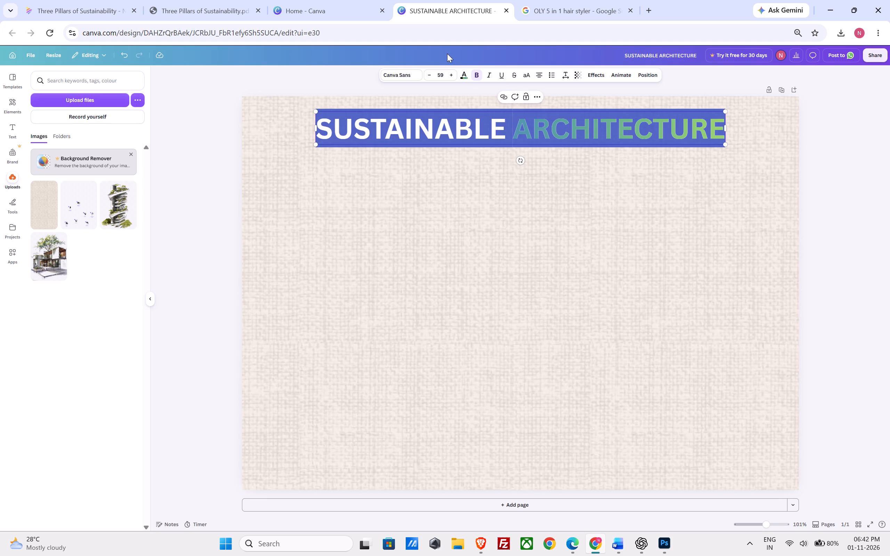
click(461, 78)
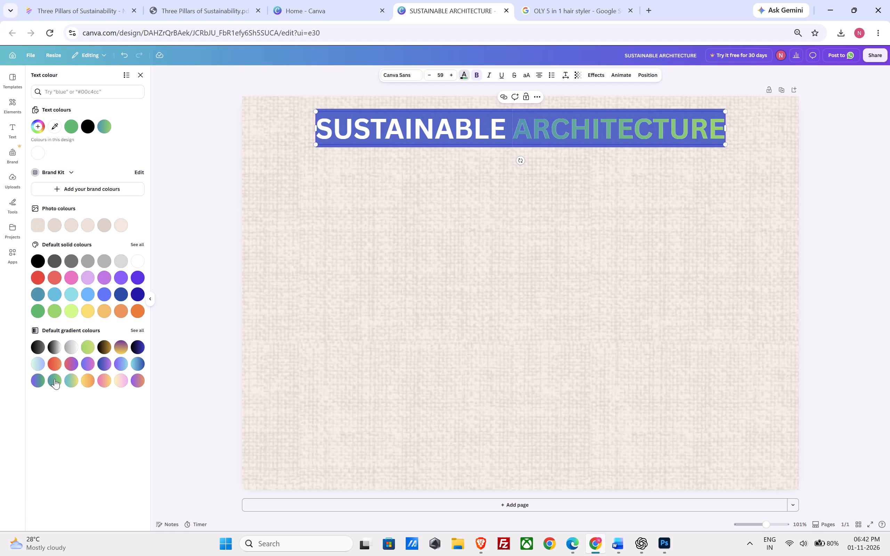
click(39, 383)
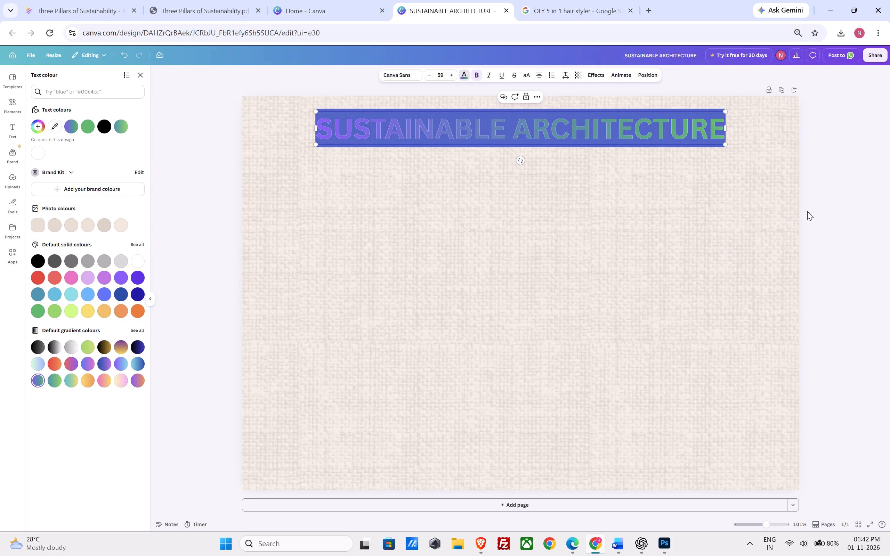
click(807, 211)
click(830, 195)
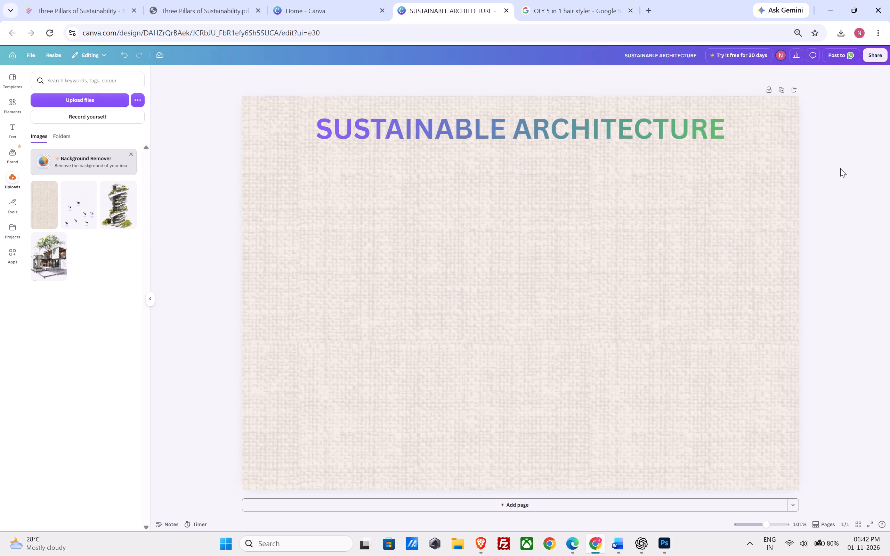
click(840, 168)
Search the design elements for "golden line" and look through the results.
click(16, 124)
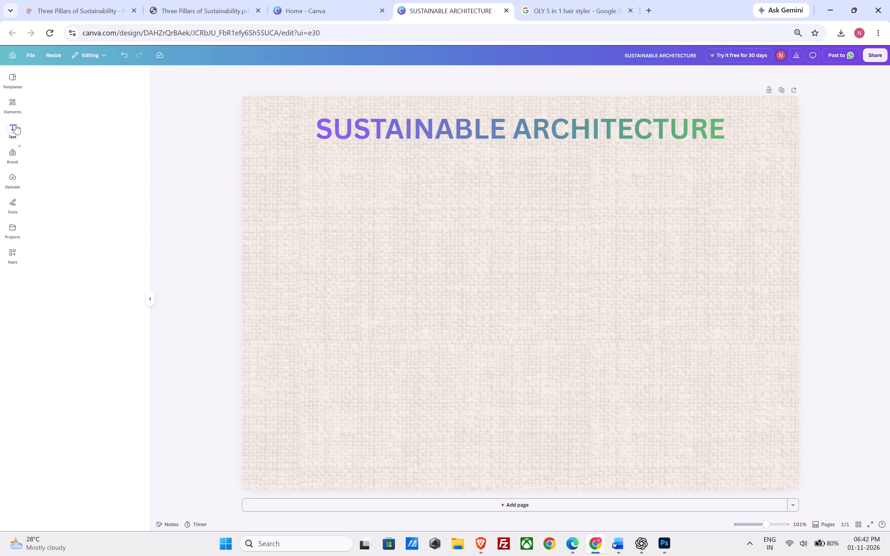
click(14, 82)
click(16, 103)
click(72, 81)
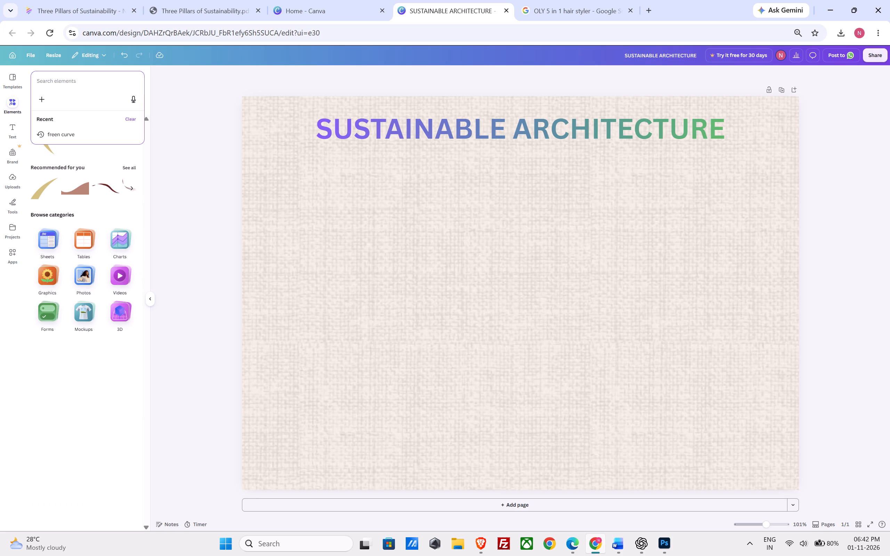
text(line)
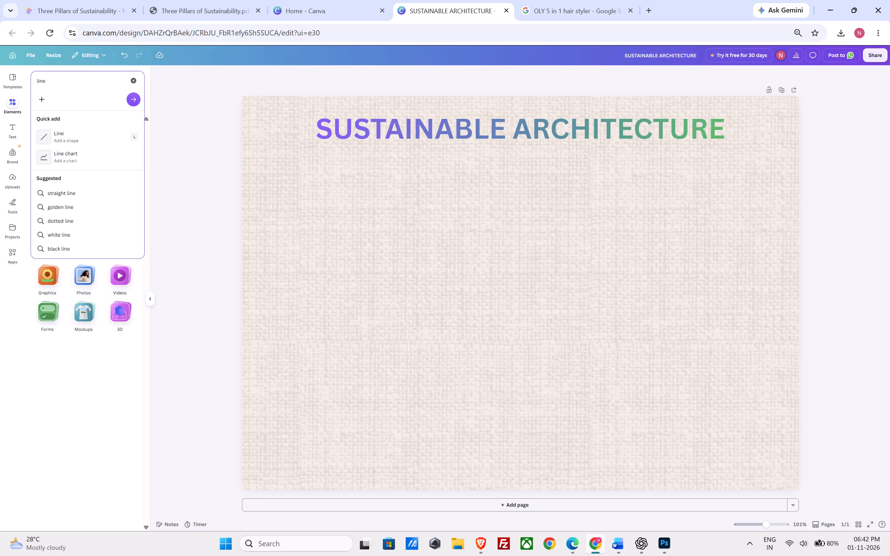
click(60, 203)
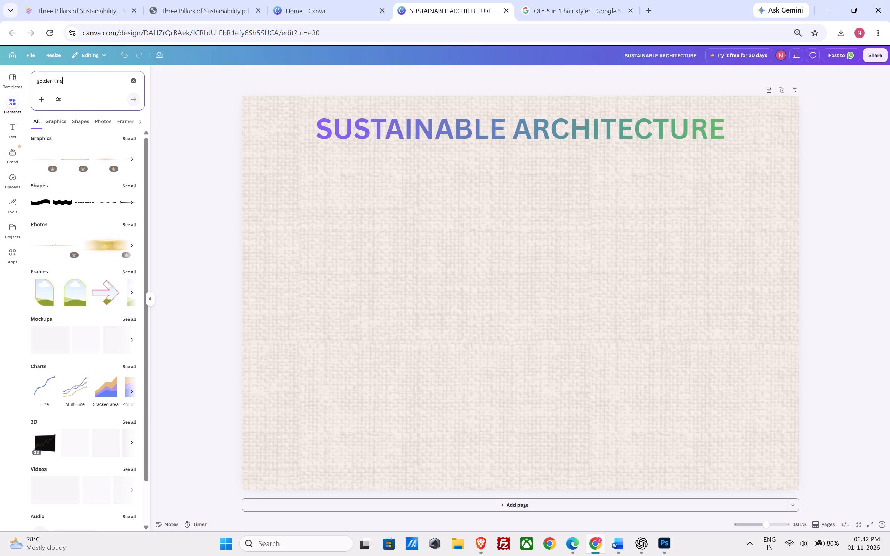
scroll(121, 275, down, 1)
scroll(121, 275, up, 3)
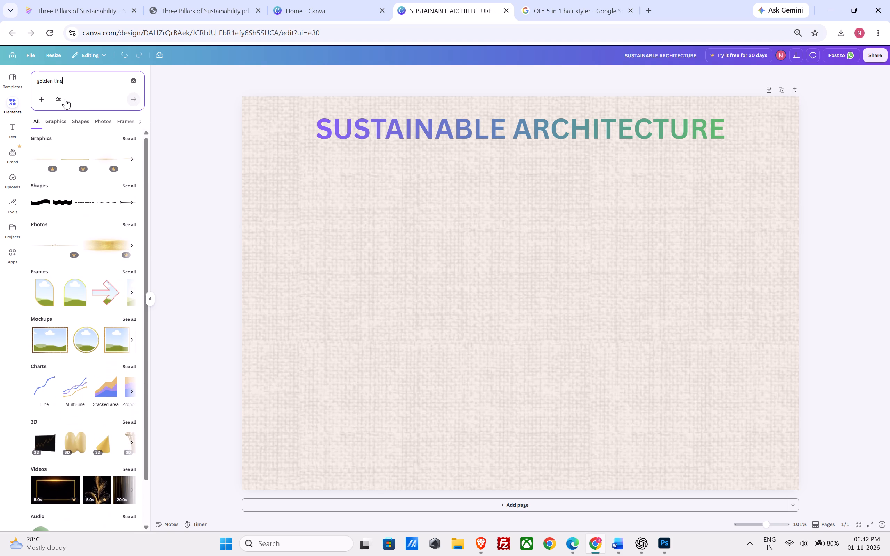
Search the elements for "highlighter line" and add the straight line shape with open diamond ends to the page.
drag(74, 80, 0, 88)
text(highlight)
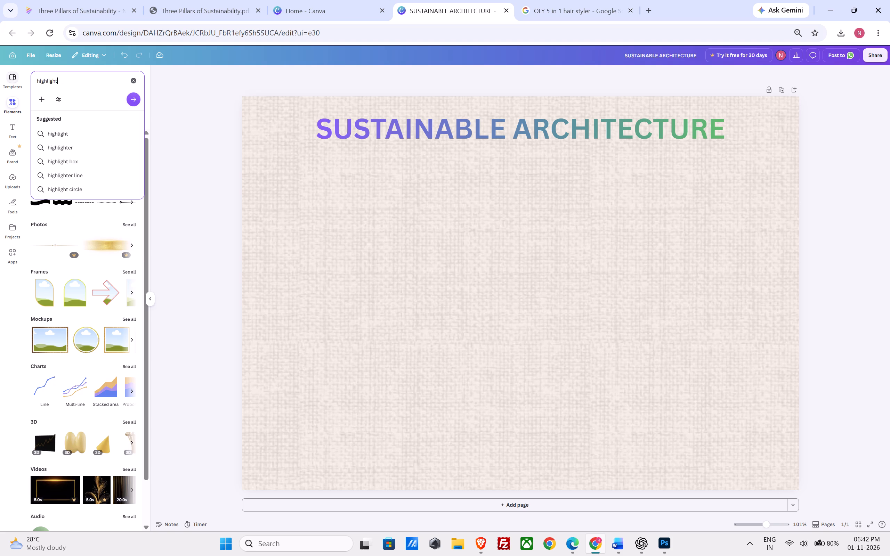
key(space)
click(74, 175)
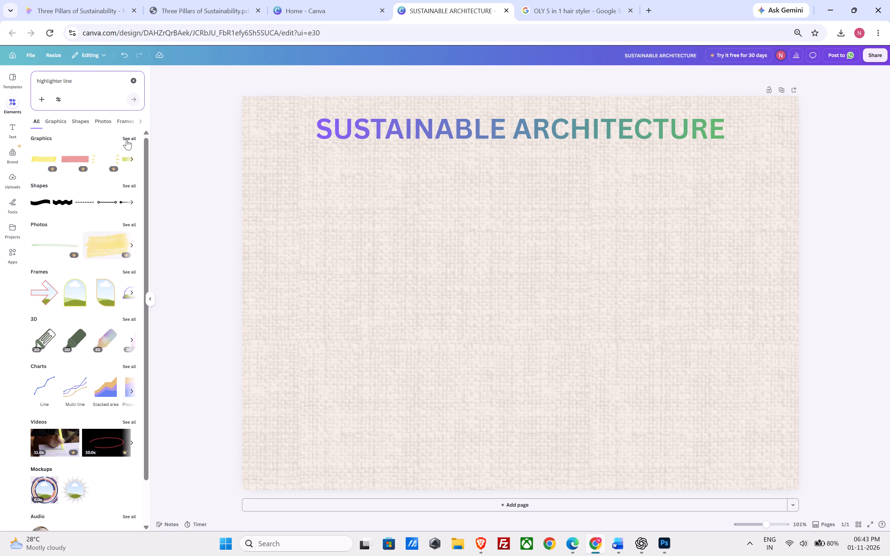
click(130, 184)
scroll(98, 253, down, 1)
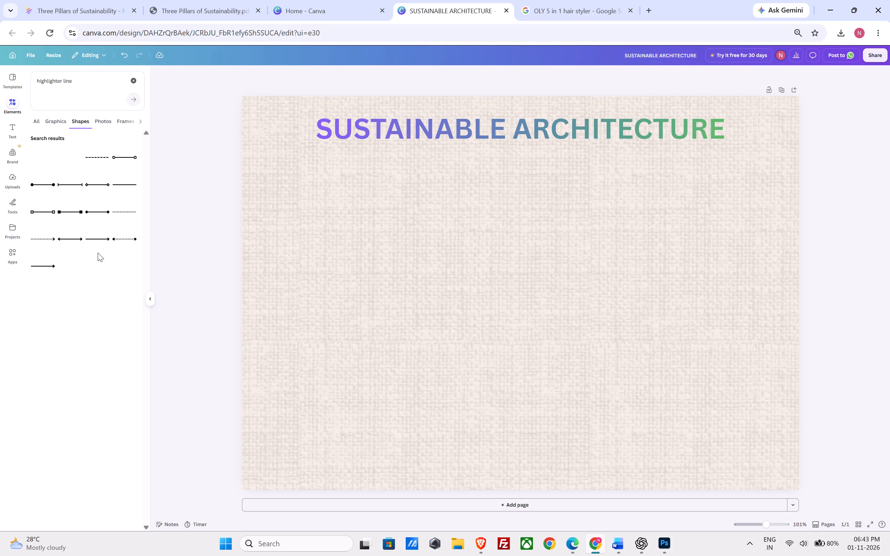
scroll(100, 249, up, 1)
click(102, 181)
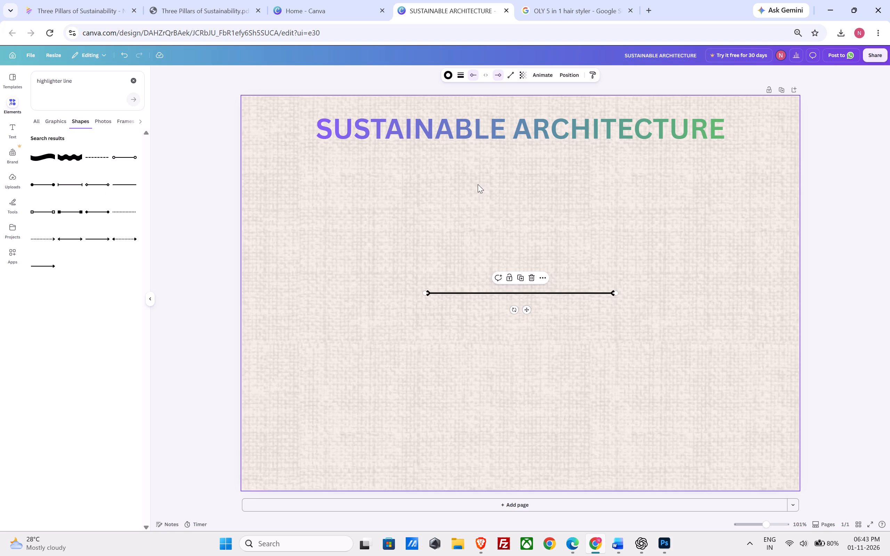
click(539, 278)
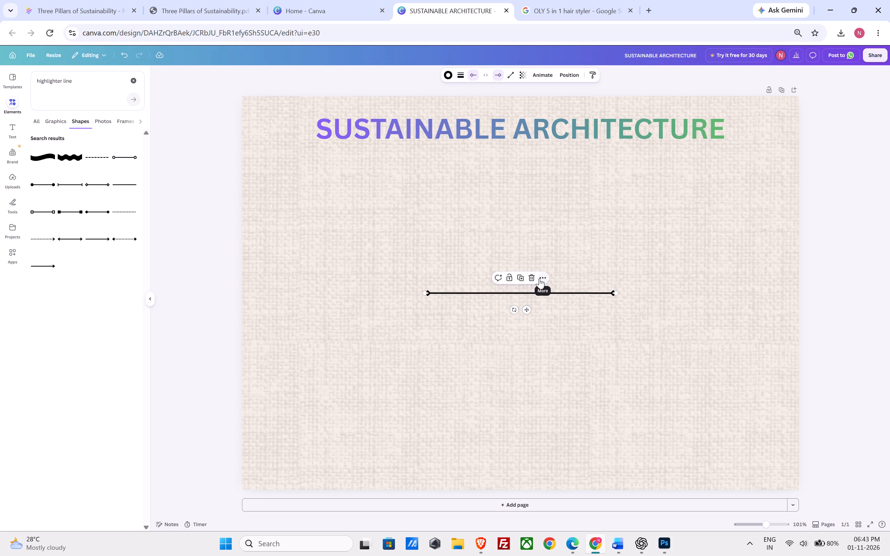
Lock the linen-texture background image.
click(338, 192)
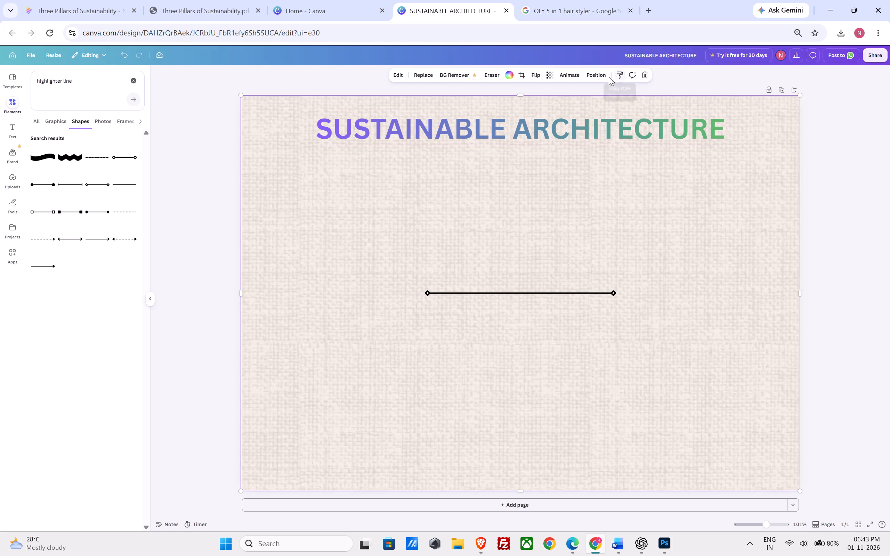
right_click(257, 207)
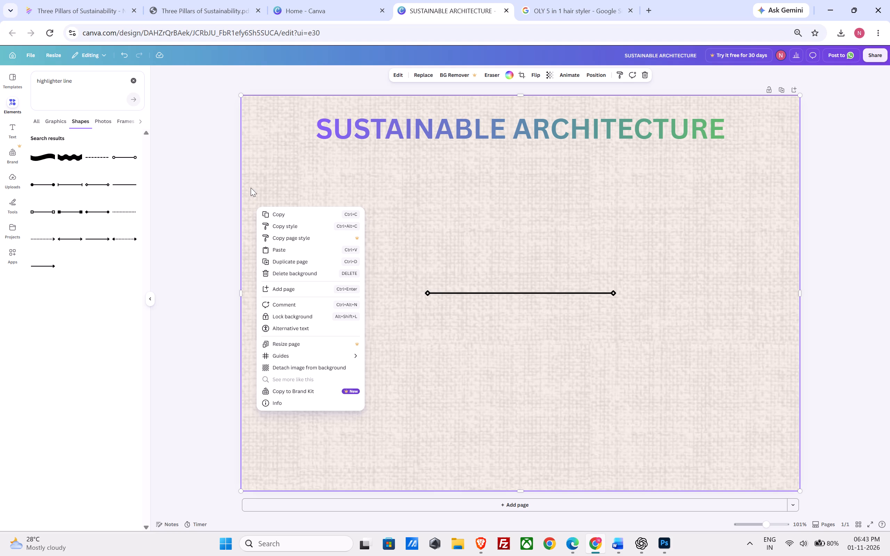
click(291, 314)
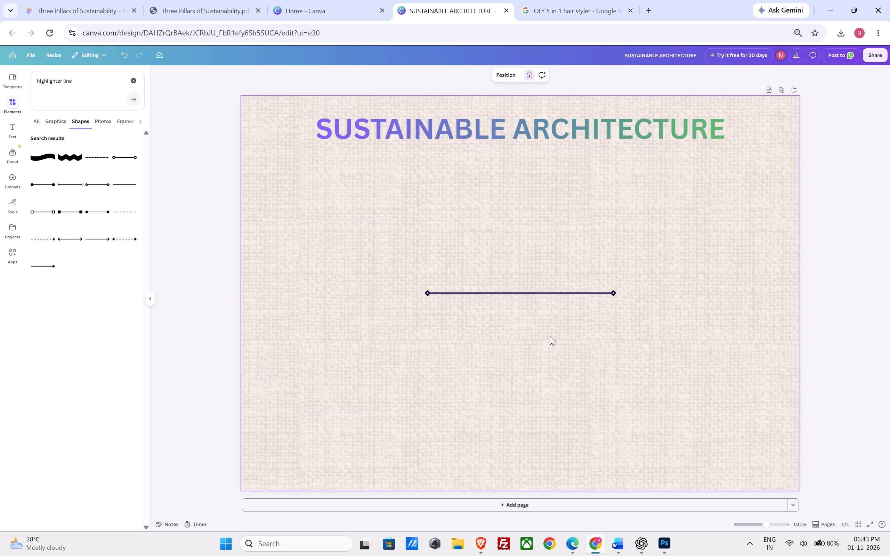
Move the diamond-ended line directly beneath the heading, centred on the page.
click(547, 296)
drag(551, 294, 552, 155)
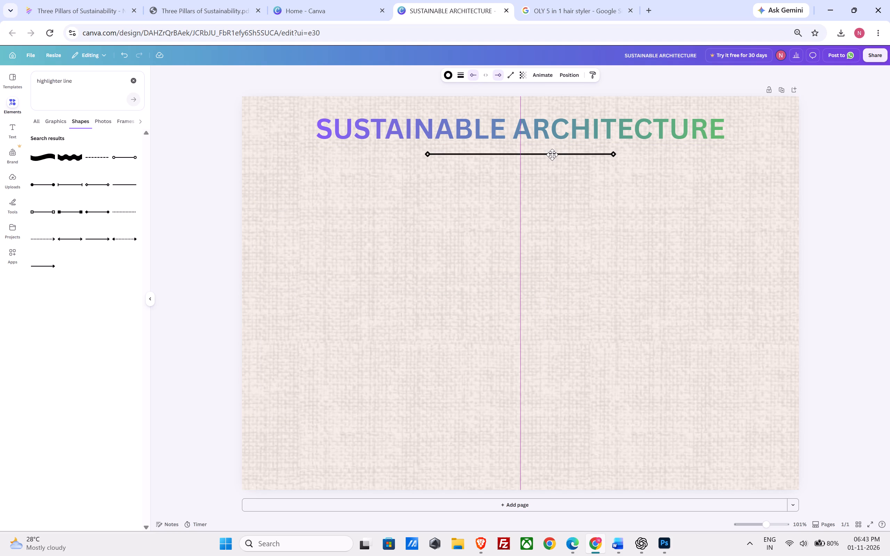
drag(552, 155, 551, 152)
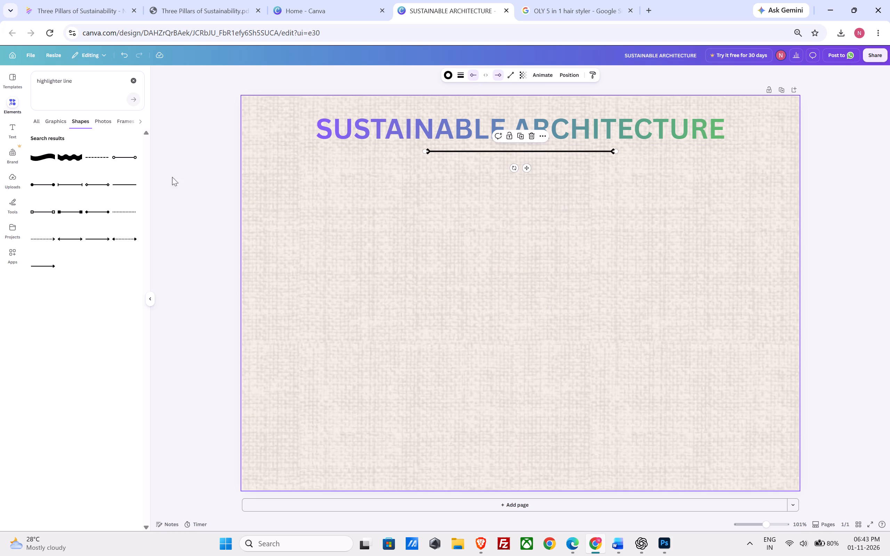
Look through the categories of the "highlighter line" results for other suitable line elements.
click(54, 121)
click(103, 122)
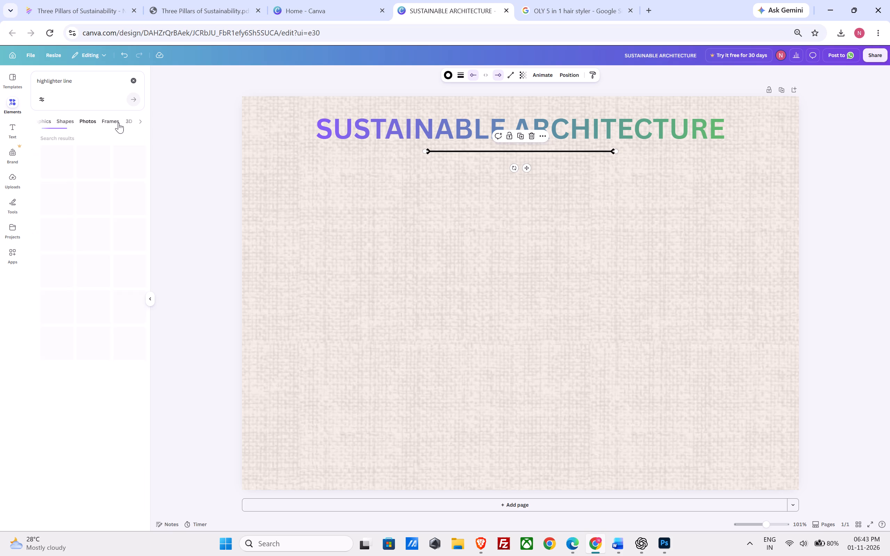
click(118, 122)
click(67, 122)
click(64, 123)
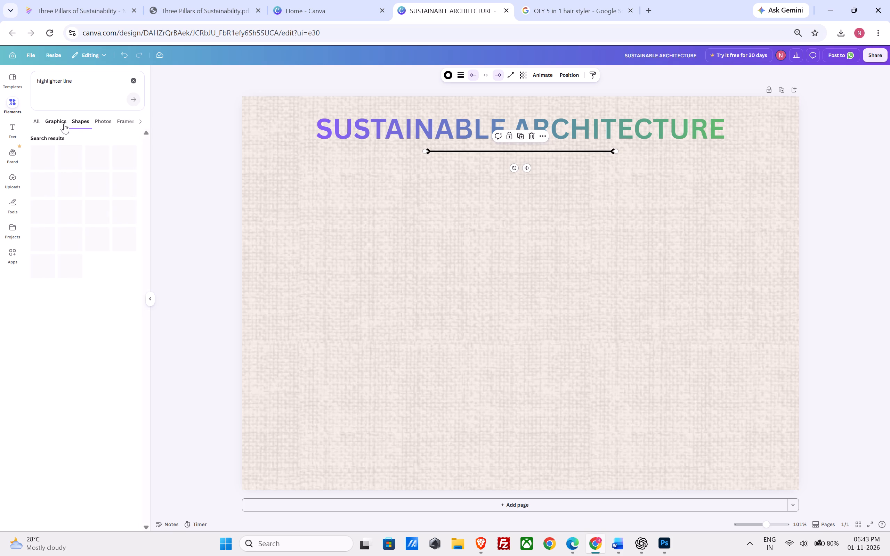
click(36, 121)
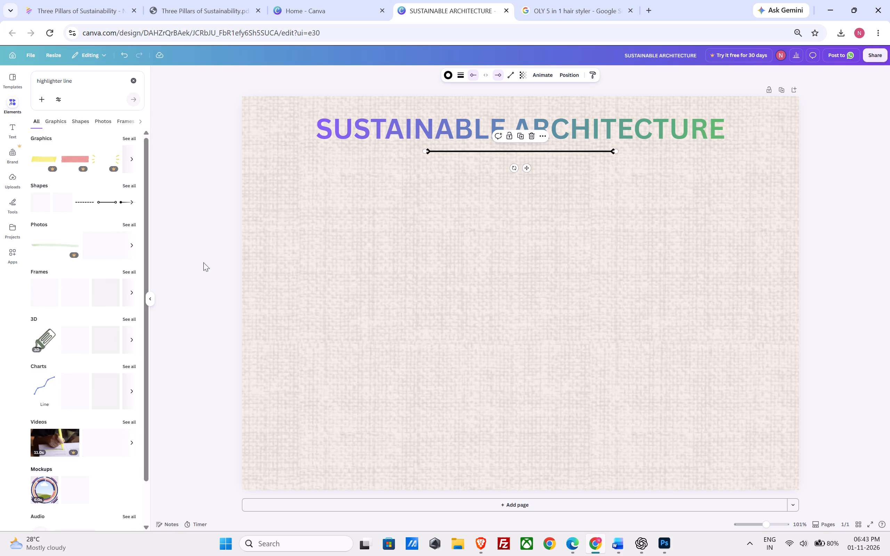
scroll(97, 248, down, 8)
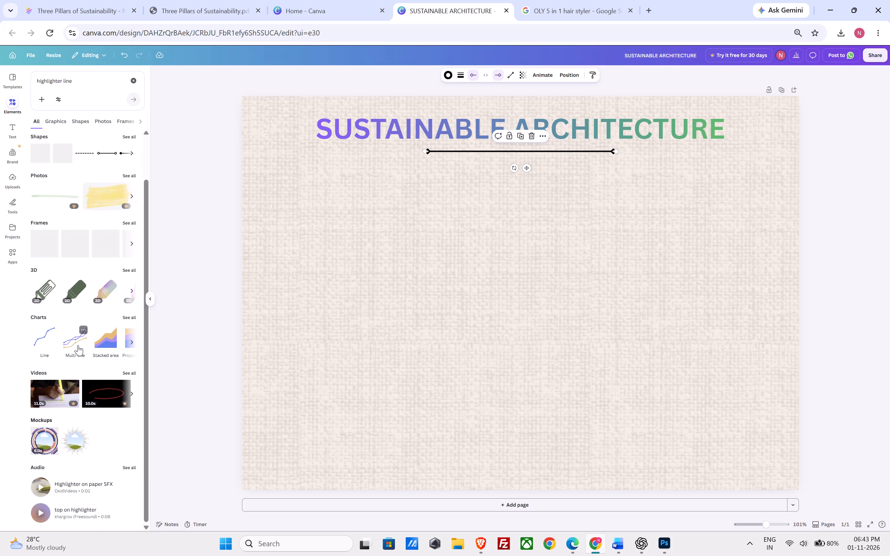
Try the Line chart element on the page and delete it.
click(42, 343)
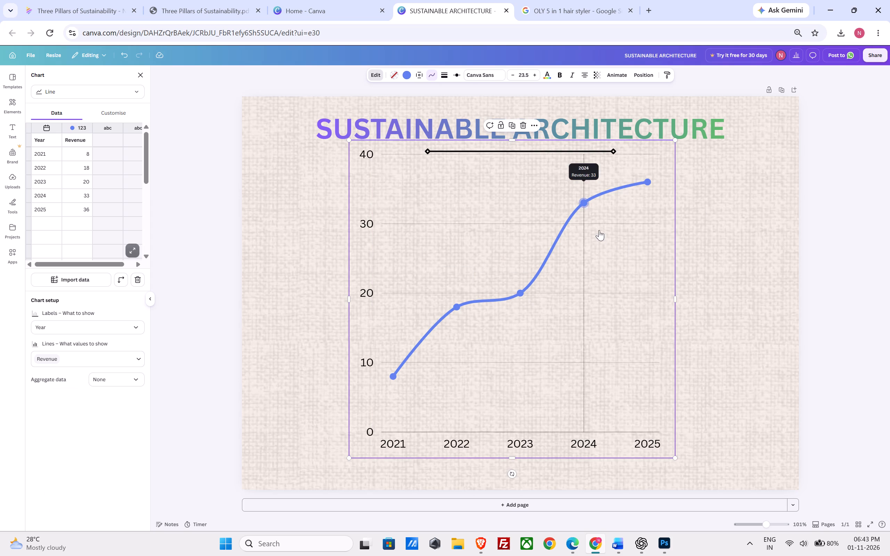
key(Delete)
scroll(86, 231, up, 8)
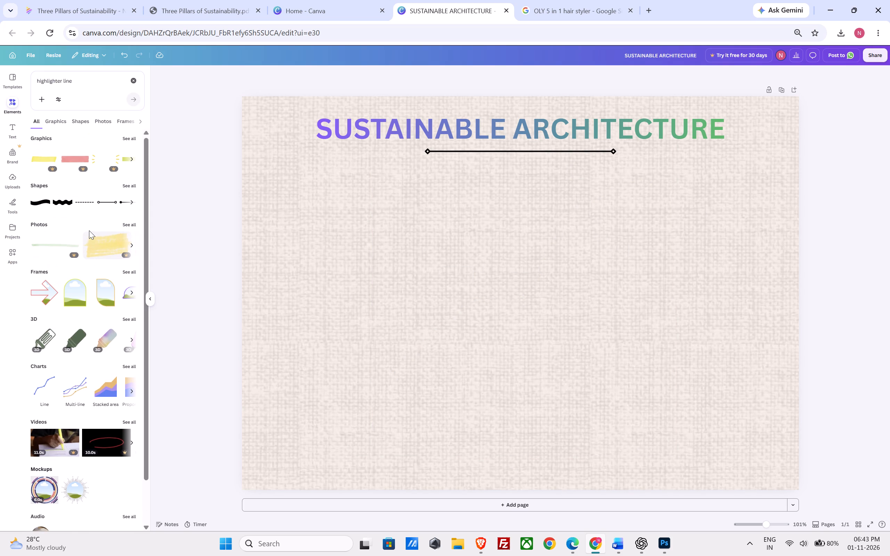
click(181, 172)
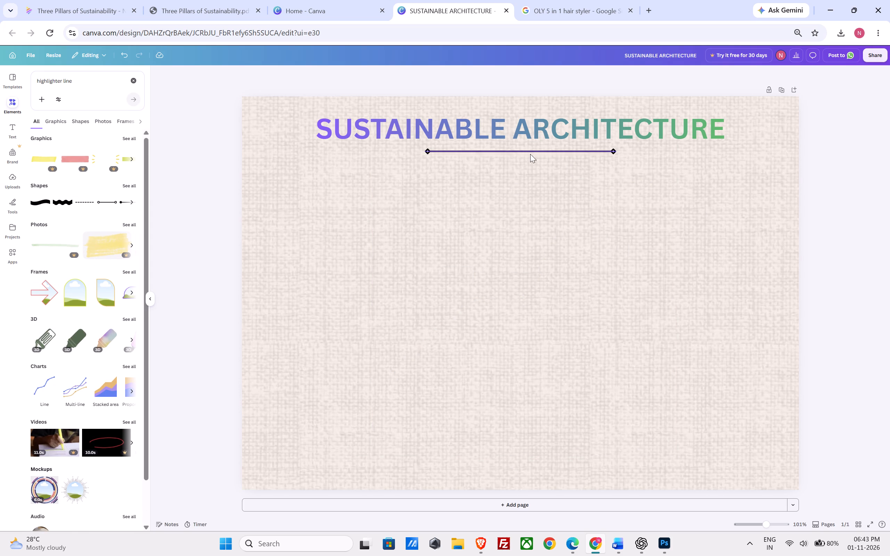
Extend the diamond-ended line horizontally at both ends so it runs slightly past the heading's width.
click(530, 153)
drag(617, 152, 691, 145)
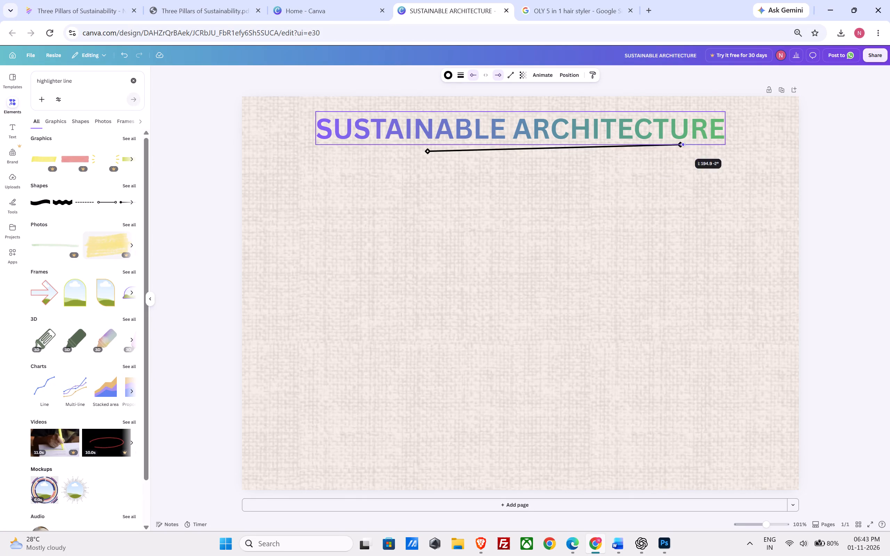
drag(691, 145, 741, 149)
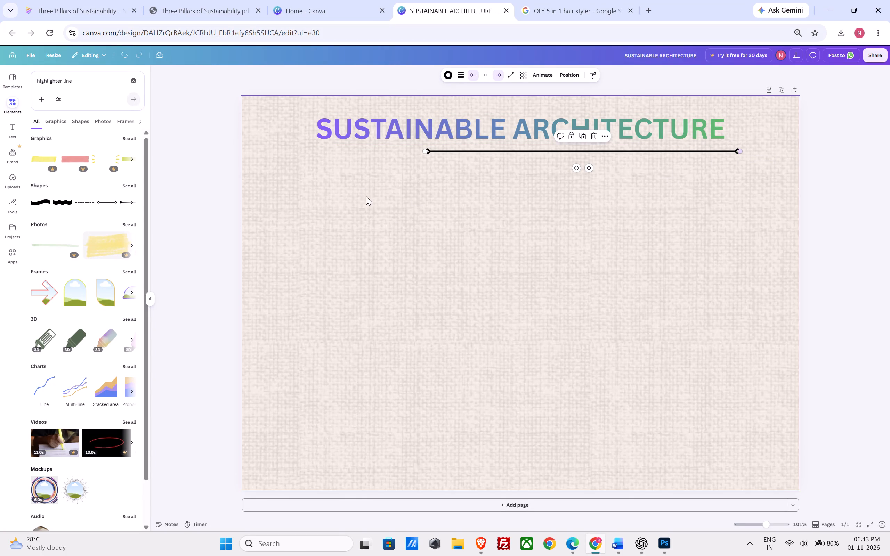
drag(424, 152, 313, 154)
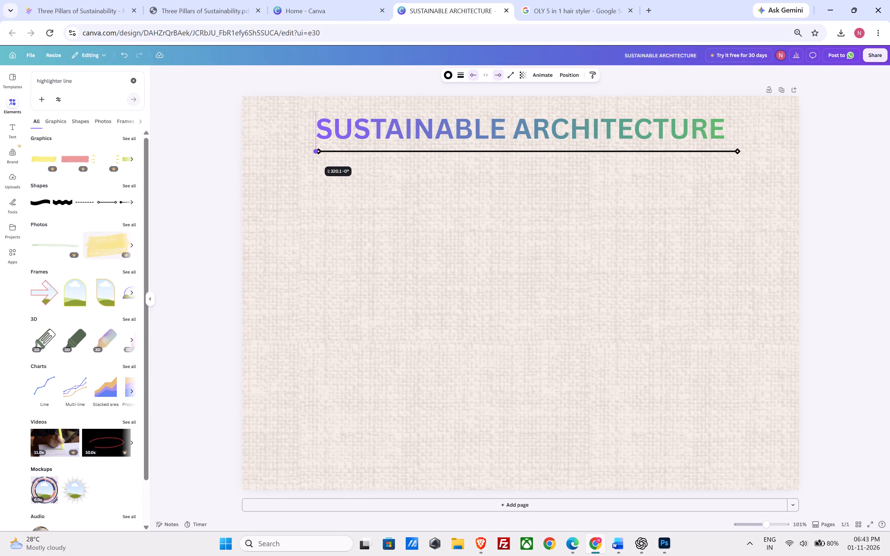
drag(313, 154, 302, 154)
click(839, 152)
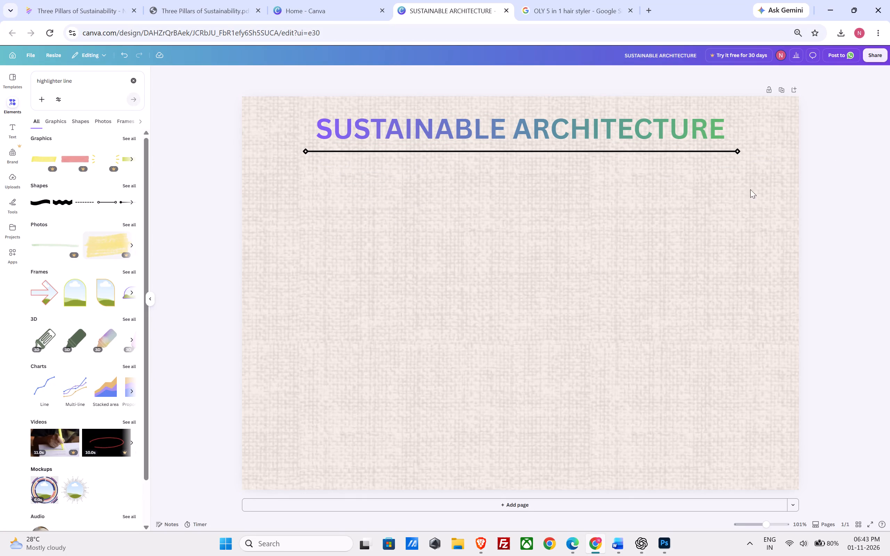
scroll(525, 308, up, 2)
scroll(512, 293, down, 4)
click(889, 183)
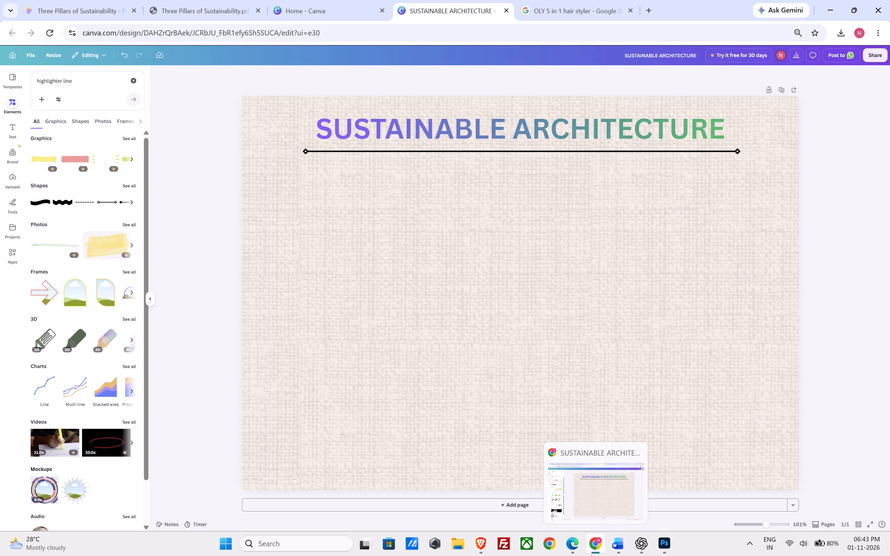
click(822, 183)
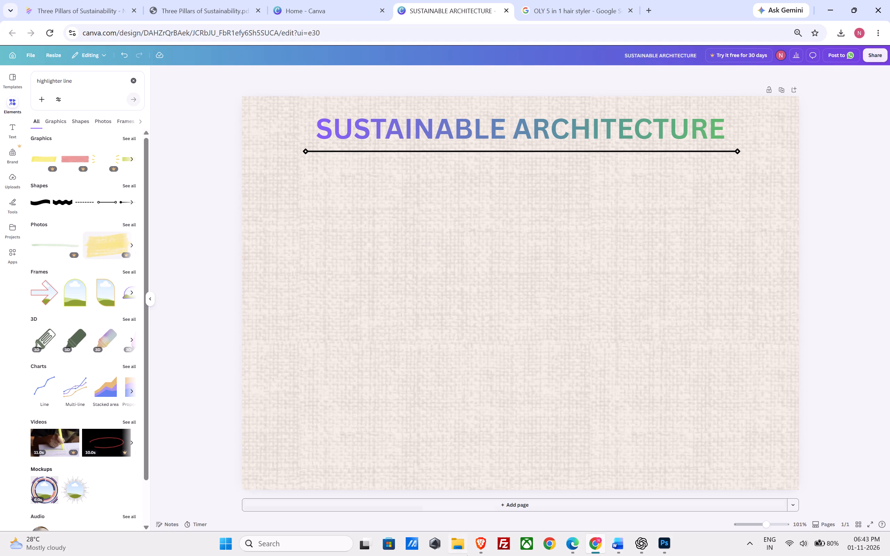
Switch to Microsoft Edge to consult the first page of the Sustainable ARCHITECTURE PDF as layout reference.
click(578, 552)
click(576, 550)
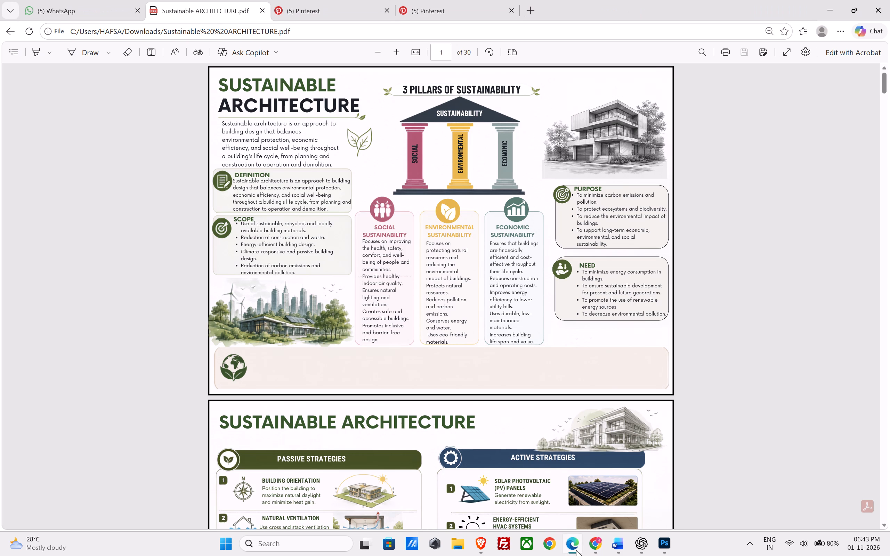
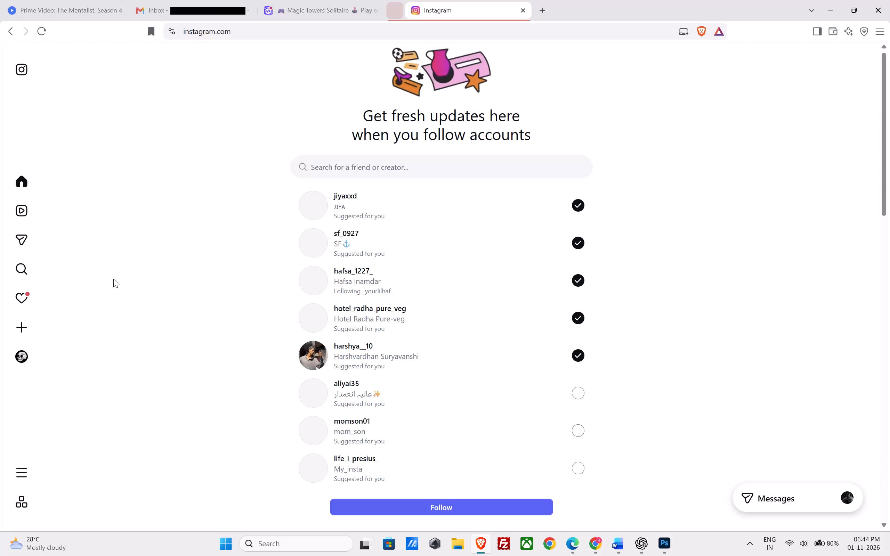
Open the search and explore page on Instagram.
click(22, 269)
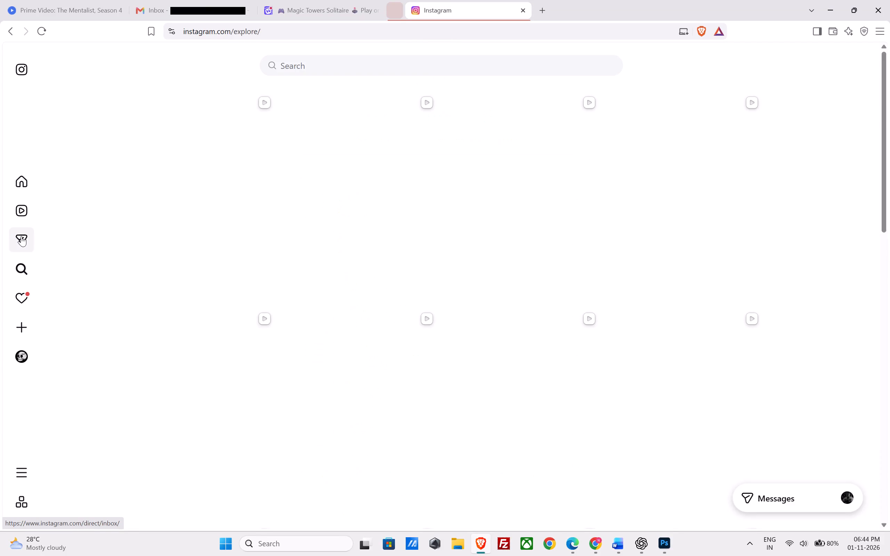
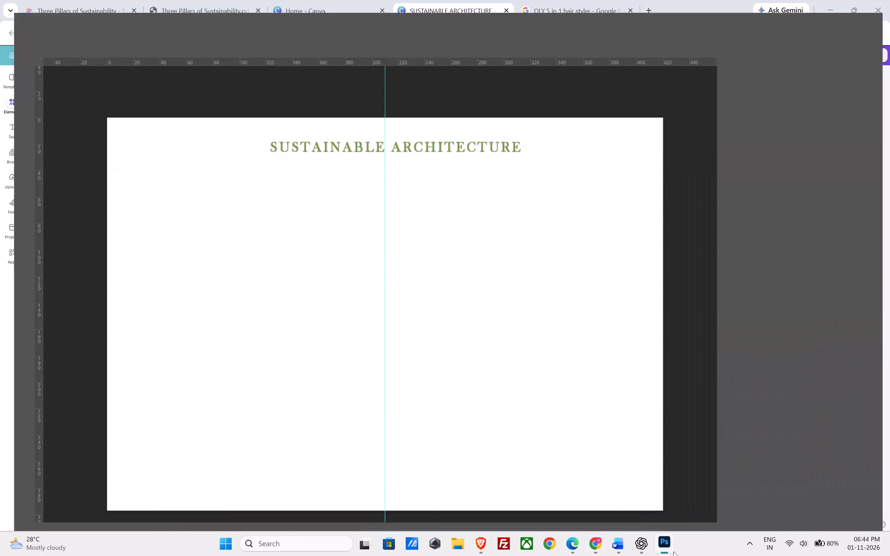
Switch to the Photoshop version of the sheet and select the whole SUSTAINABLE ARCHITECTURE heading text for editing.
click(673, 551)
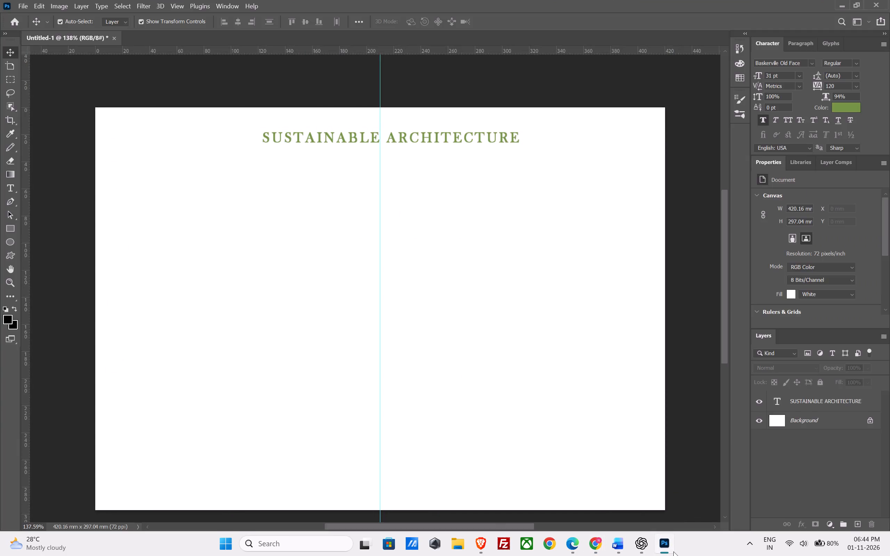
click(673, 551)
click(673, 551)
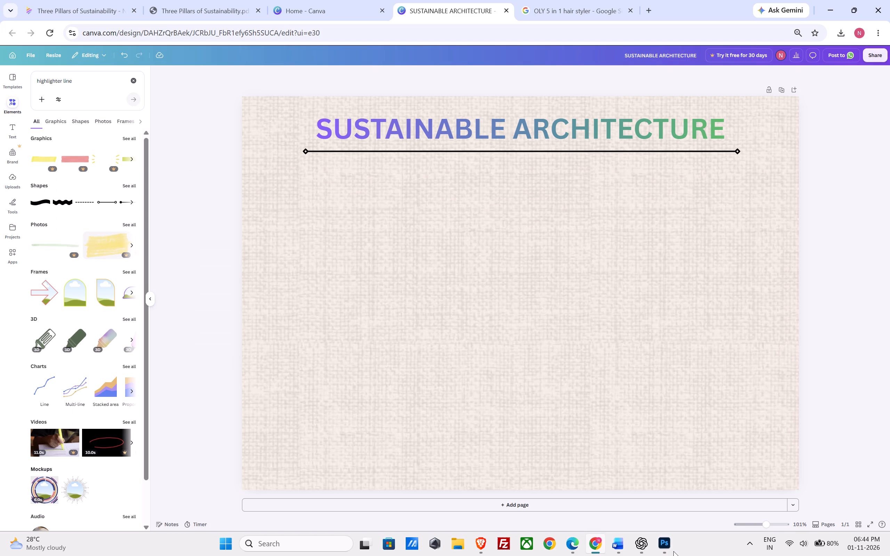
click(673, 551)
click(415, 172)
click(430, 146)
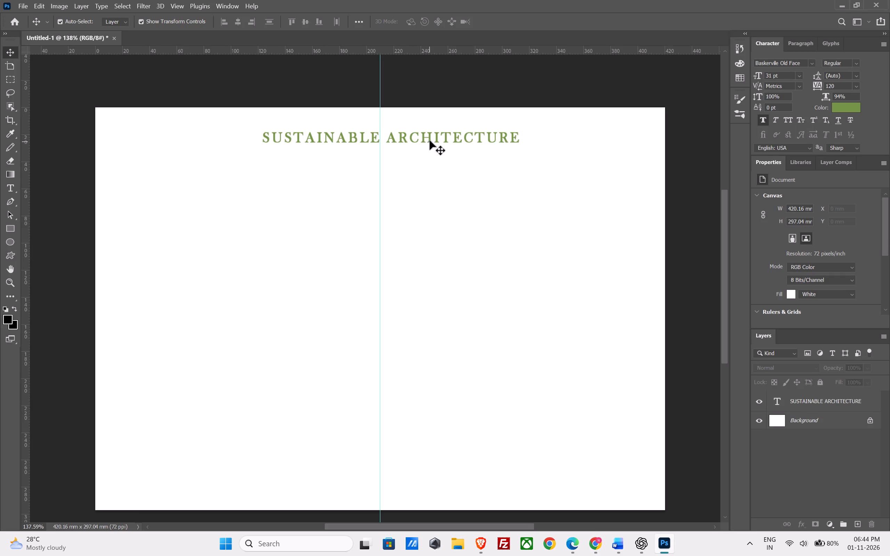
double_click(430, 140)
click(430, 140)
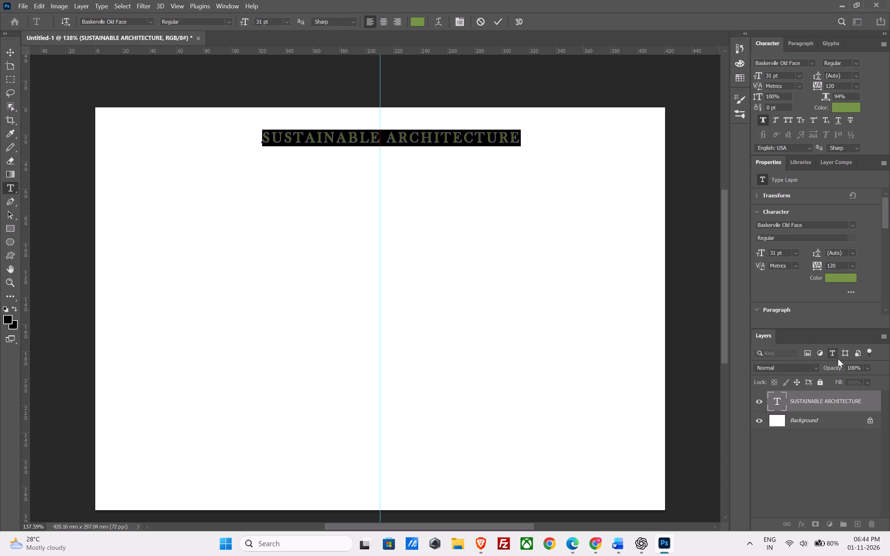
scroll(794, 190, up, 2)
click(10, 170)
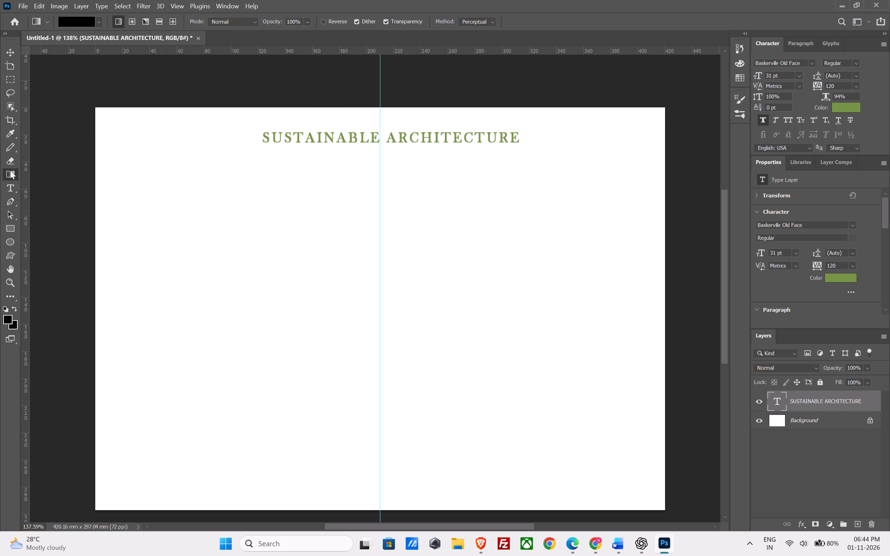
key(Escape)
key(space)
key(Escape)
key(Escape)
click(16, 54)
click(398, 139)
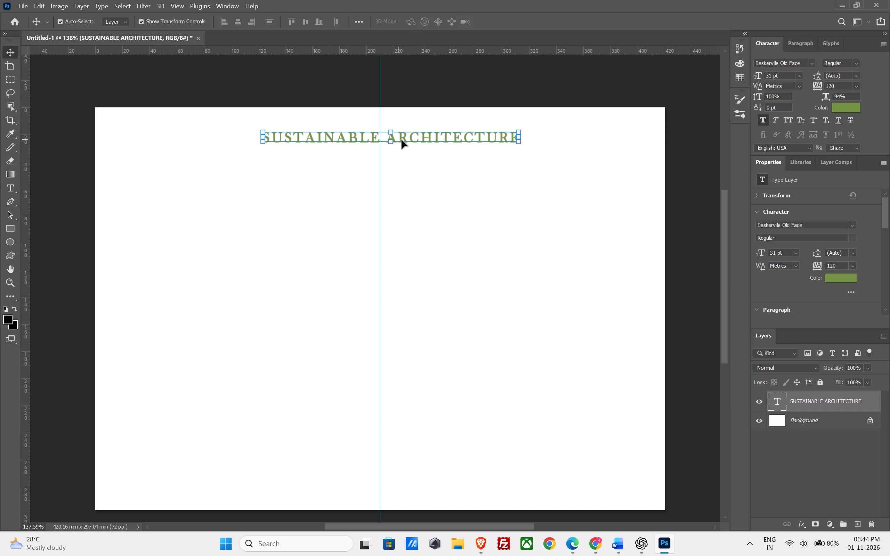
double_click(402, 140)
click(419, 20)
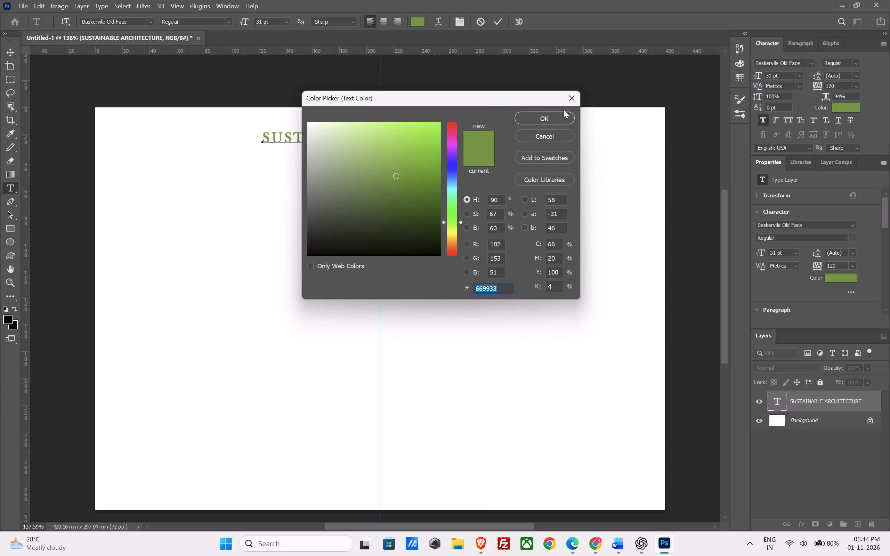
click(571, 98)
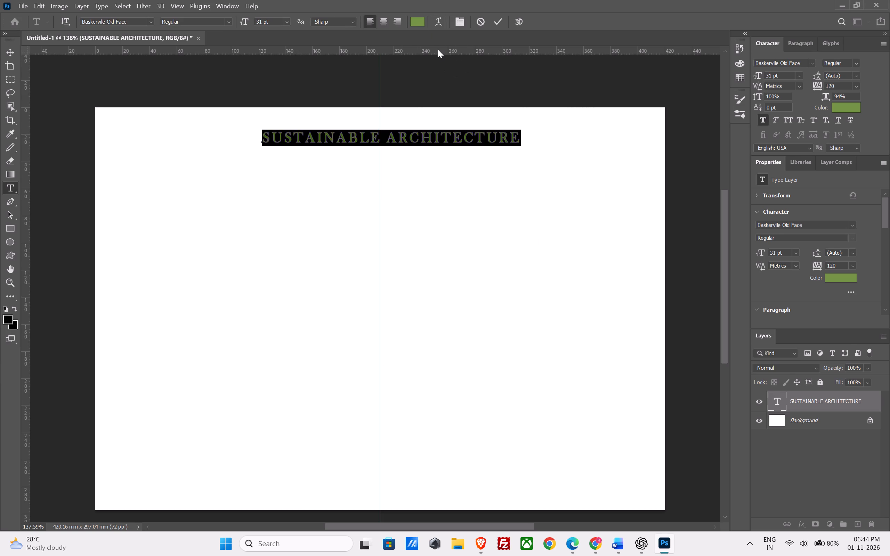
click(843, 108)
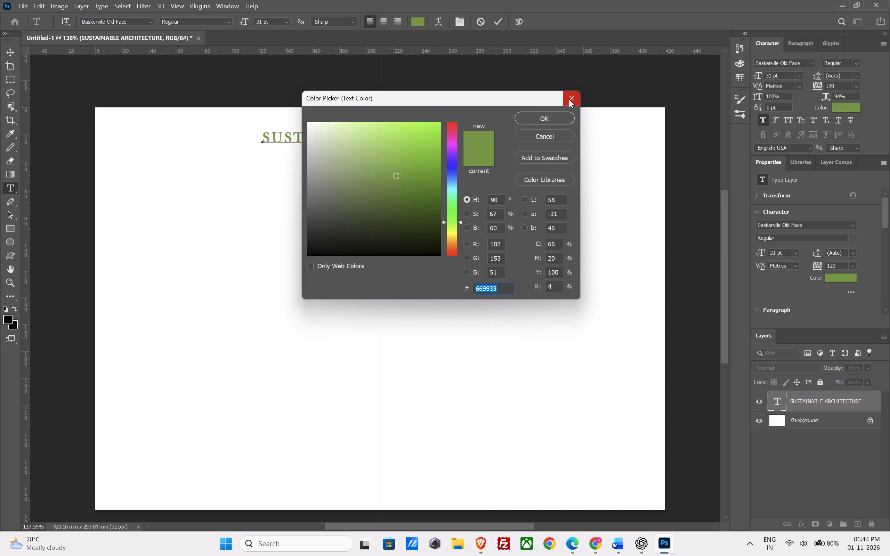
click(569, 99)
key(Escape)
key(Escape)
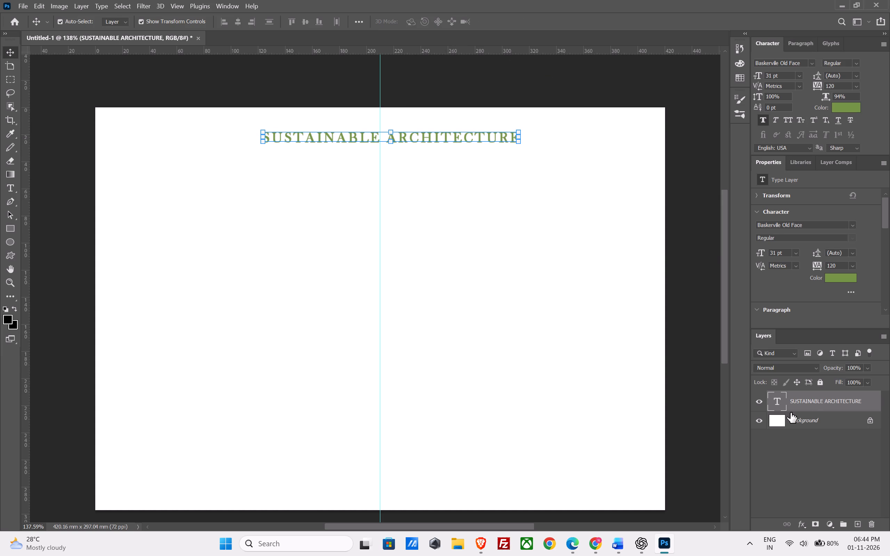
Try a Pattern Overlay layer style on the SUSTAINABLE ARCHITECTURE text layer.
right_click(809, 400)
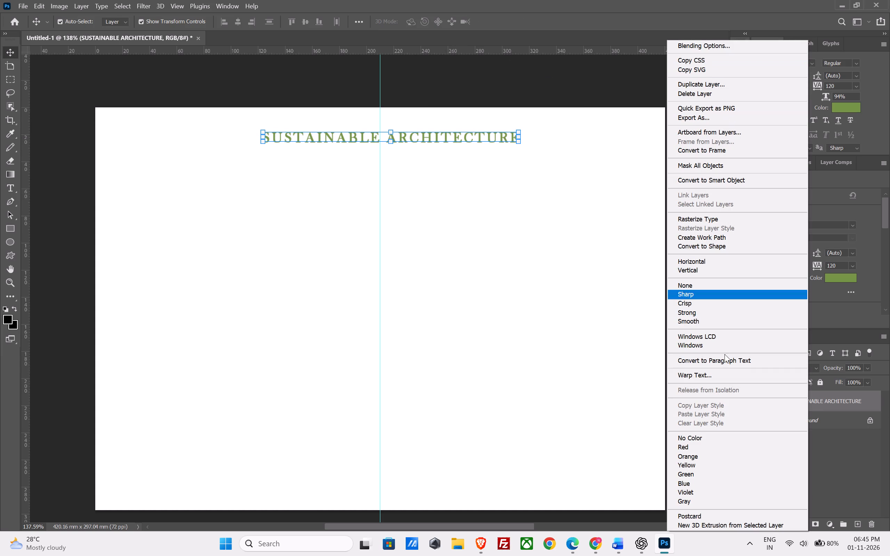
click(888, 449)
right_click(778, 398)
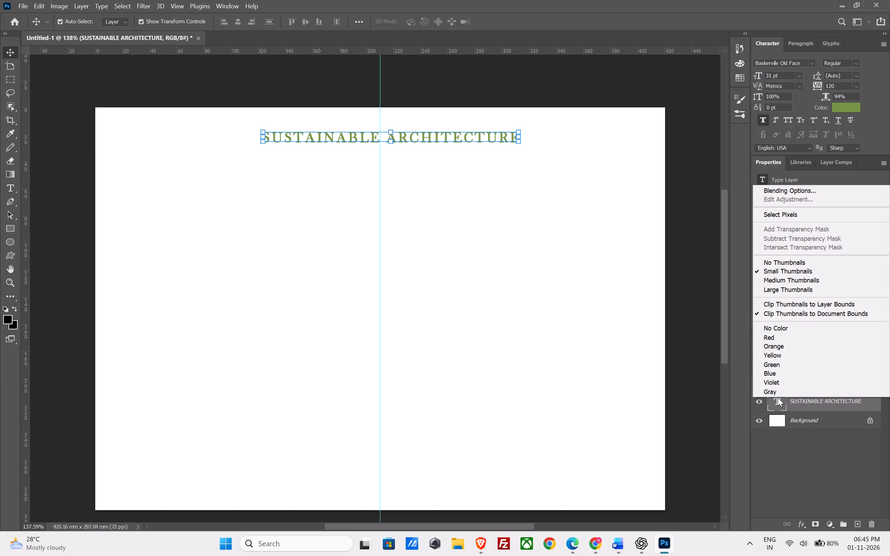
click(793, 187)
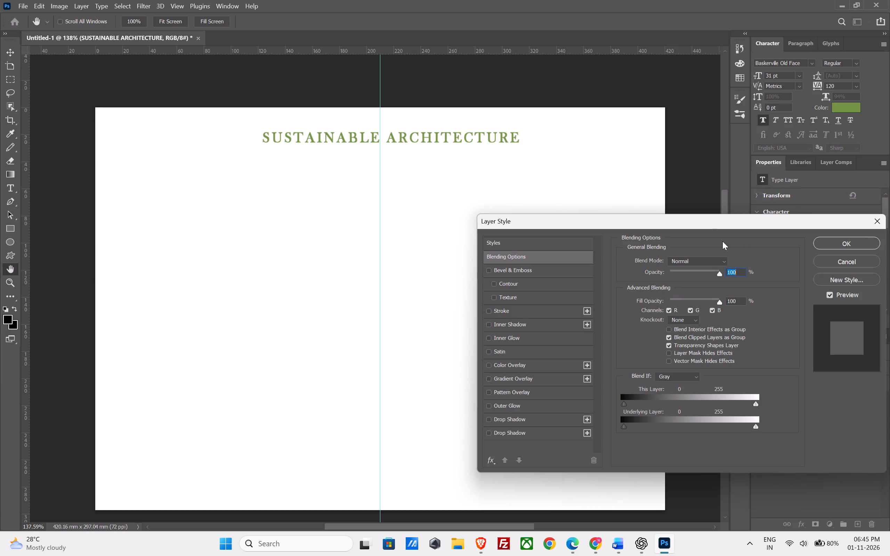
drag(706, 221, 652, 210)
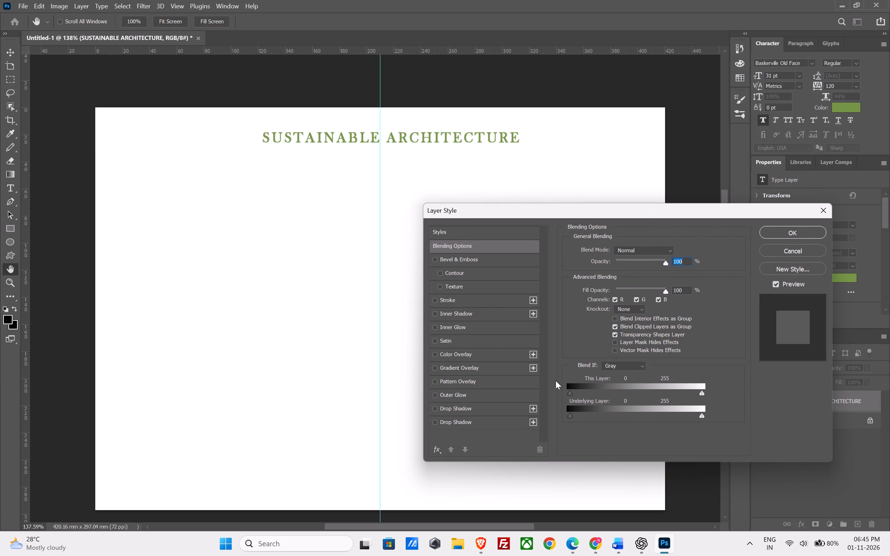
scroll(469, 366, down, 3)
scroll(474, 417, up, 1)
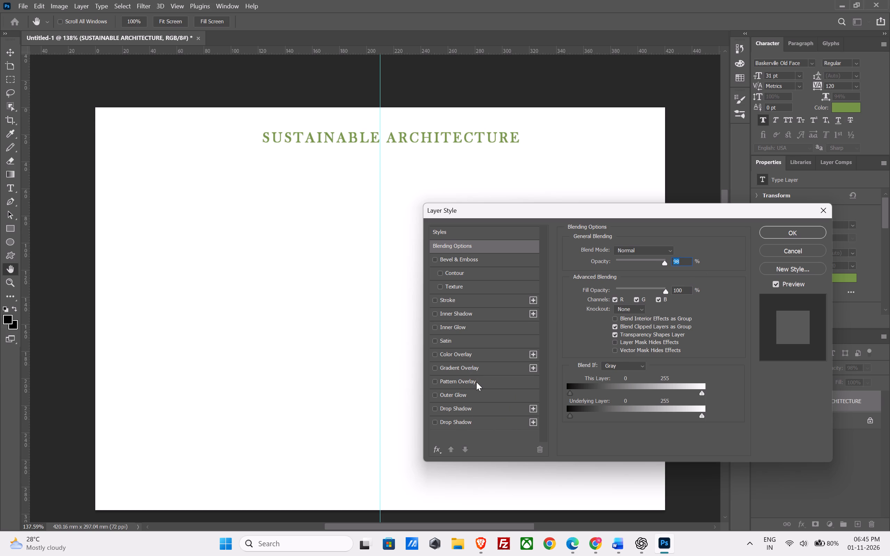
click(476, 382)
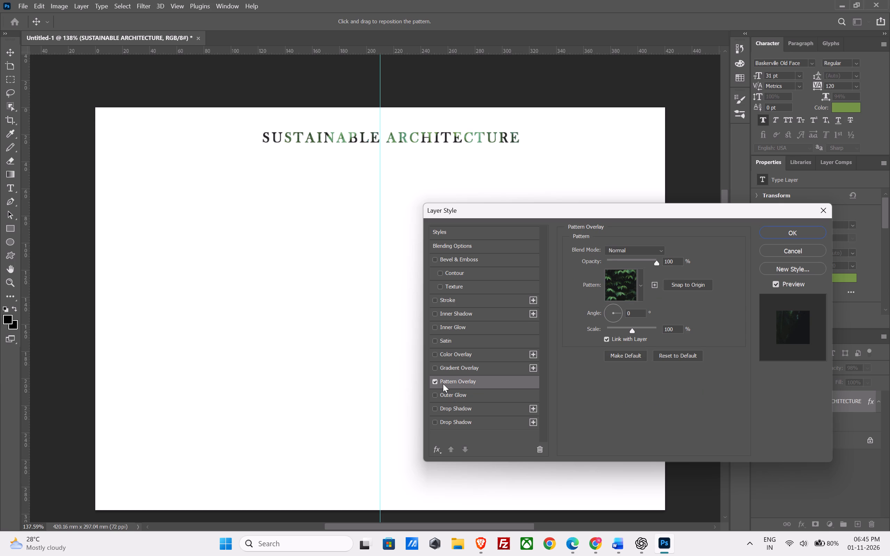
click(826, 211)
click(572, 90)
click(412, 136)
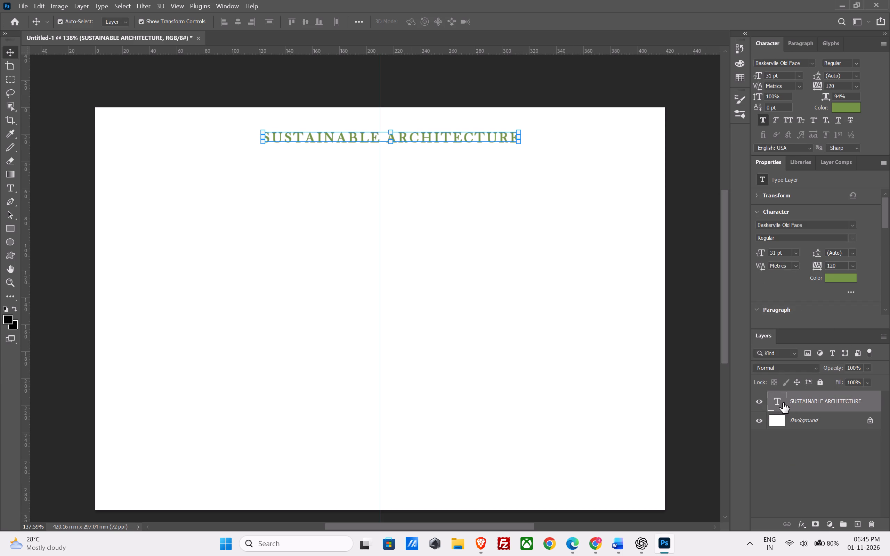
Apply a Pattern Overlay with the dark green leaf pattern to the SUSTAINABLE ARCHITECTURE text layer, without a Gradient Overlay.
right_click(783, 402)
click(783, 196)
scroll(487, 390, down, 1)
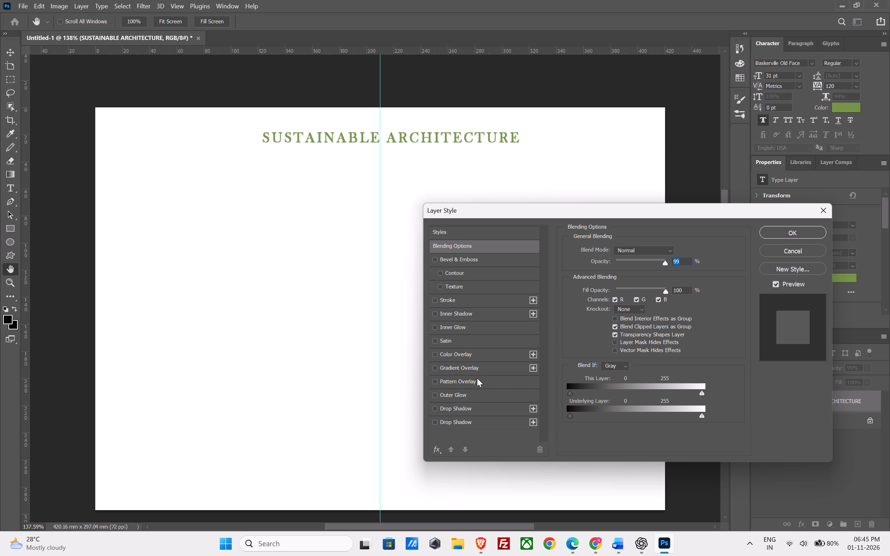
click(477, 366)
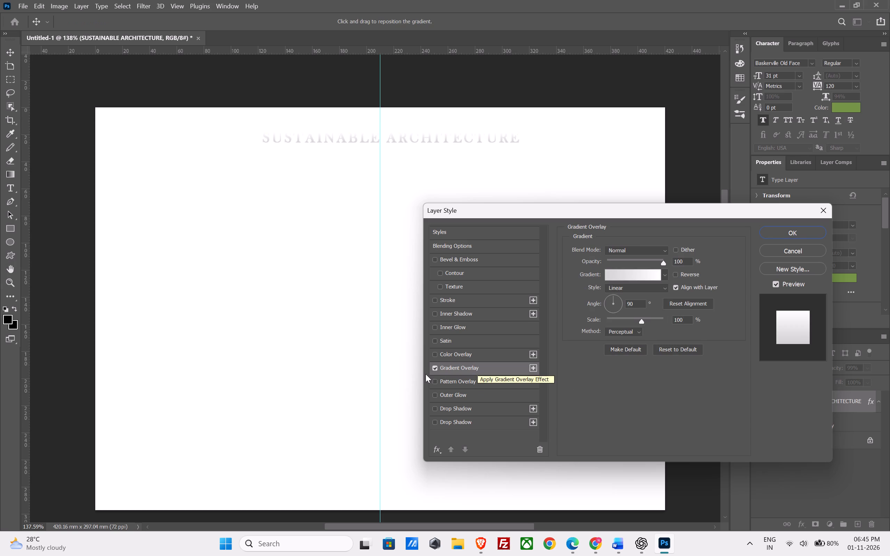
click(434, 367)
click(437, 382)
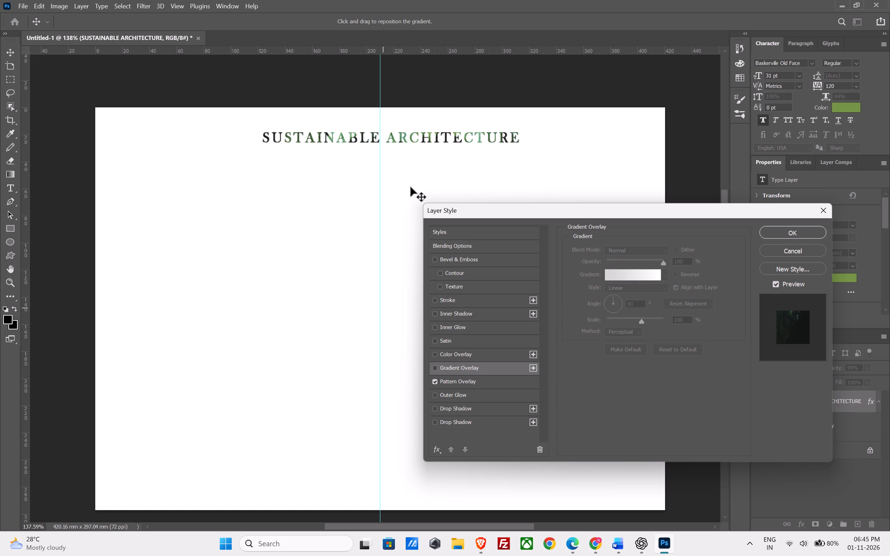
click(814, 231)
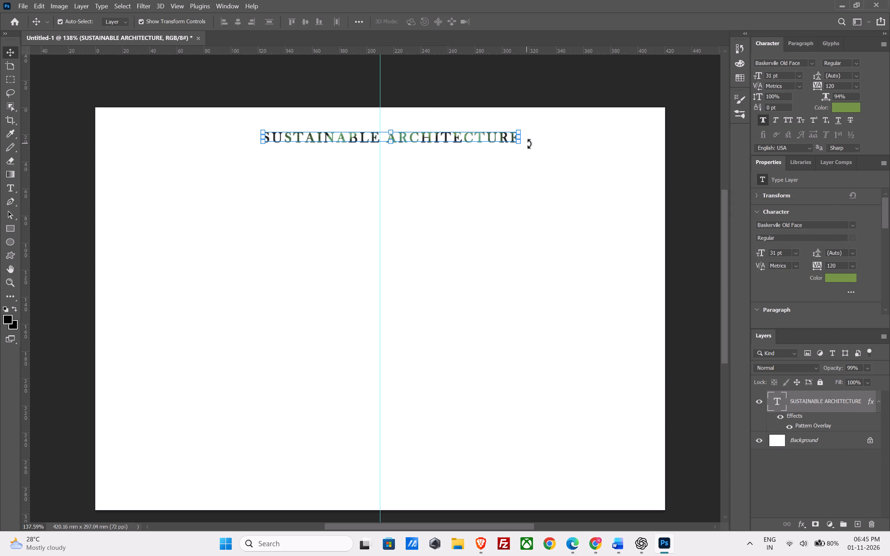
Widen the SUSTAINABLE ARCHITECTURE heading's characters to a horizontal scale of 111%.
double_click(412, 136)
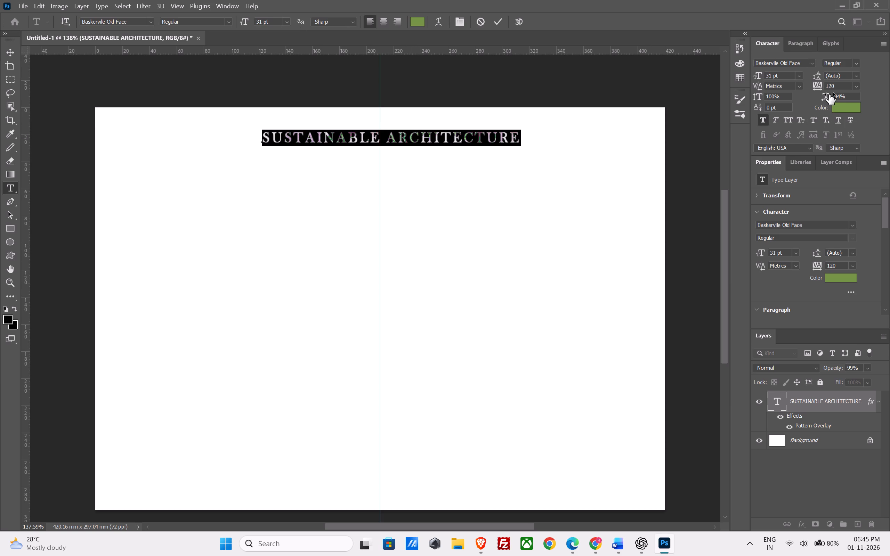
drag(827, 95, 831, 95)
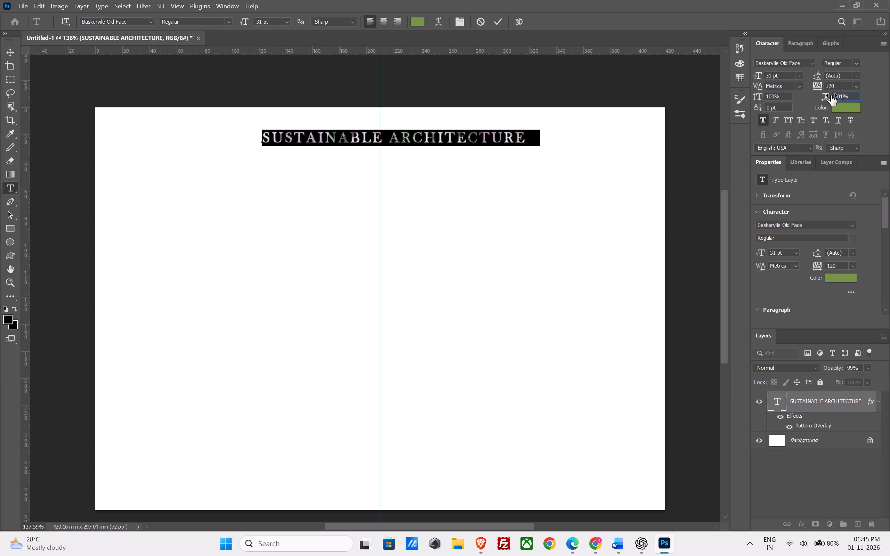
drag(831, 95, 836, 95)
click(492, 26)
click(581, 91)
Move the widened heading so it is roughly centred on the page's vertical guide.
drag(499, 140, 488, 141)
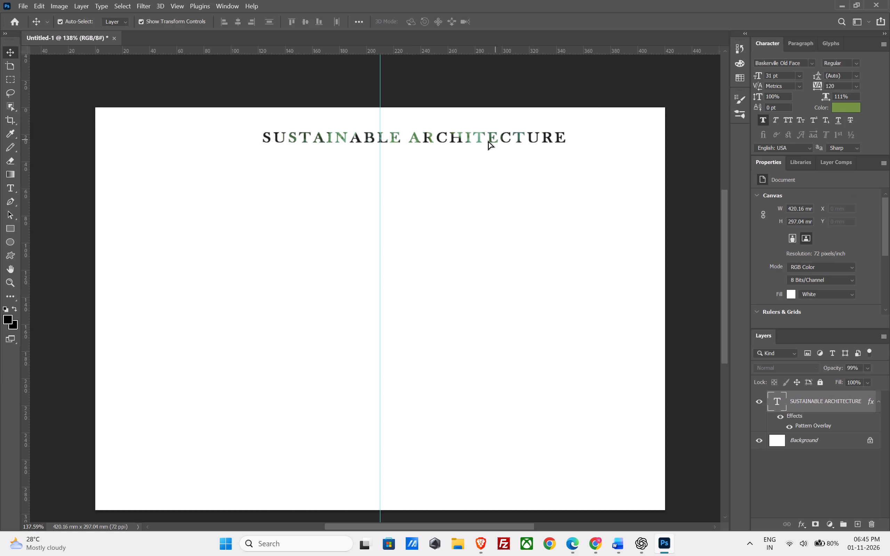
drag(488, 141, 468, 138)
click(472, 88)
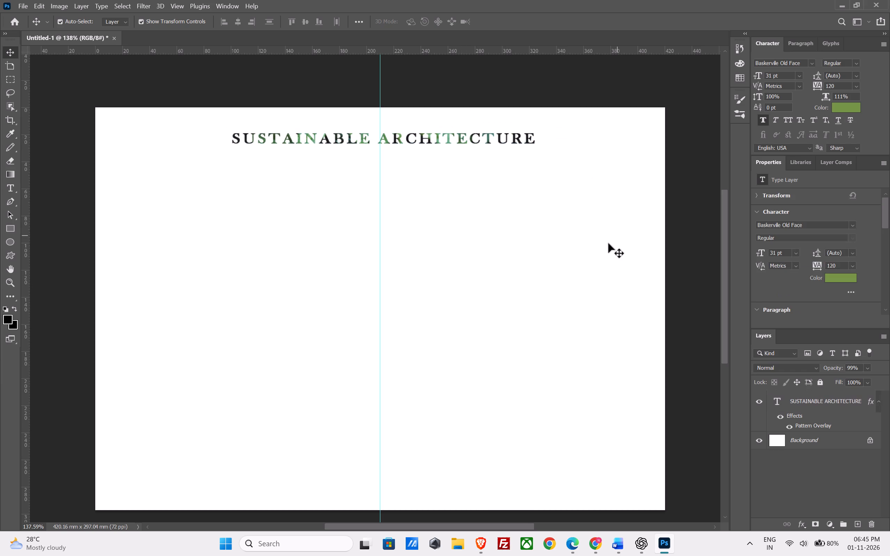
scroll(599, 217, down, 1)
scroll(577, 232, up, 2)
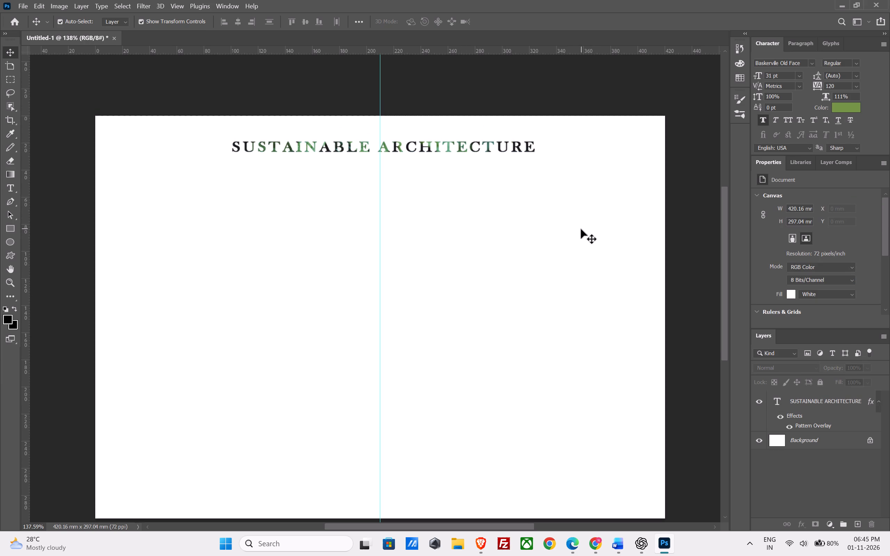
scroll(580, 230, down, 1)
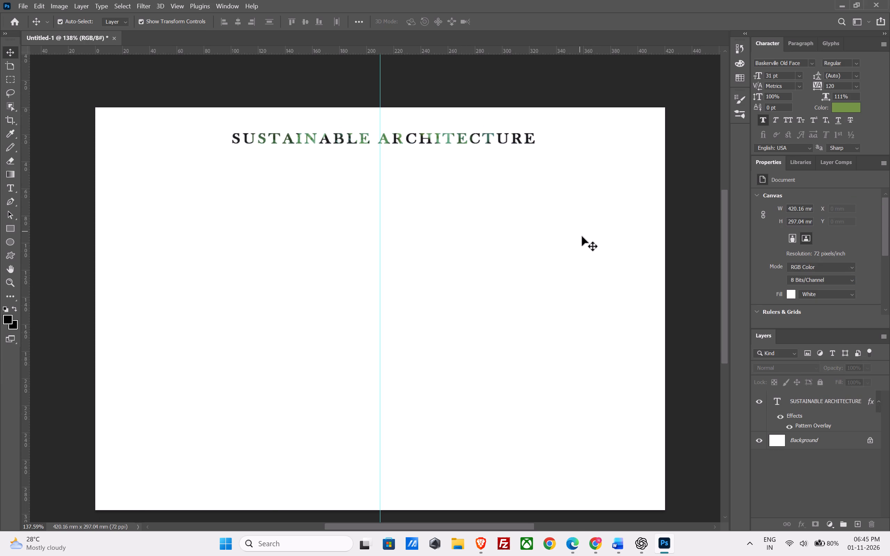
Switch to Edge to review the Sustainable Architecture reference PDF and the Pinterest sheet layout results, and return to Photoshop.
click(581, 543)
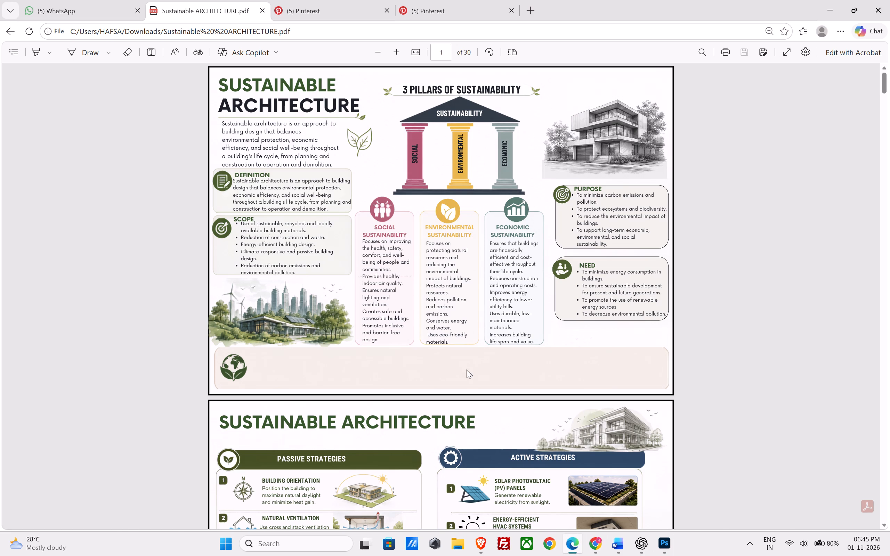
click(318, 0)
click(451, 0)
click(344, 0)
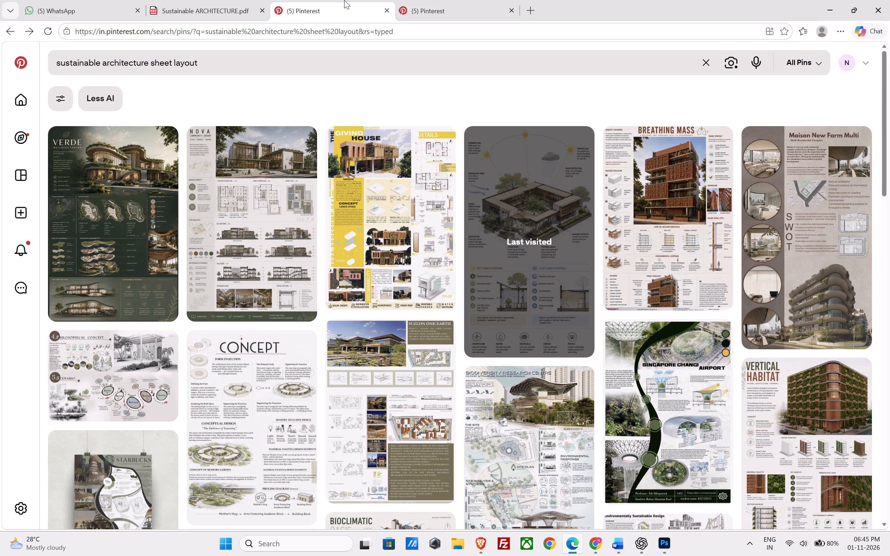
scroll(611, 276, up, 1)
scroll(611, 275, down, 3)
scroll(609, 281, up, 3)
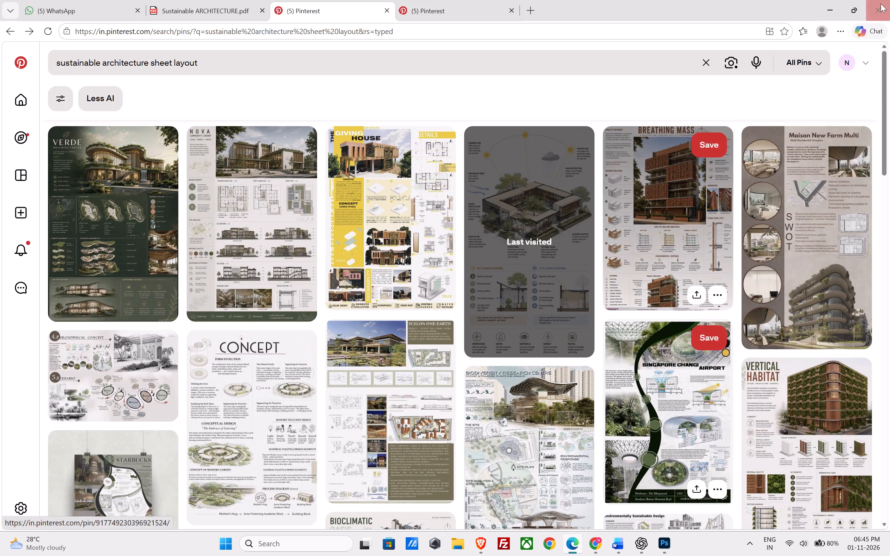
click(841, 9)
click(708, 174)
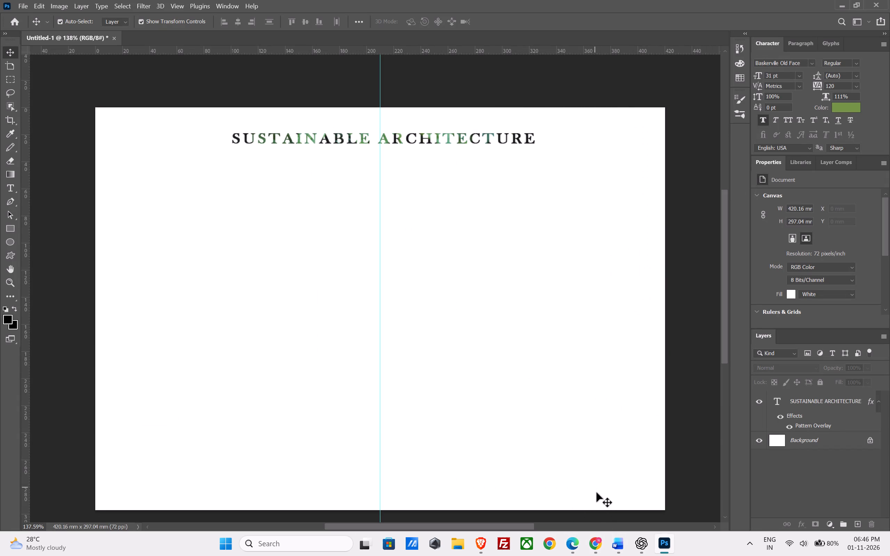
Switch to the SUSTAINABLE ARCHITECTURE design in Canva.
click(597, 546)
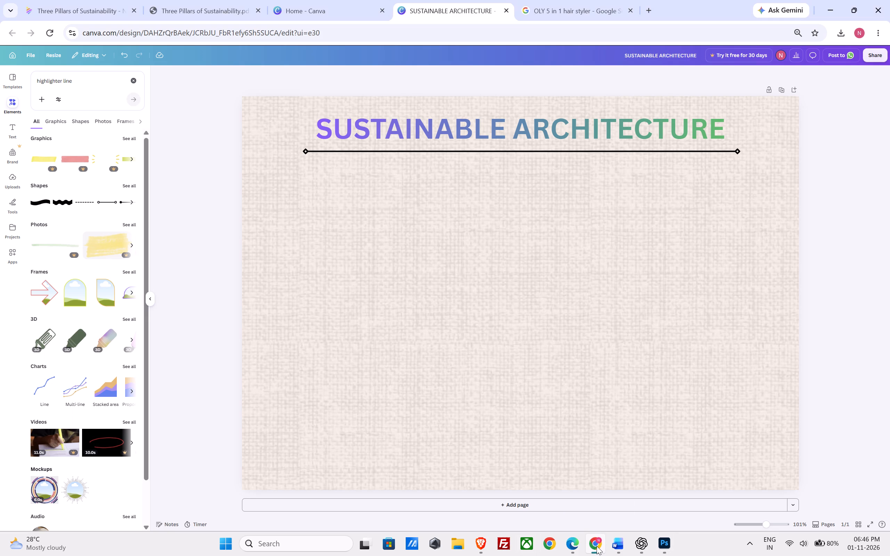
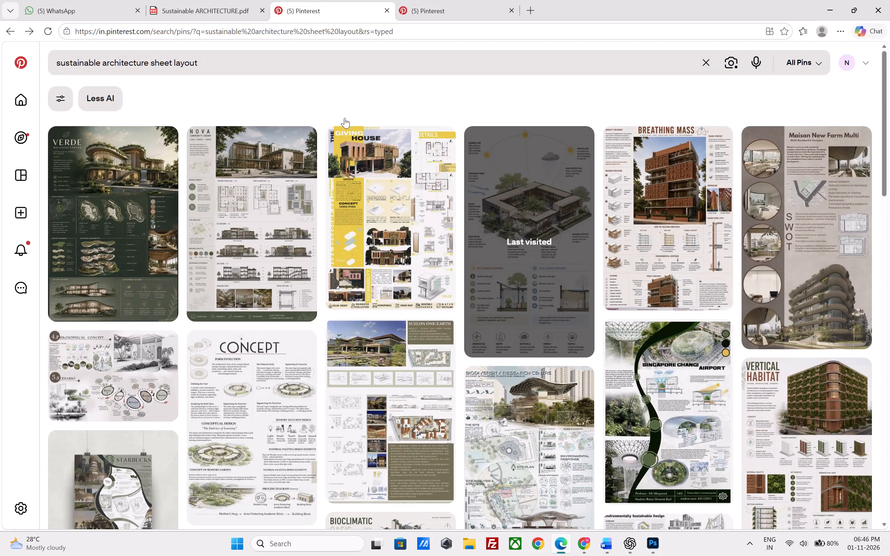
Browse the Pinterest results for nude-colour background wallpapers and open the brown woven linen texture pin.
click(440, 0)
scroll(468, 327, up, 5)
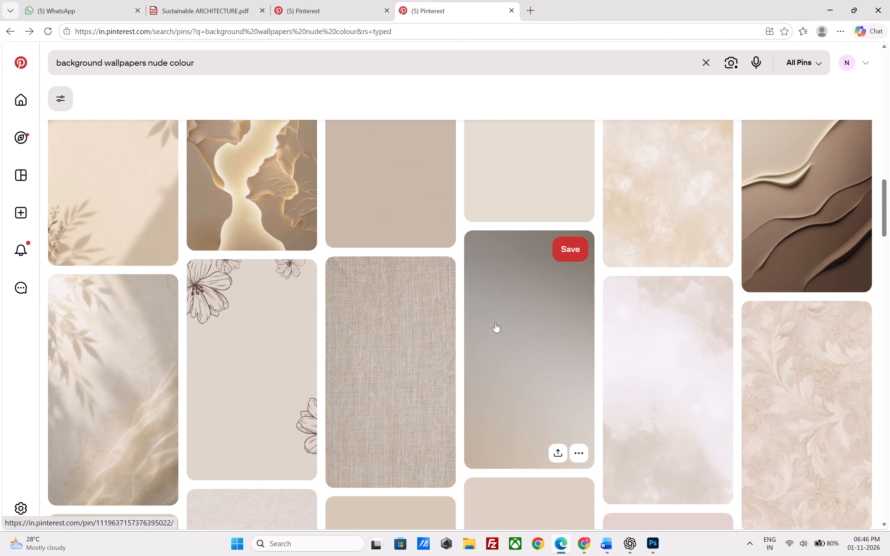
scroll(749, 315, up, 14)
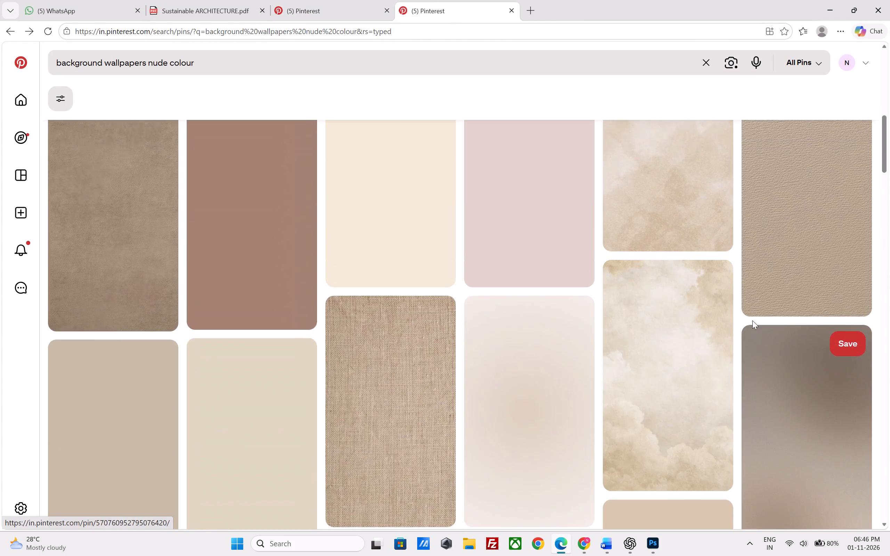
scroll(752, 320, up, 5)
scroll(752, 320, down, 11)
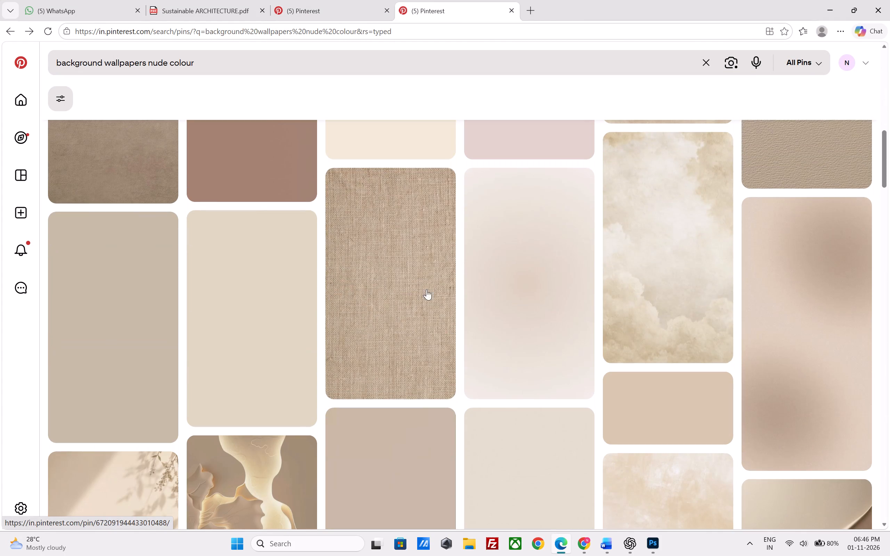
click(407, 272)
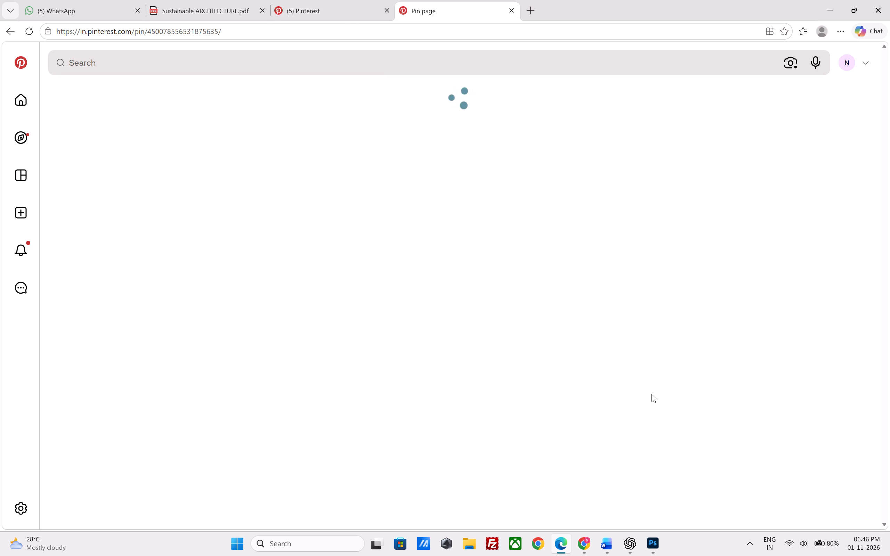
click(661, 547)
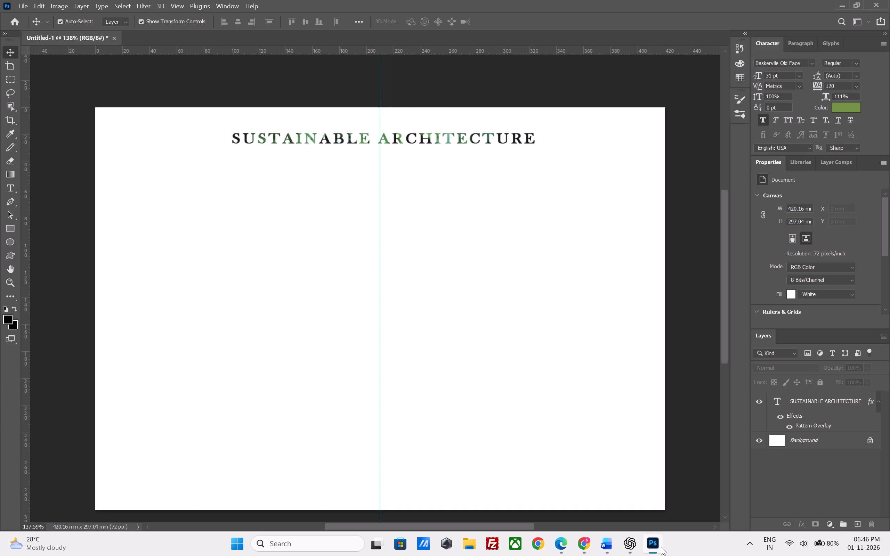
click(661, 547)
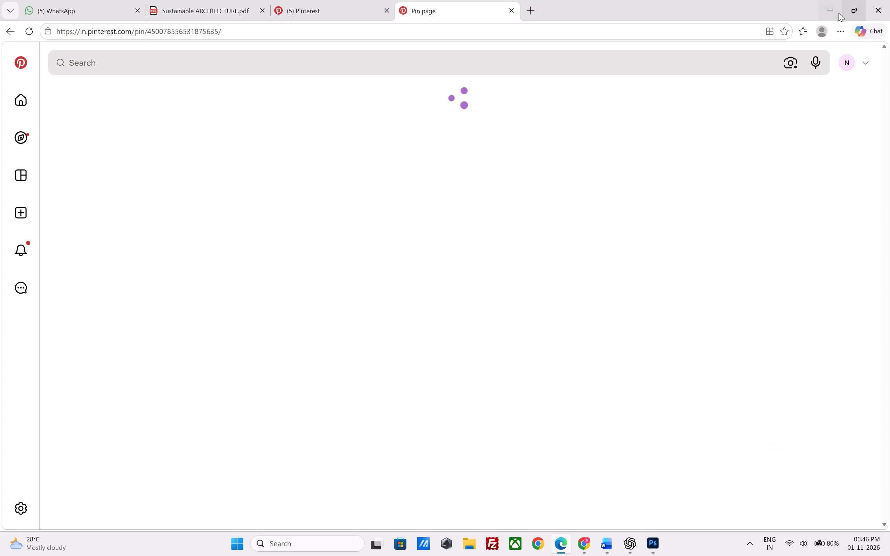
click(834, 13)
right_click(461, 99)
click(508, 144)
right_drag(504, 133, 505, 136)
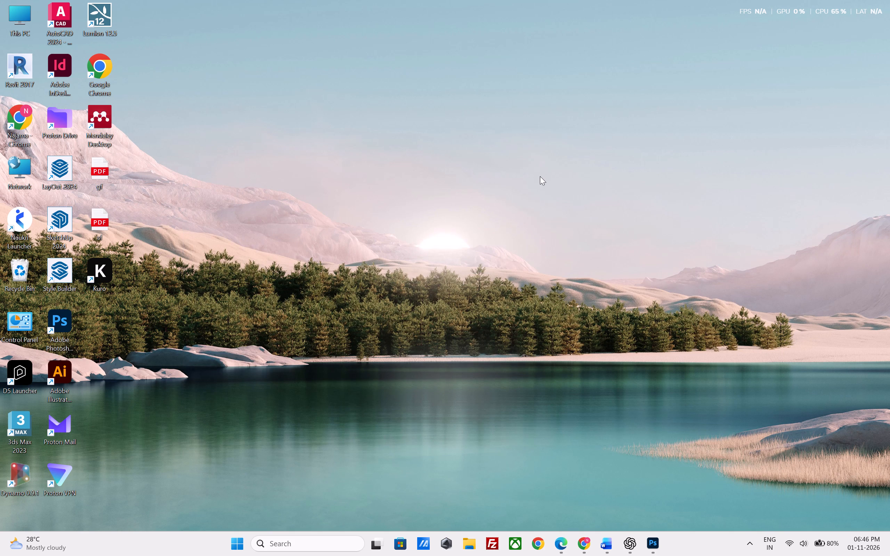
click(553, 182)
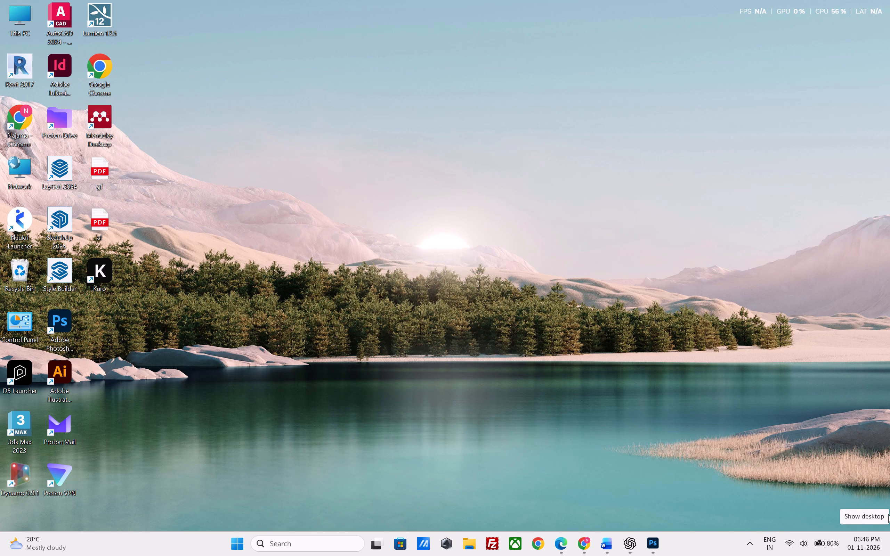
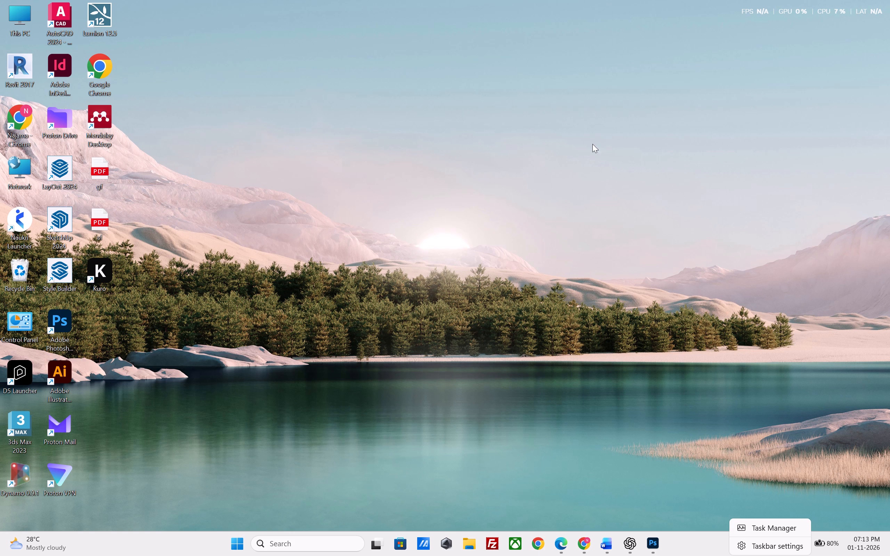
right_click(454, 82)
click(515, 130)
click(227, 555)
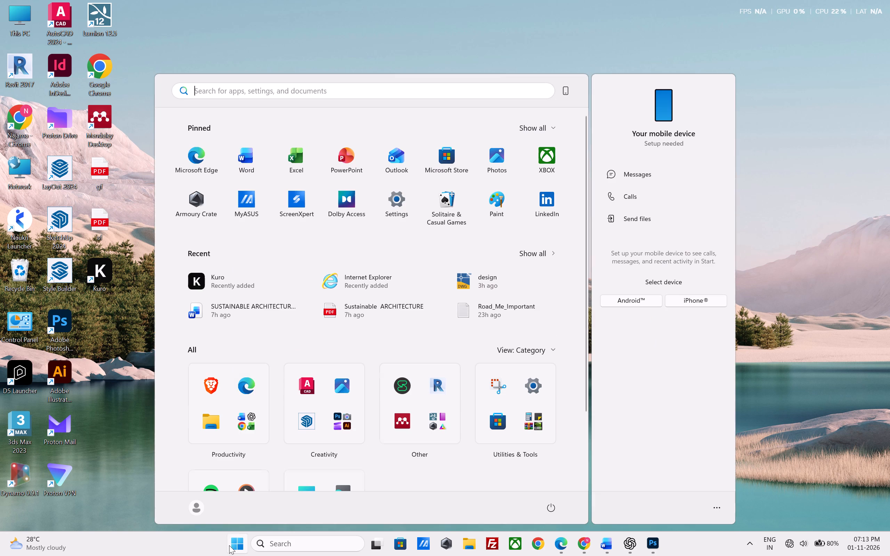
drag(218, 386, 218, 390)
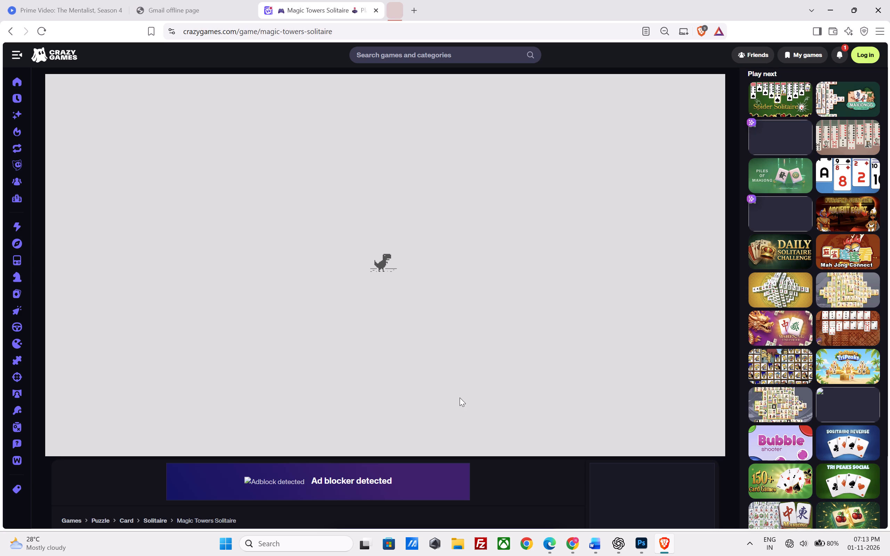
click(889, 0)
Switch to Photoshop and try the golden, grey-green and second dark Trees patterns in the SUSTAINABLE ARCHITECTURE heading's Pattern Overlay.
click(645, 534)
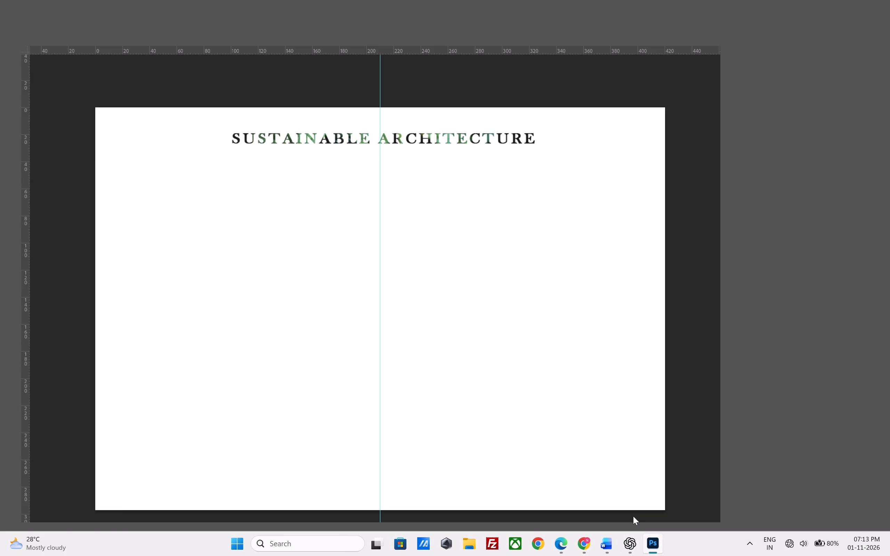
click(483, 259)
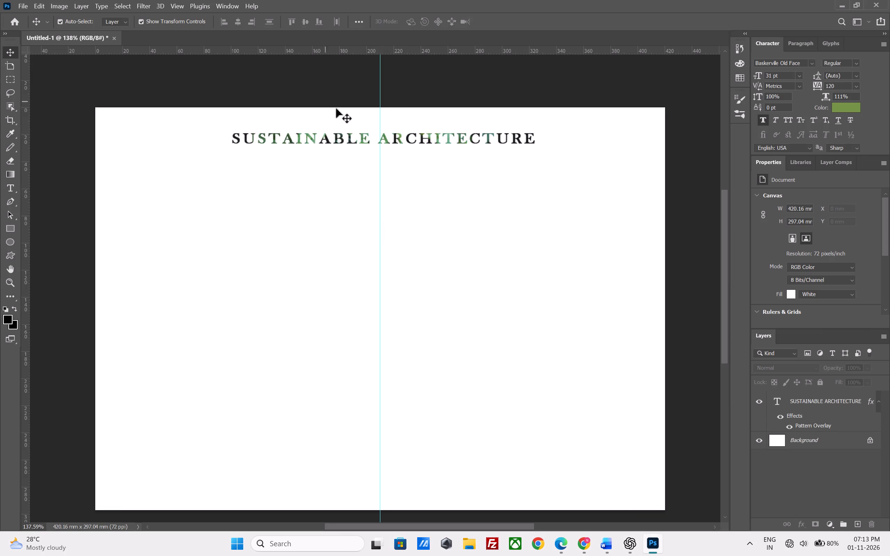
double_click(428, 142)
right_click(805, 404)
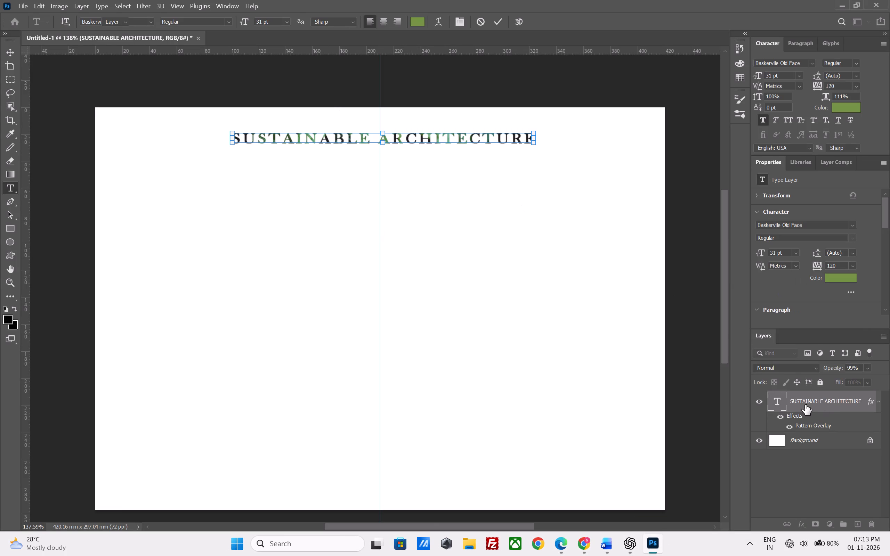
click(800, 413)
click(802, 426)
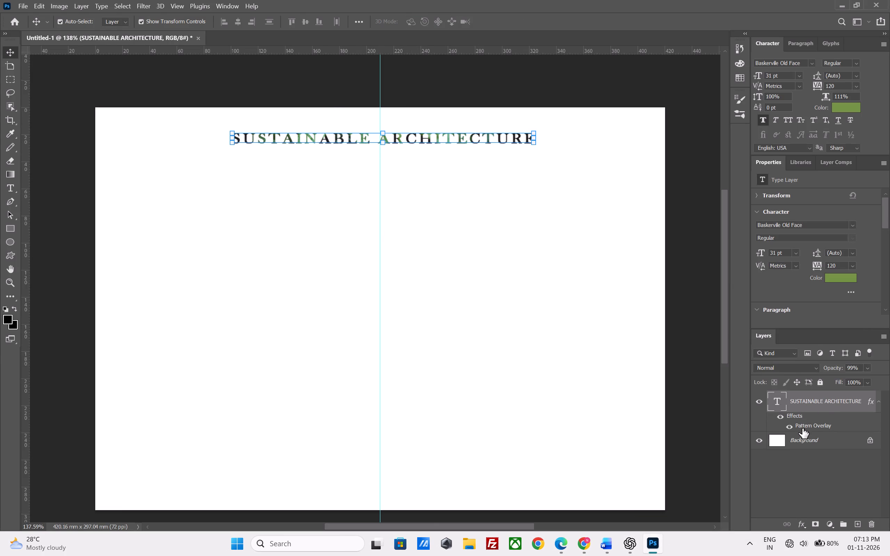
right_click(798, 406)
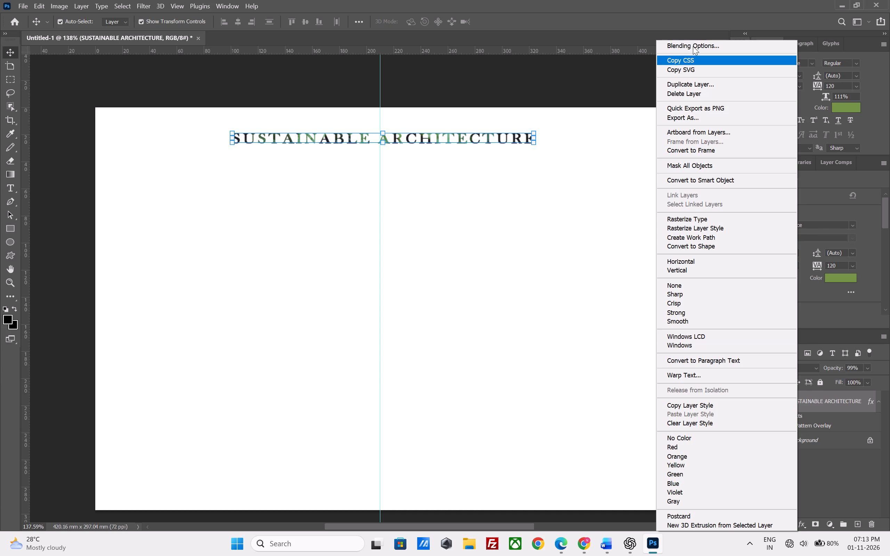
click(693, 46)
drag(635, 215, 664, 176)
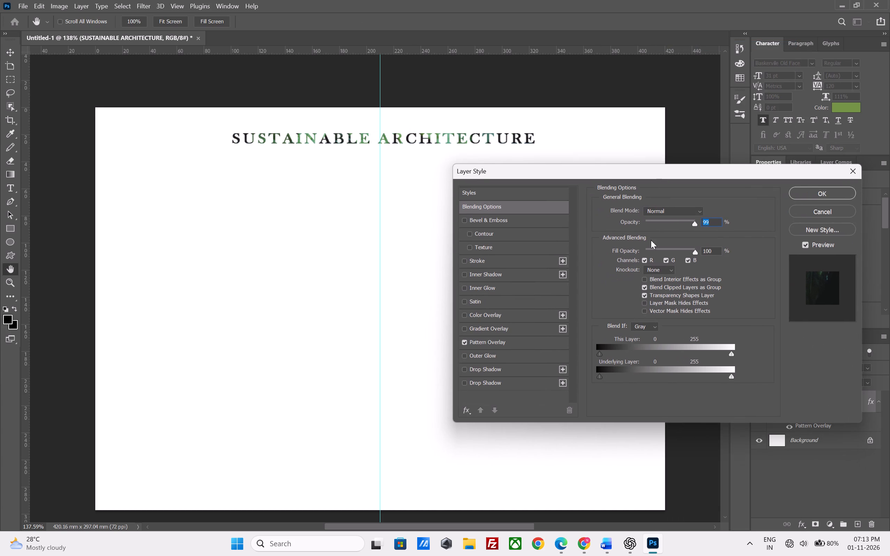
click(493, 340)
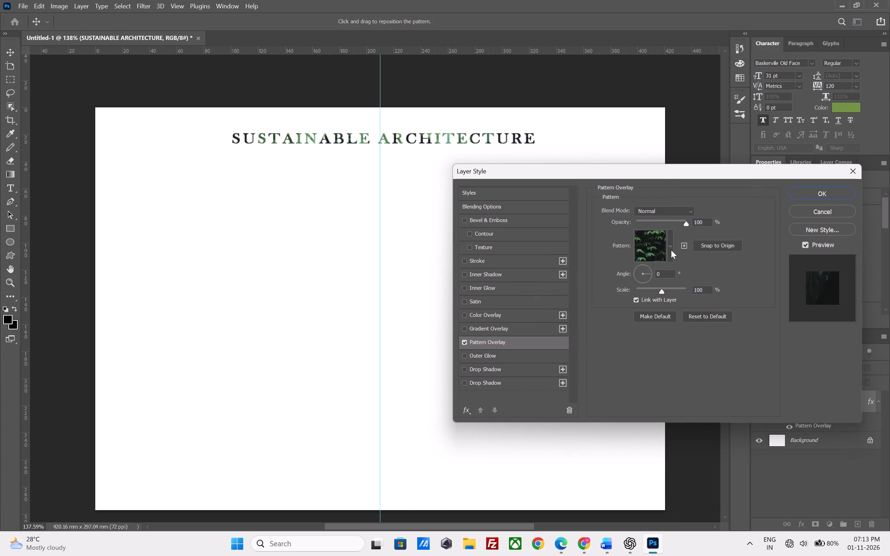
click(671, 250)
click(599, 289)
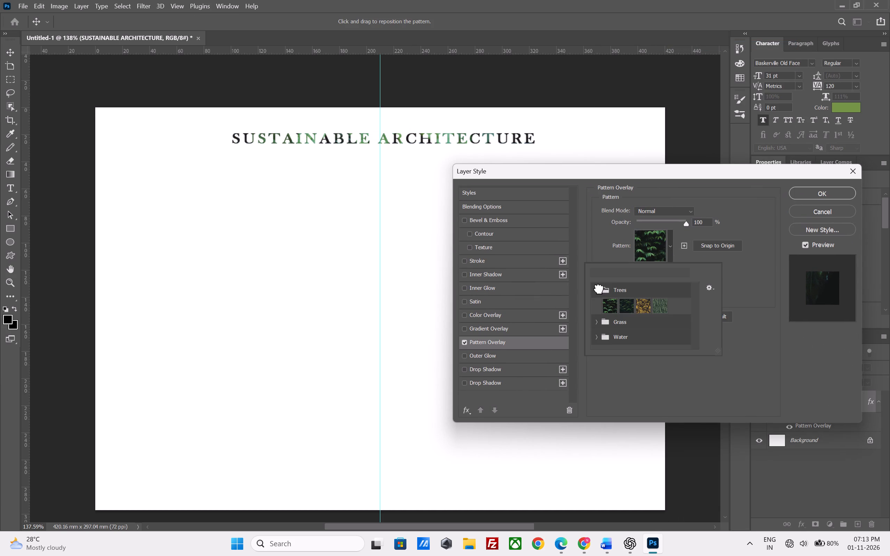
click(640, 306)
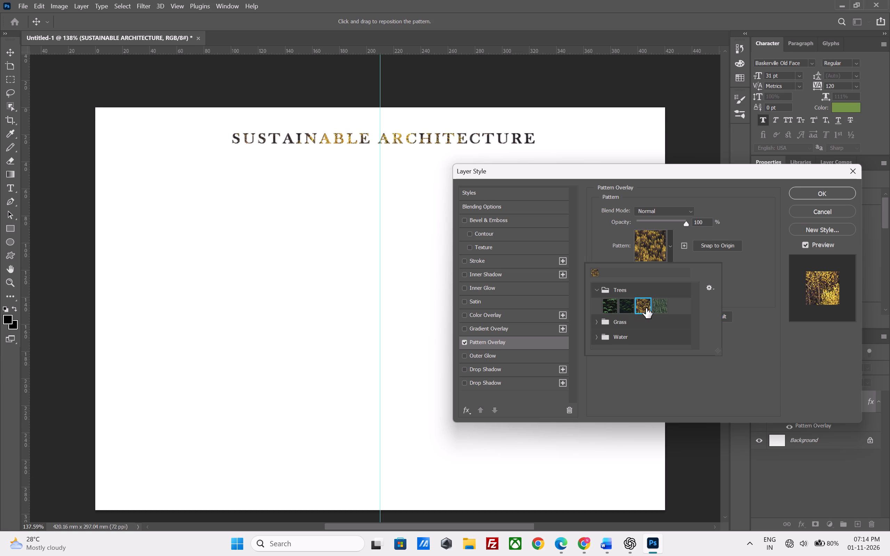
click(661, 307)
click(629, 305)
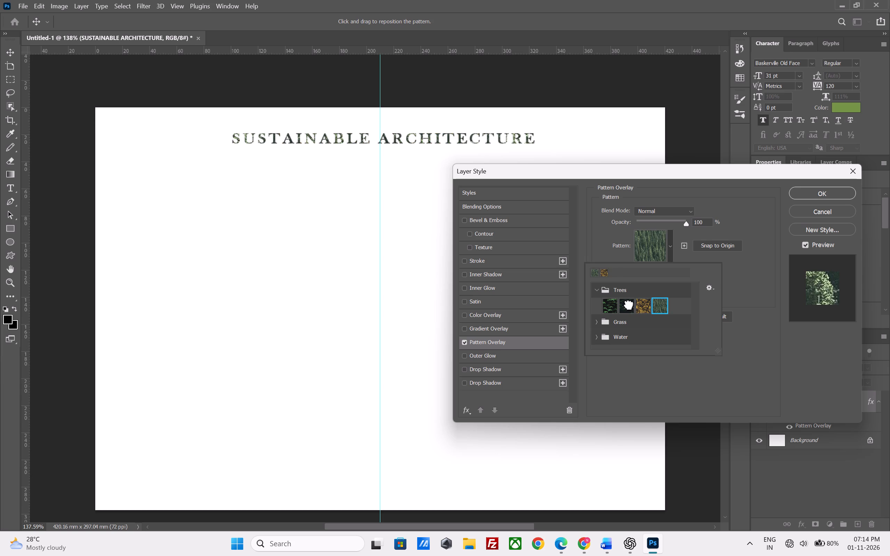
Apply the second dark Trees pattern overlay to the SUSTAINABLE ARCHITECTURE heading and deselect the layer.
click(826, 195)
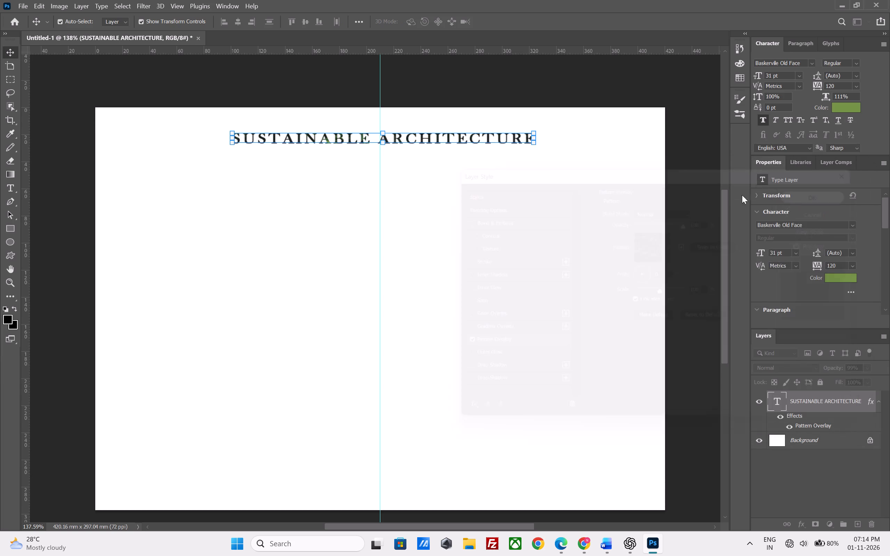
click(580, 155)
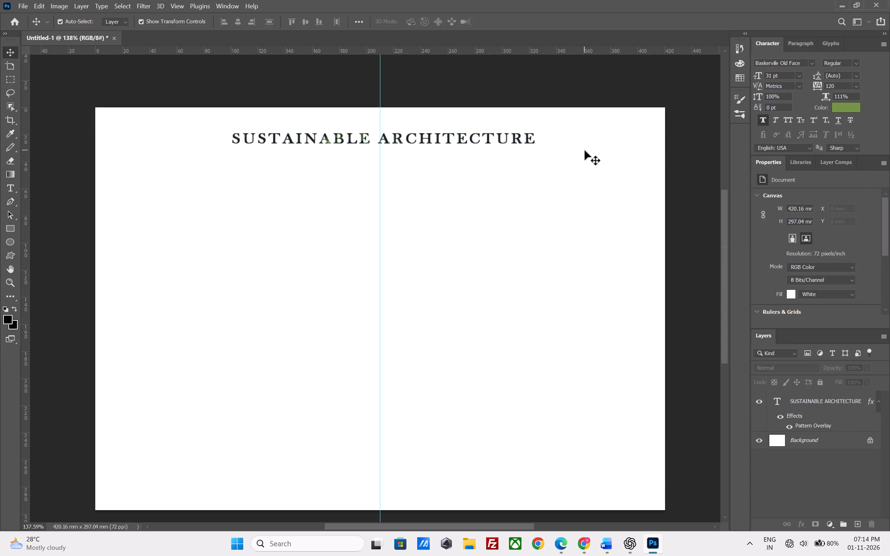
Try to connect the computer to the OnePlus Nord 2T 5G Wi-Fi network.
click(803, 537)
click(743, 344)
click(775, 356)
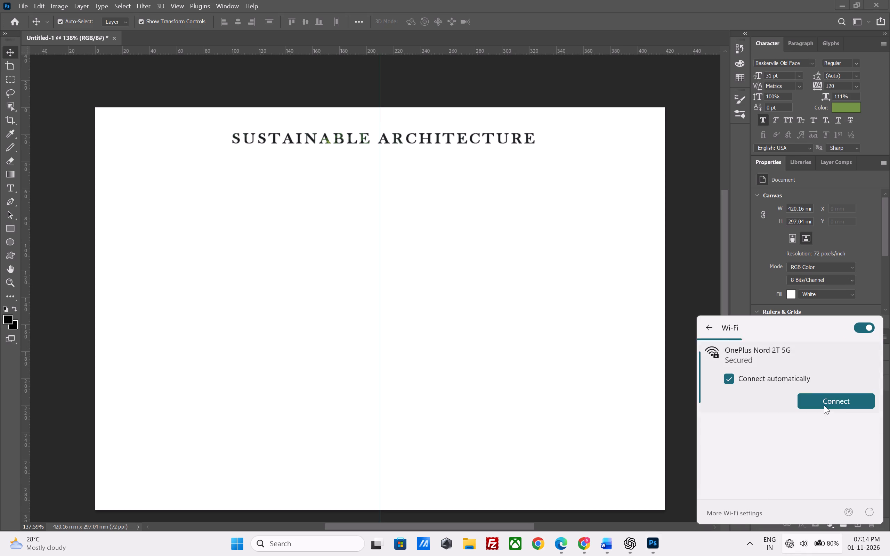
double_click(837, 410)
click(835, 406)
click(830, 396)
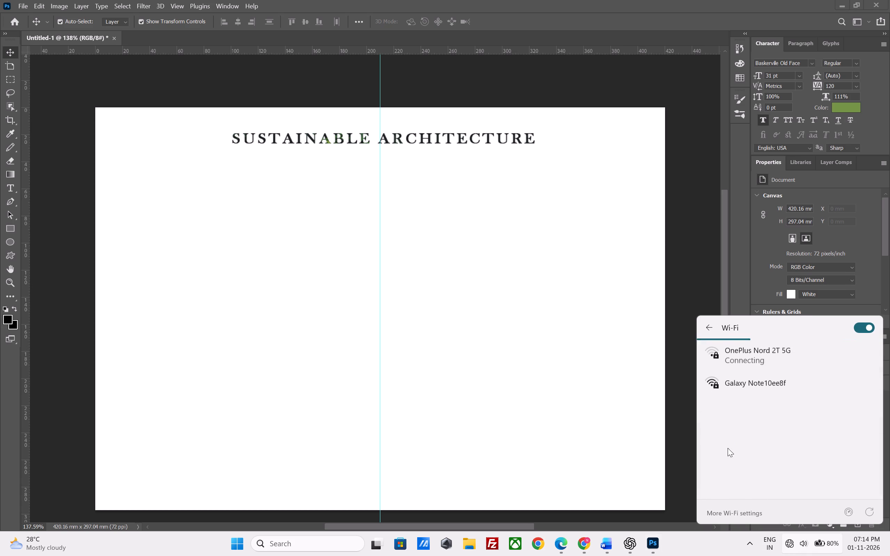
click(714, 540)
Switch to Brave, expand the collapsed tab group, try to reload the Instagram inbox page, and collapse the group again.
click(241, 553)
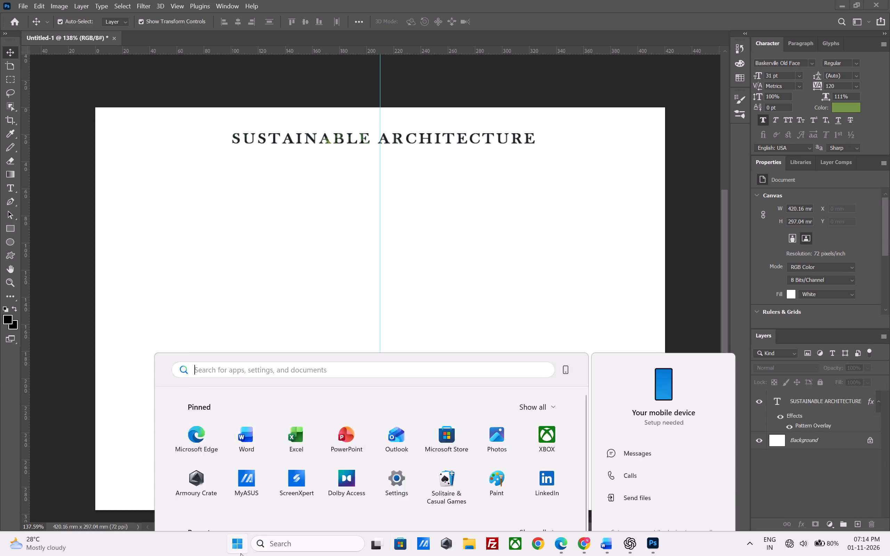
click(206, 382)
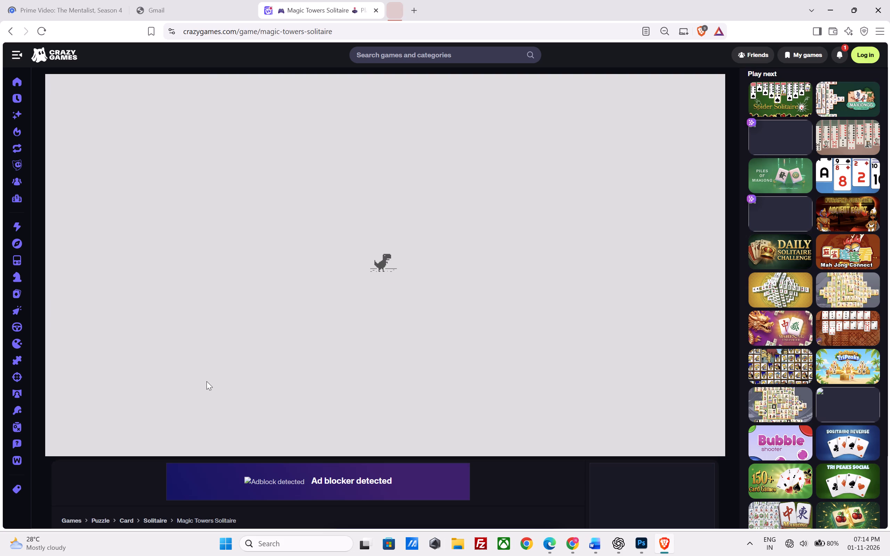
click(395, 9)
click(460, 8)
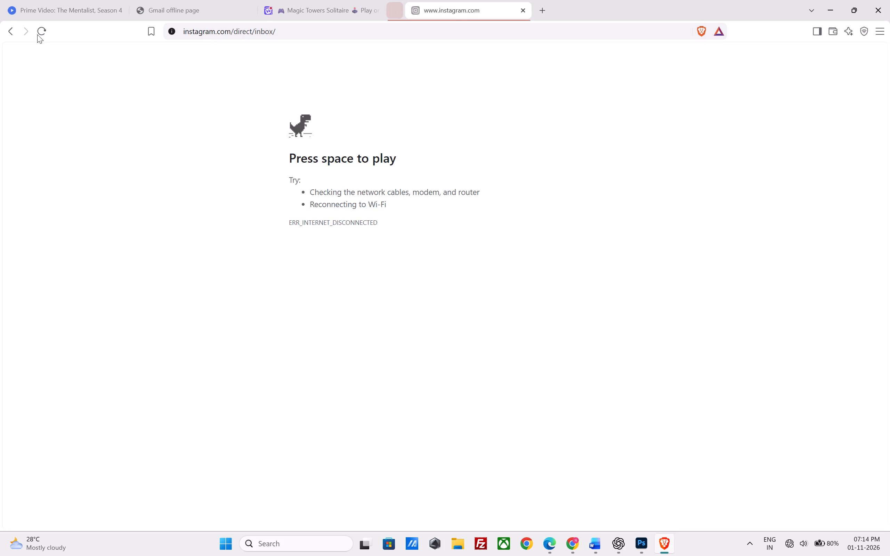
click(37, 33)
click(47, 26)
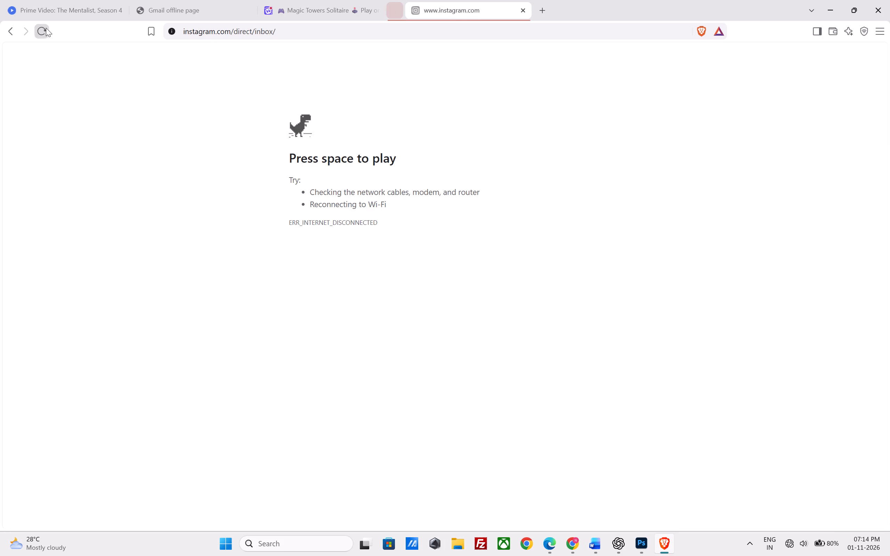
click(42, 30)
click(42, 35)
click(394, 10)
Connect to the OnePlus Nord 2T 5G Wi-Fi network again.
click(830, 555)
click(750, 351)
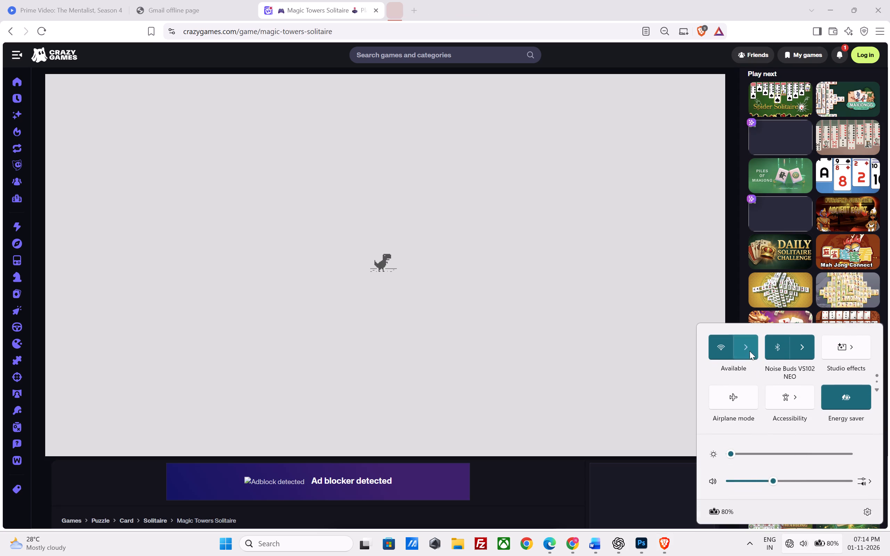
click(749, 352)
click(830, 405)
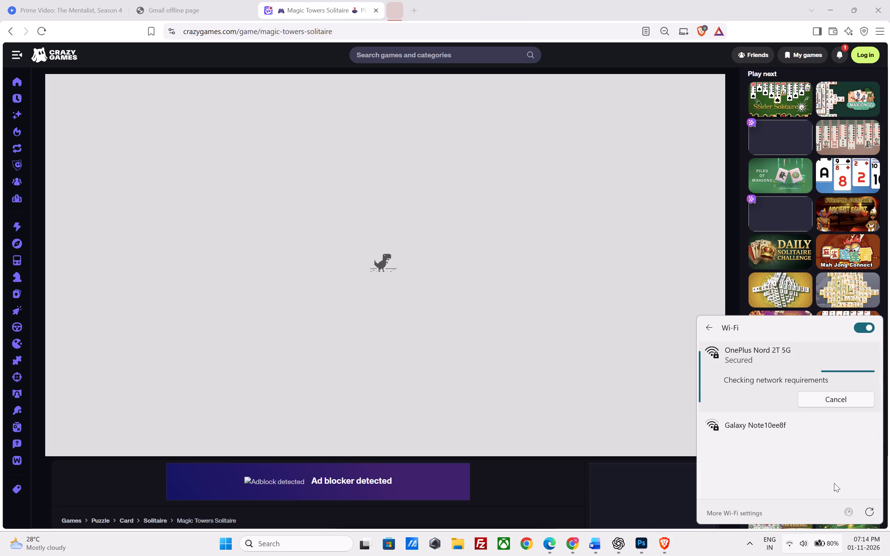
click(710, 554)
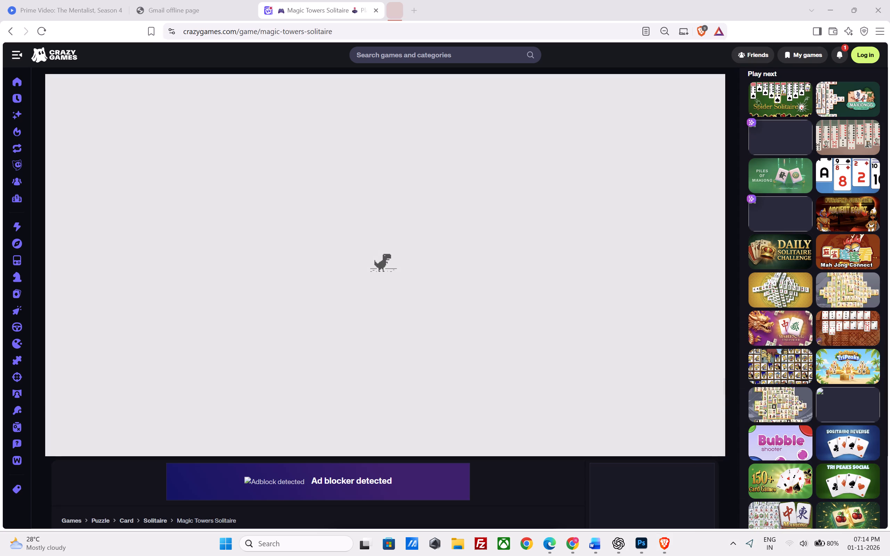
Expand the collapsed tab group in Brave and reload the Instagram inbox page.
click(395, 8)
drag(398, 12, 390, 16)
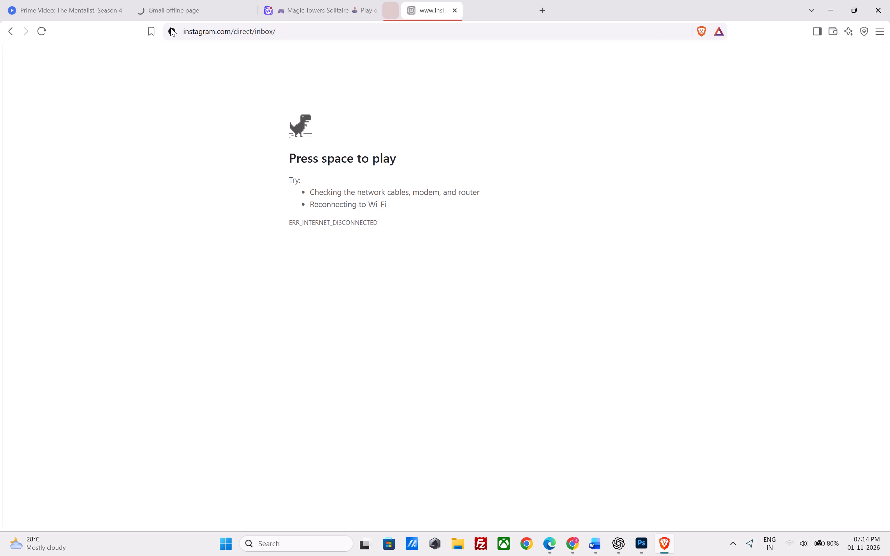
click(39, 33)
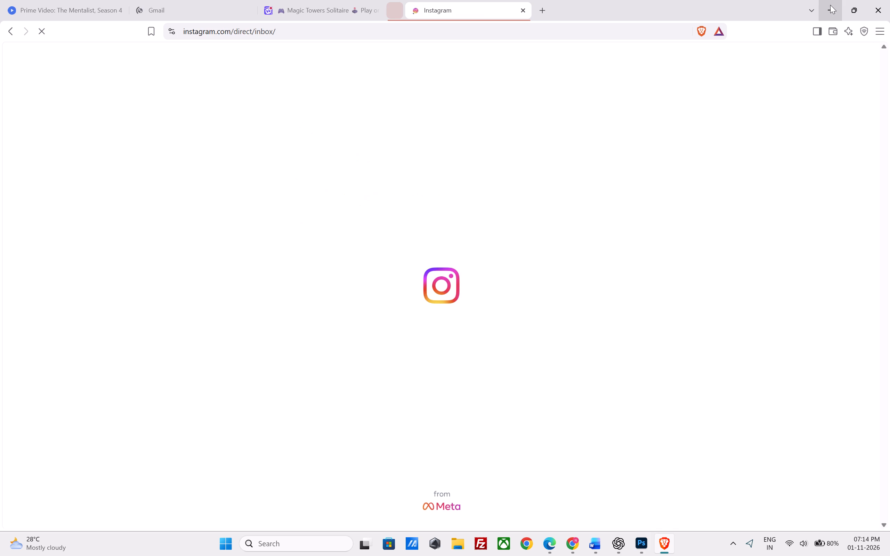
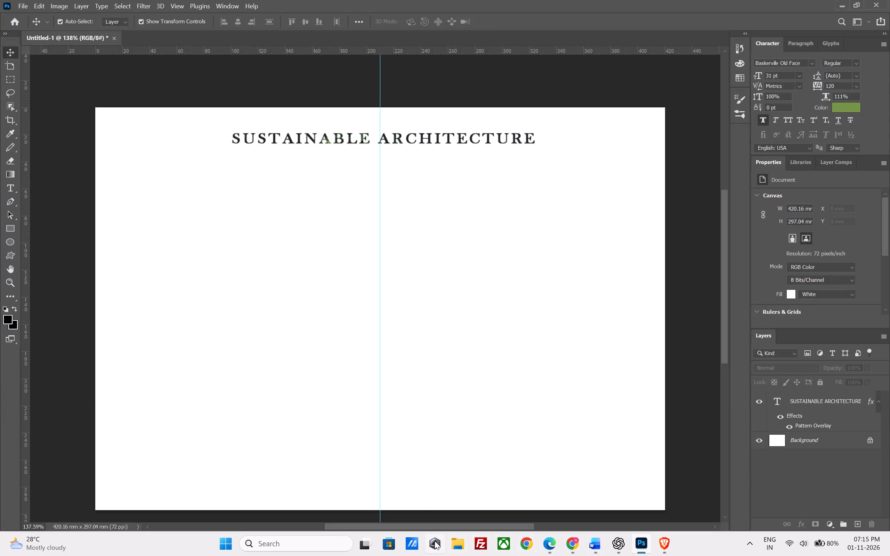
Open the Downloads folder in File Explorer and select the beige texture image download (20).
click(455, 544)
click(43, 170)
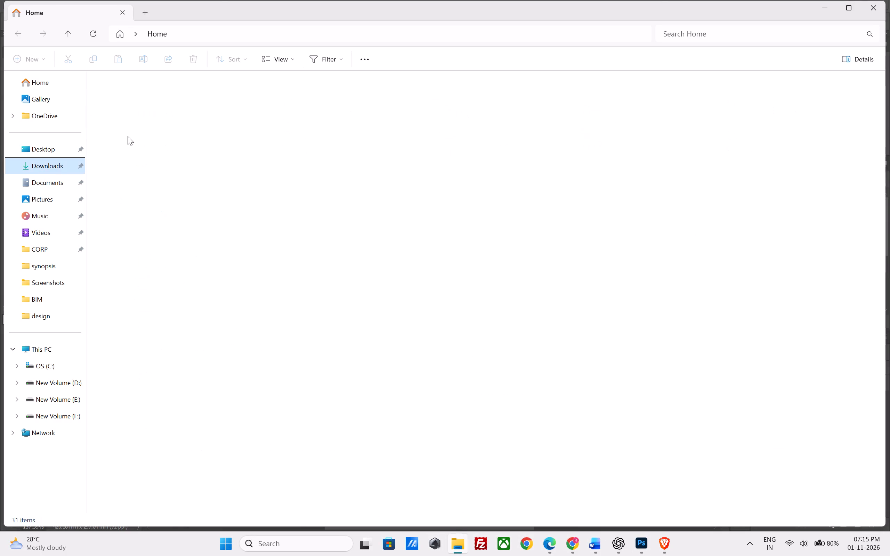
drag(127, 120, 171, 142)
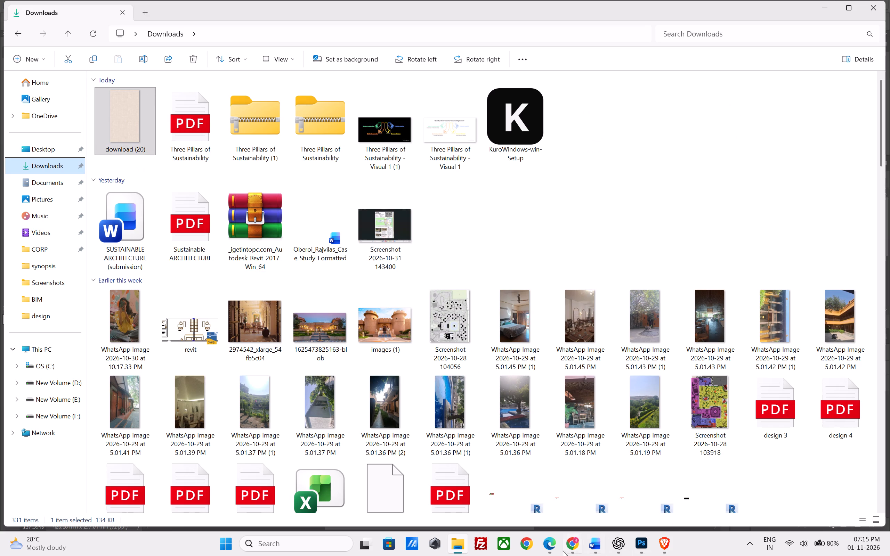
Switch to Edge and bring up the open Pinterest pin page.
click(543, 549)
click(400, 0)
click(456, 0)
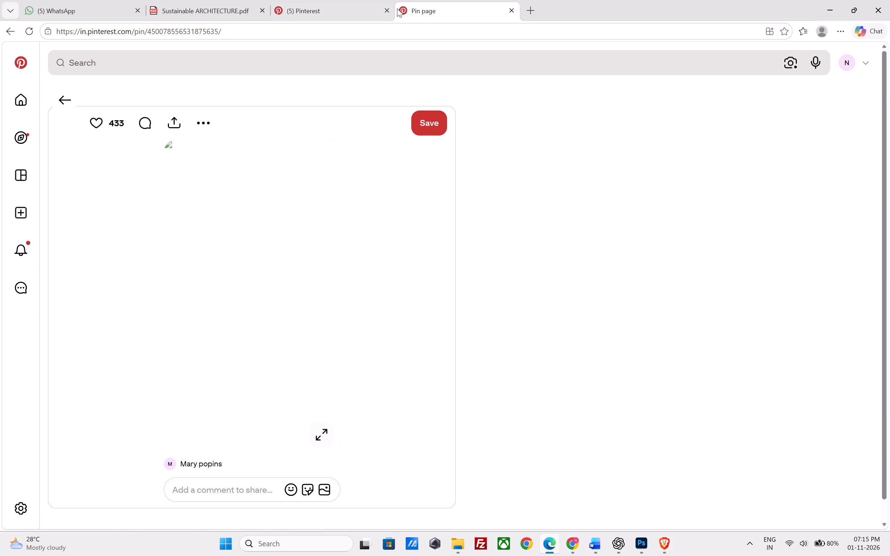
Reload the stalled Pinterest pin, return to the nude-colour wallpaper results and open the plain taupe-brown texture pin.
click(359, 3)
click(412, 0)
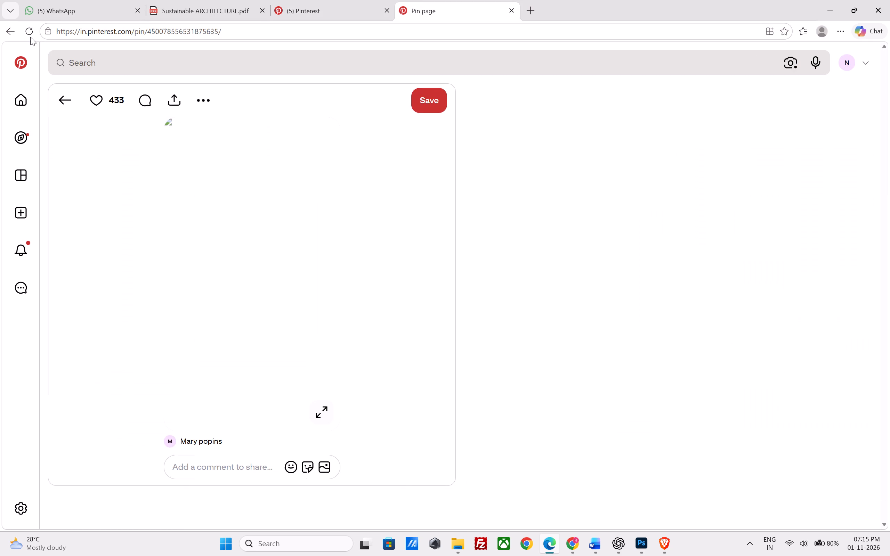
click(30, 36)
click(297, 0)
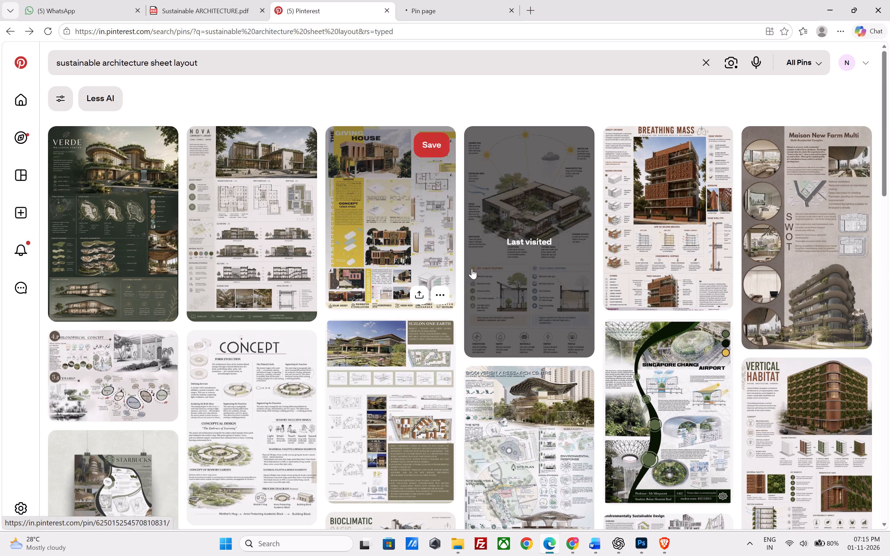
scroll(480, 266, down, 9)
scroll(479, 268, up, 2)
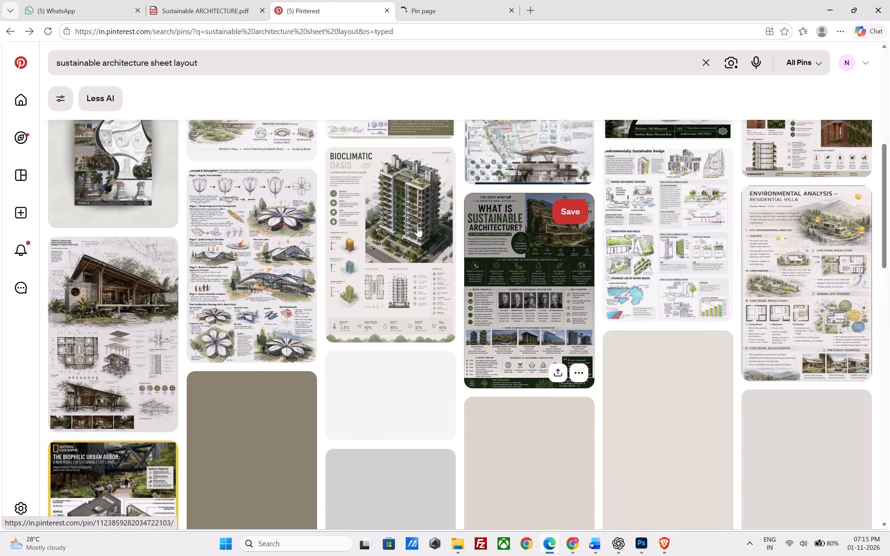
click(454, 1)
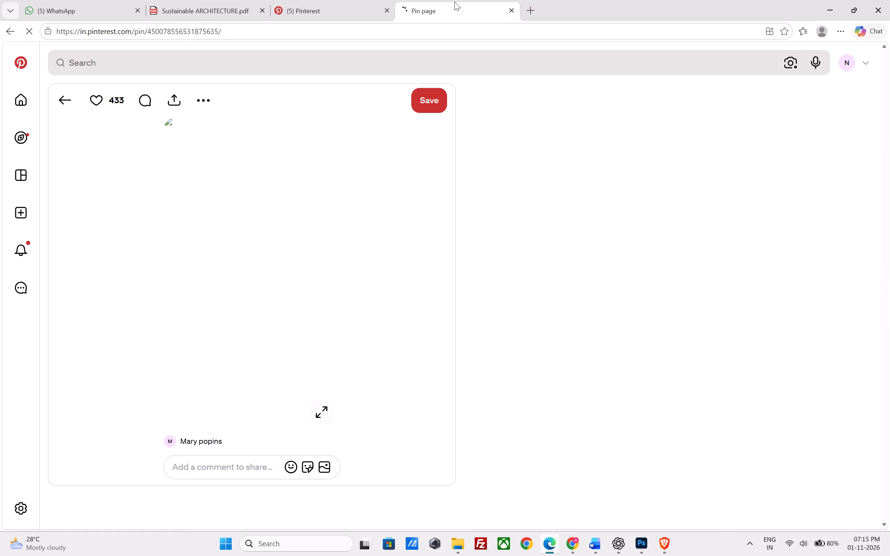
click(252, 165)
click(60, 97)
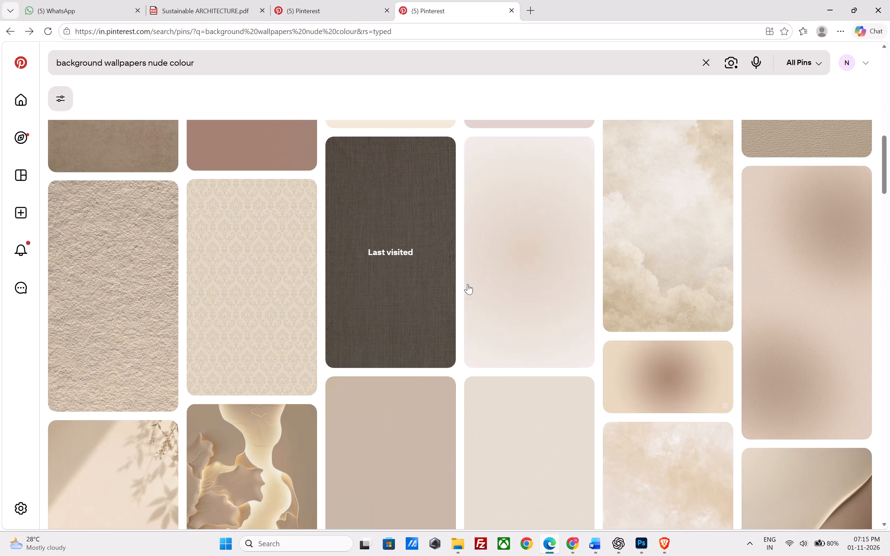
scroll(278, 257, up, 3)
scroll(509, 229, up, 3)
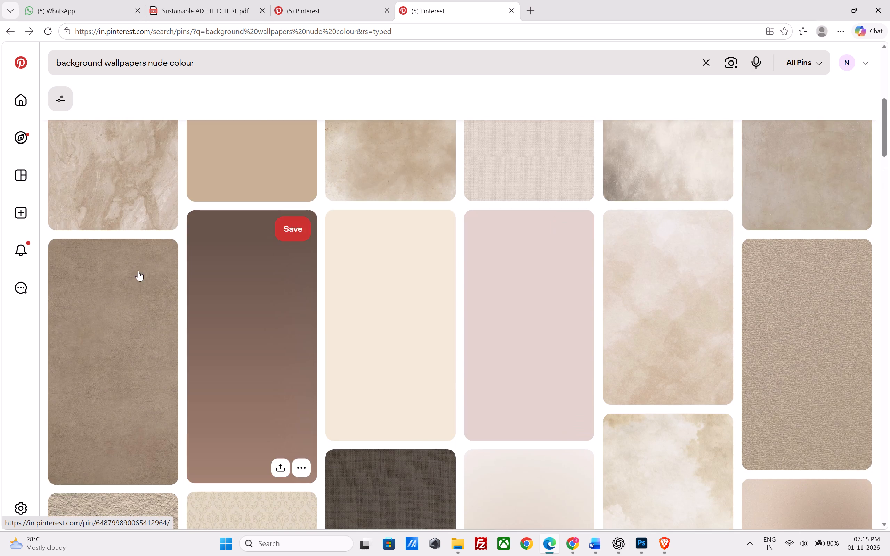
click(138, 271)
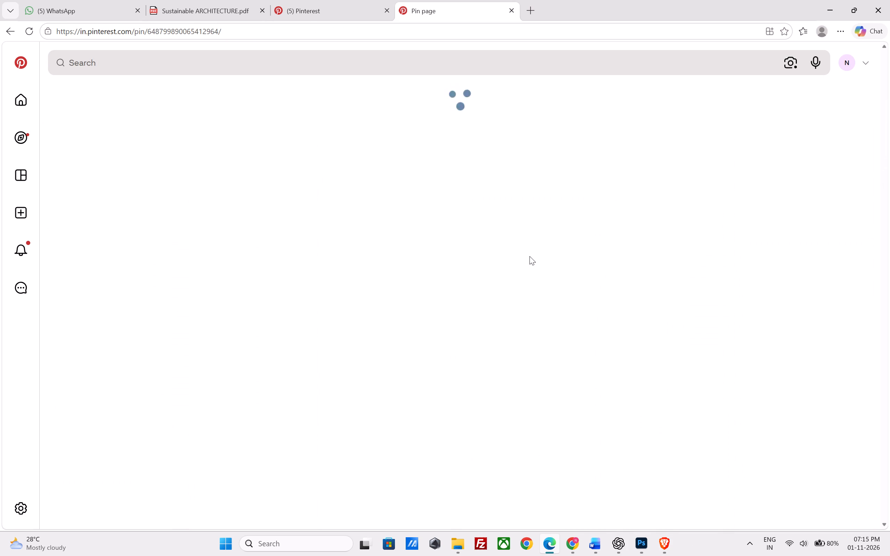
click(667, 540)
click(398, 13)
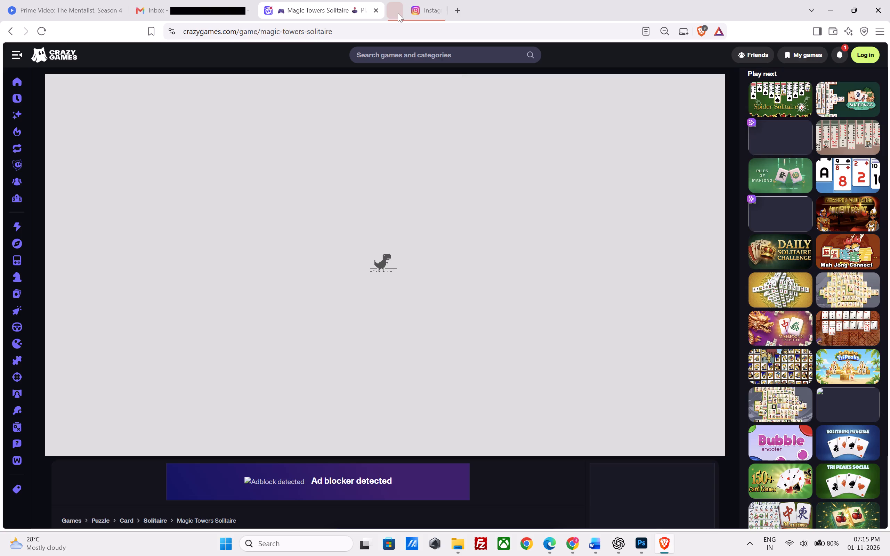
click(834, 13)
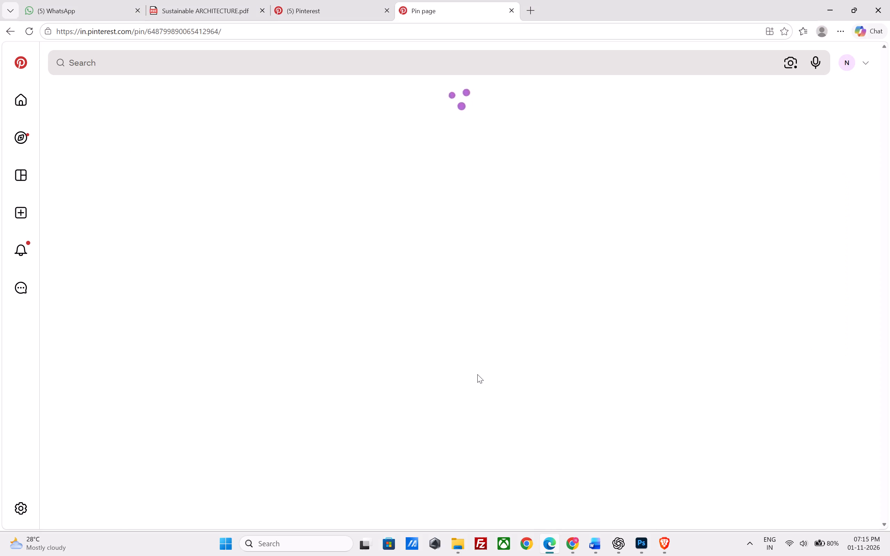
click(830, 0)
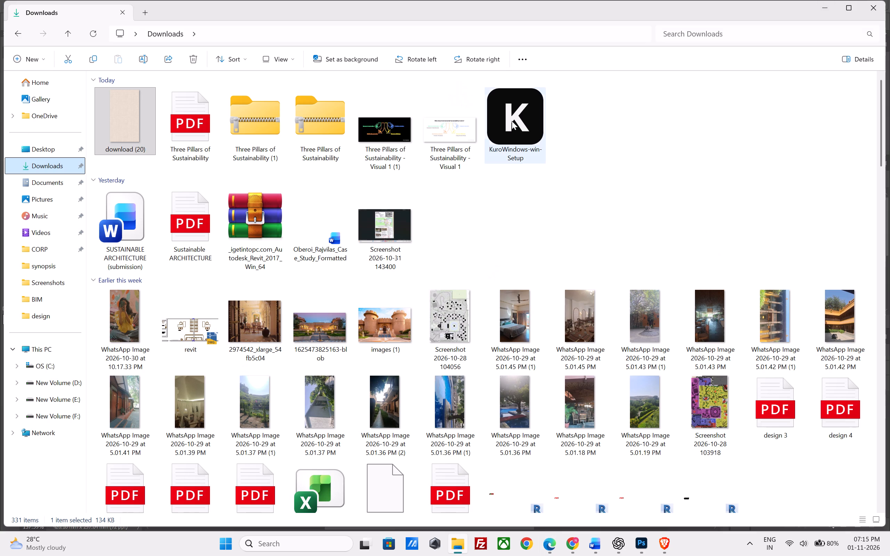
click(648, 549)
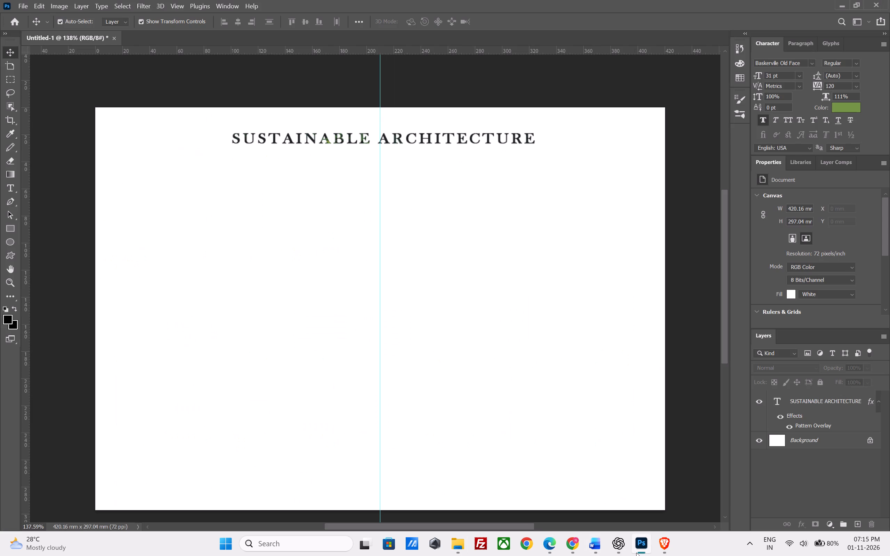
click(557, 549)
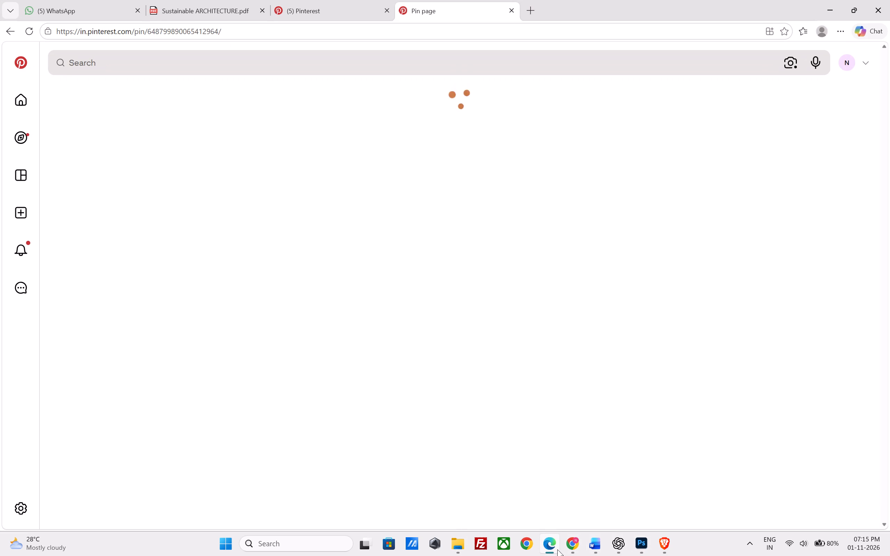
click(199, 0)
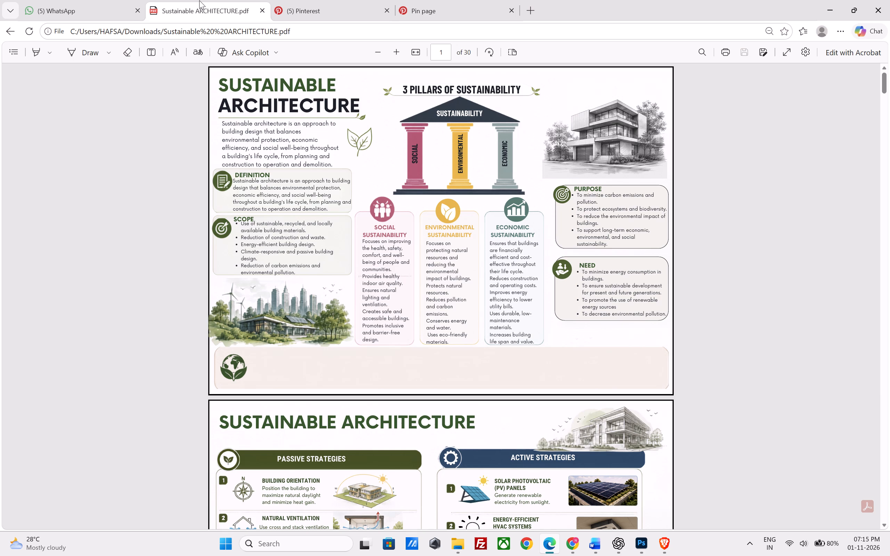
Switch to Photoshop and place a horizontal guide about 48 mm below the sheet's top edge, under the heading.
click(824, 5)
scroll(402, 162, down, 1)
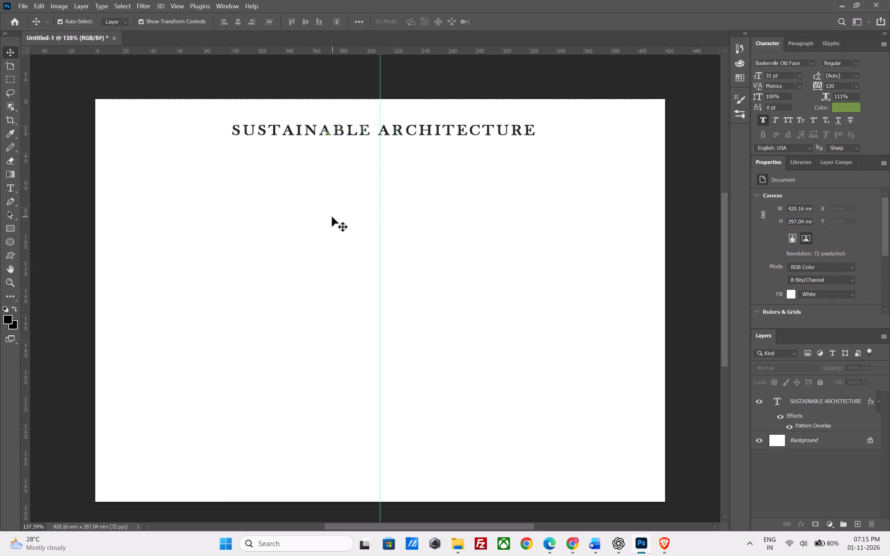
drag(193, 49, 207, 165)
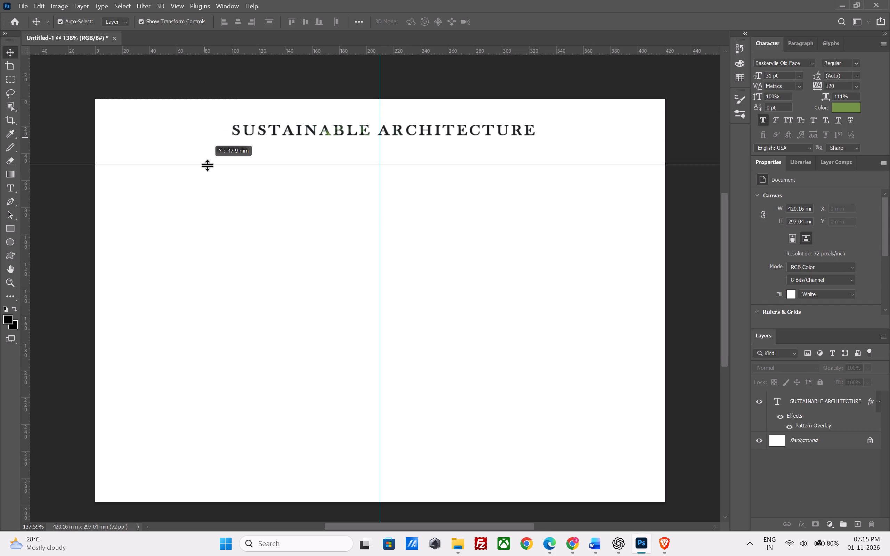
drag(207, 165, 207, 165)
Set the SUSTAINABLE ARCHITECTURE heading's font size to 44 pt.
click(305, 125)
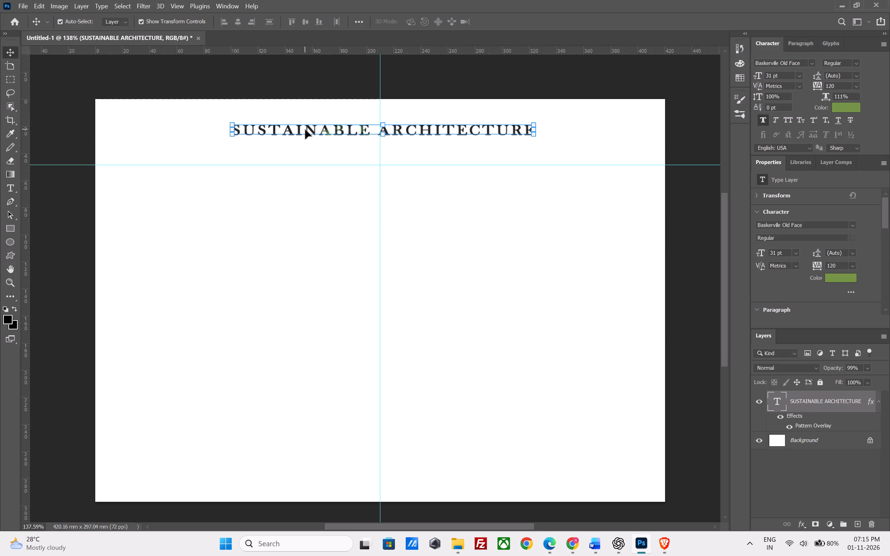
click(305, 130)
drag(818, 85, 823, 85)
key(ctrl+z)
drag(757, 75, 760, 75)
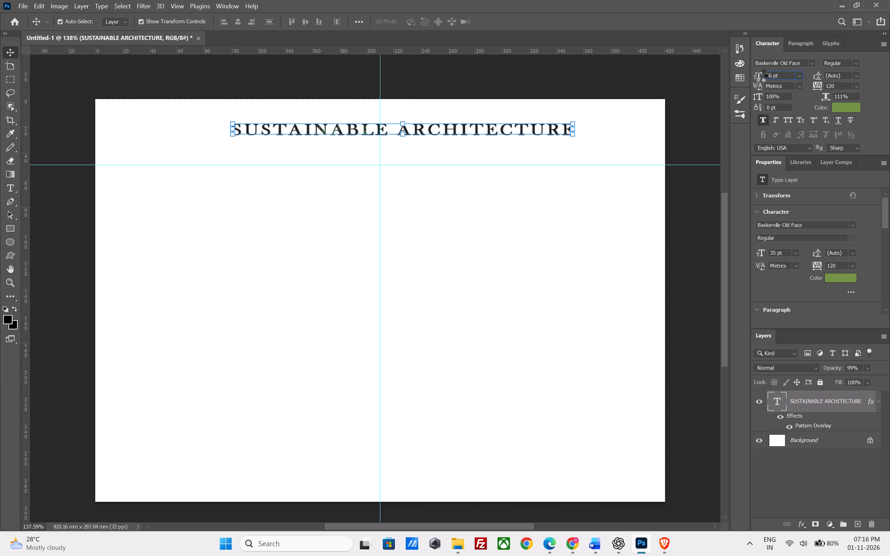
drag(760, 75, 763, 75)
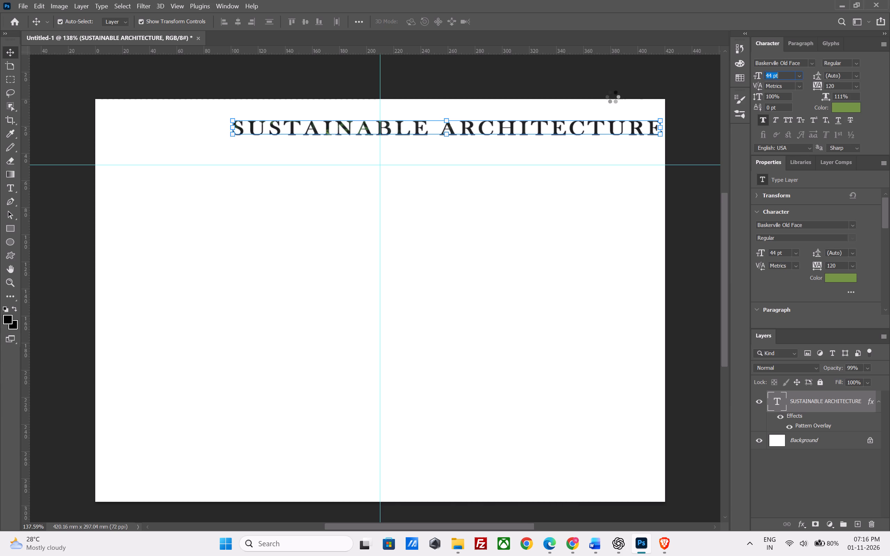
click(601, 87)
Move the heading about 42 mm left so the gap between its two words sits on the vertical guide.
drag(582, 132, 523, 132)
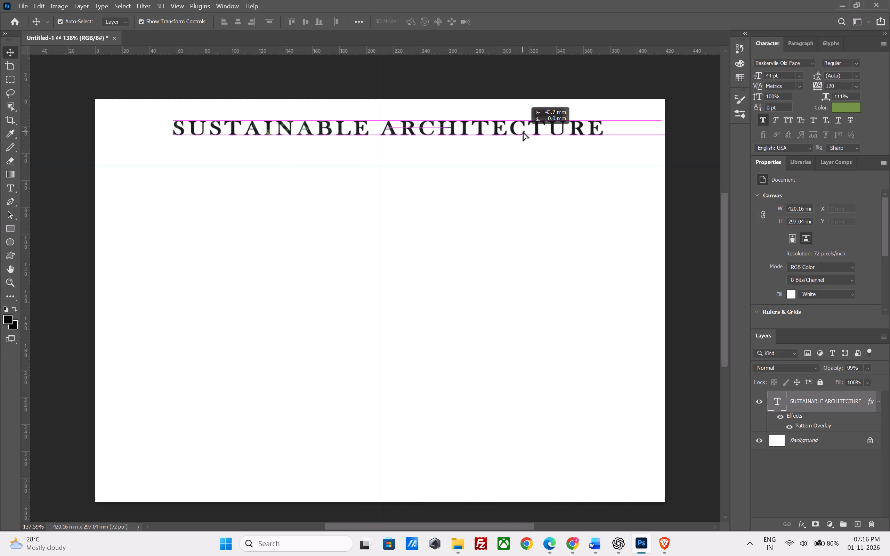
drag(523, 132, 526, 134)
click(499, 66)
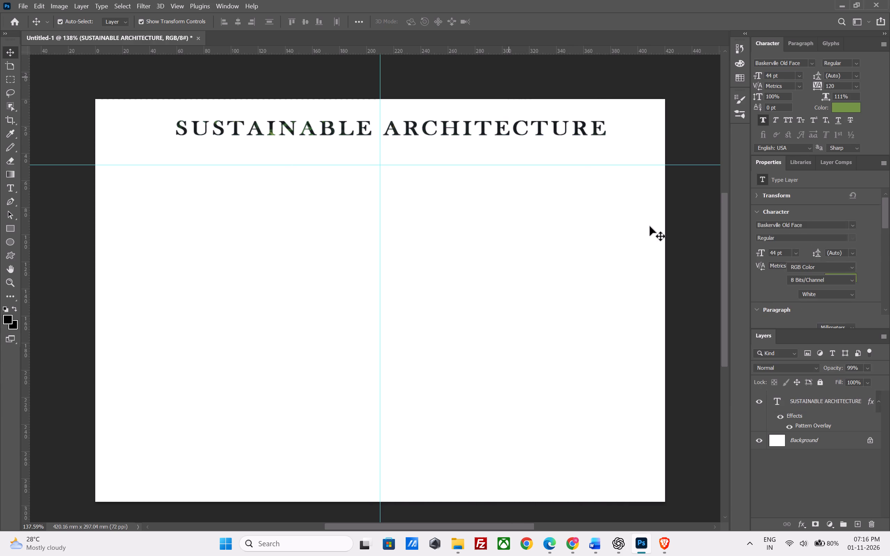
click(477, 129)
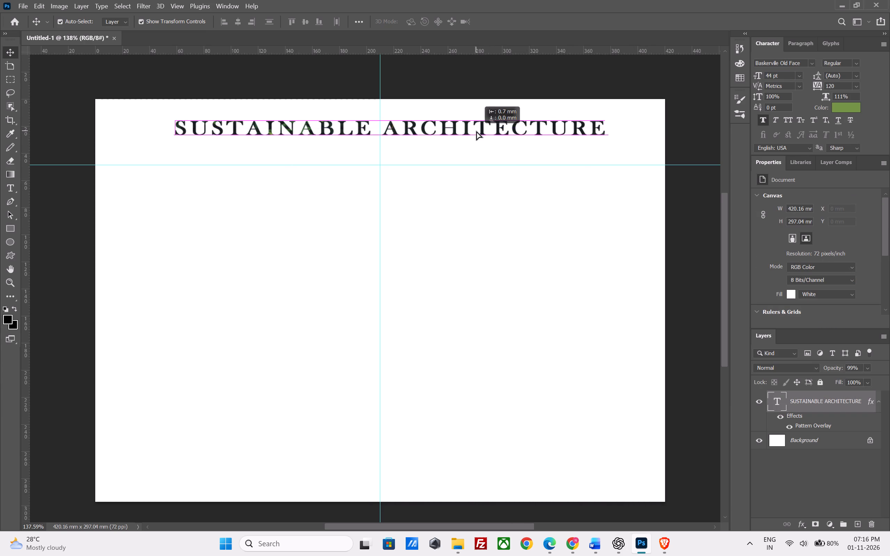
click(535, 88)
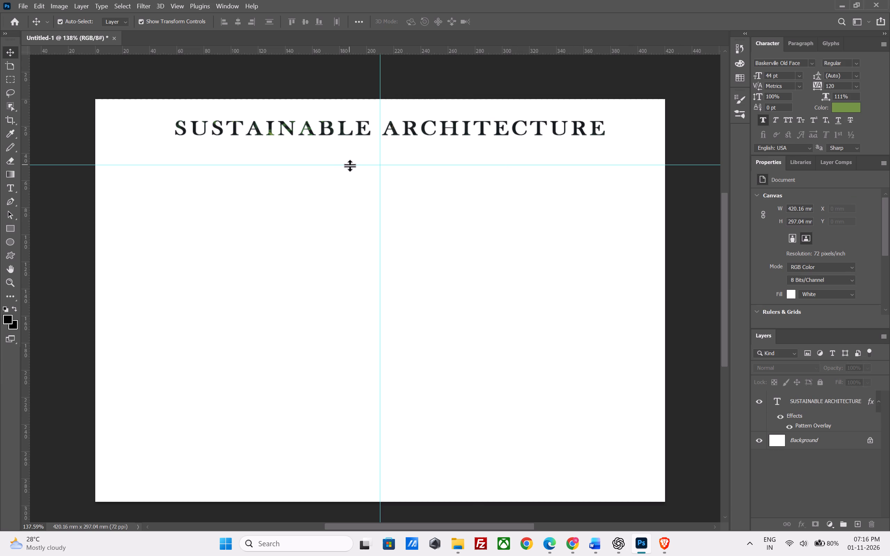
Move the horizontal guide up to about 40 mm below the sheet's top edge.
drag(349, 165, 349, 154)
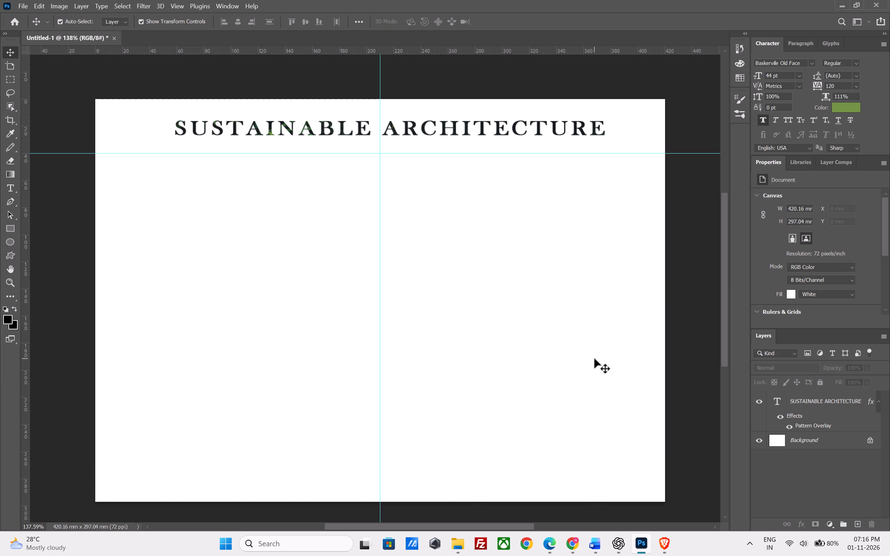
key(Escape)
Switch to Edge and check the taupe-brown texture pin's available options for getting the image.
click(558, 547)
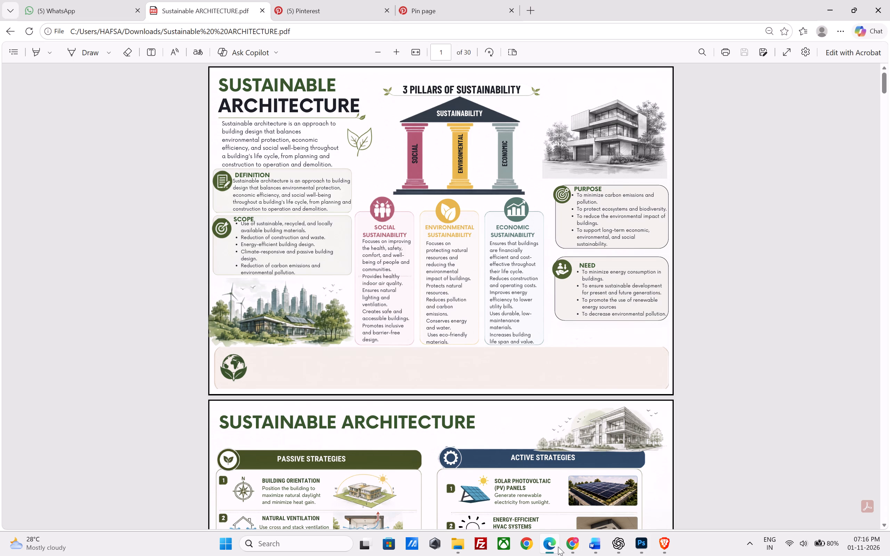
click(436, 0)
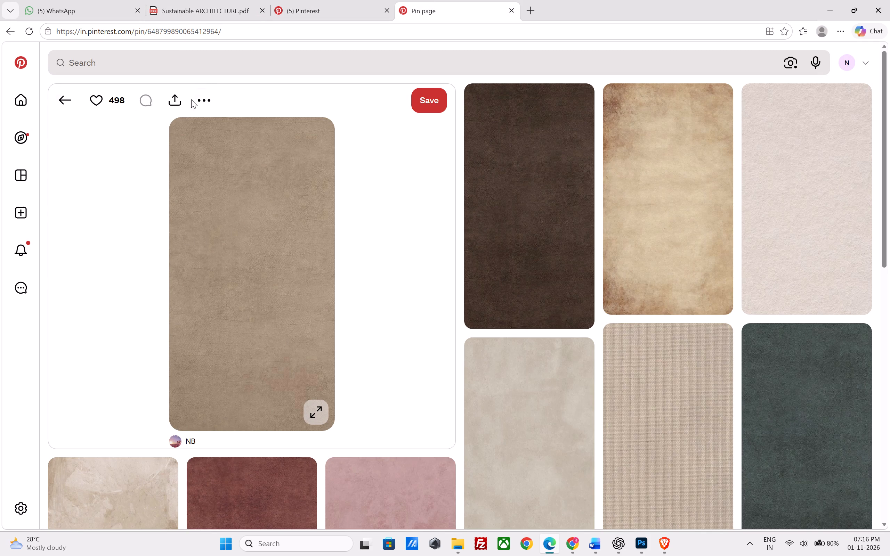
click(201, 99)
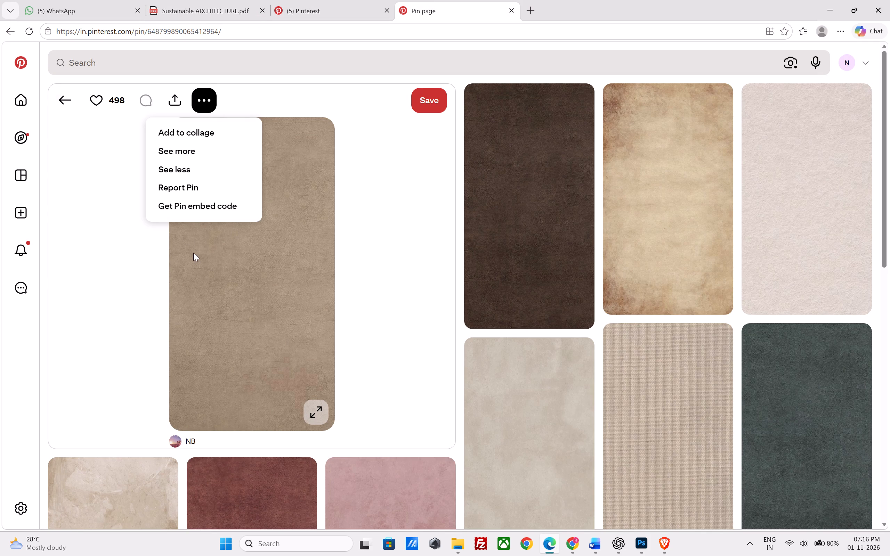
click(116, 257)
scroll(440, 297, down, 1)
scroll(419, 313, up, 1)
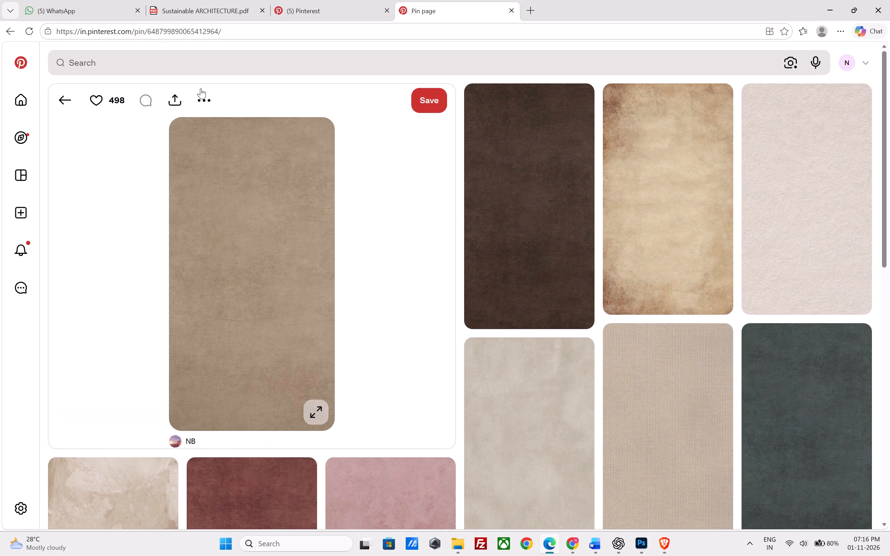
click(208, 101)
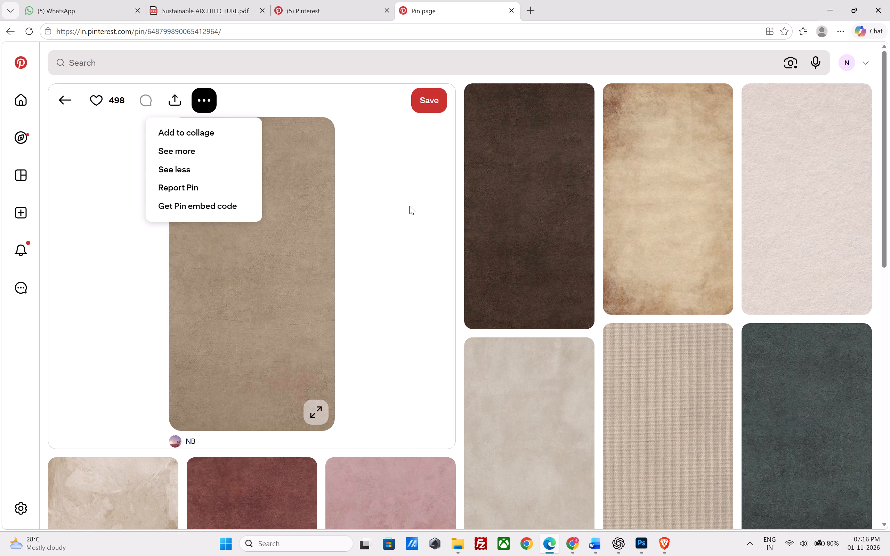
click(409, 206)
right_click(260, 197)
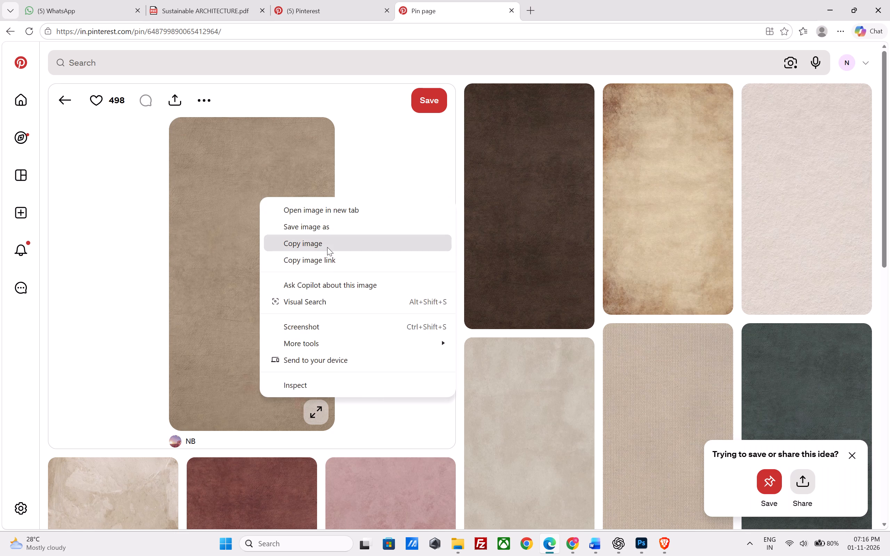
click(848, 456)
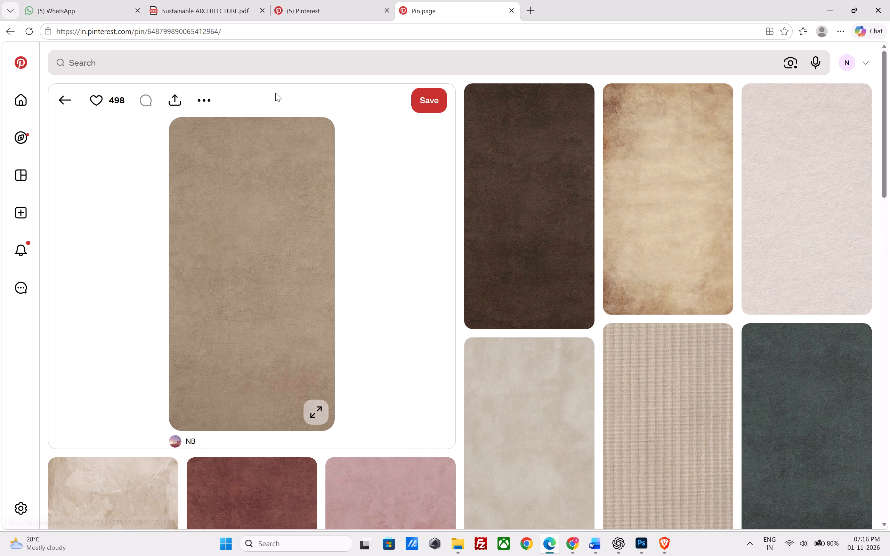
click(205, 105)
Open the related dark brown texture pin on Pinterest.
click(565, 150)
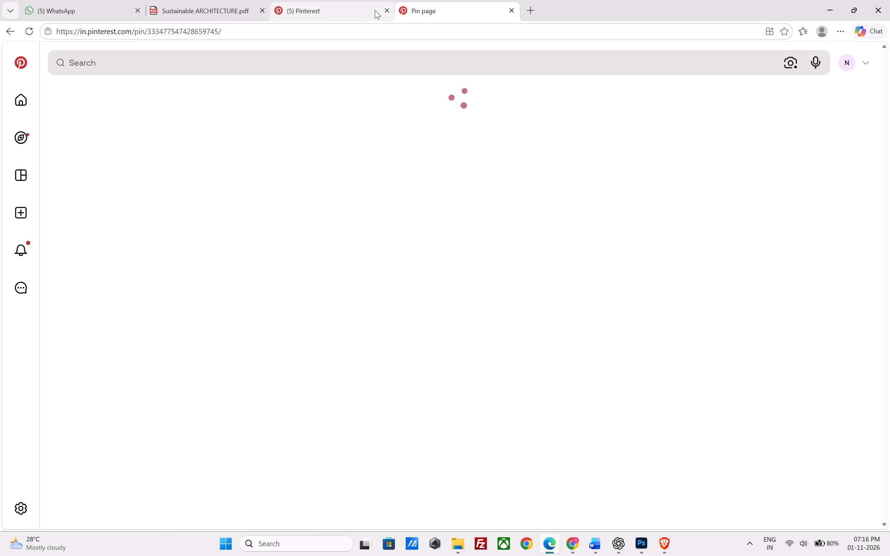
click(321, 0)
click(415, 1)
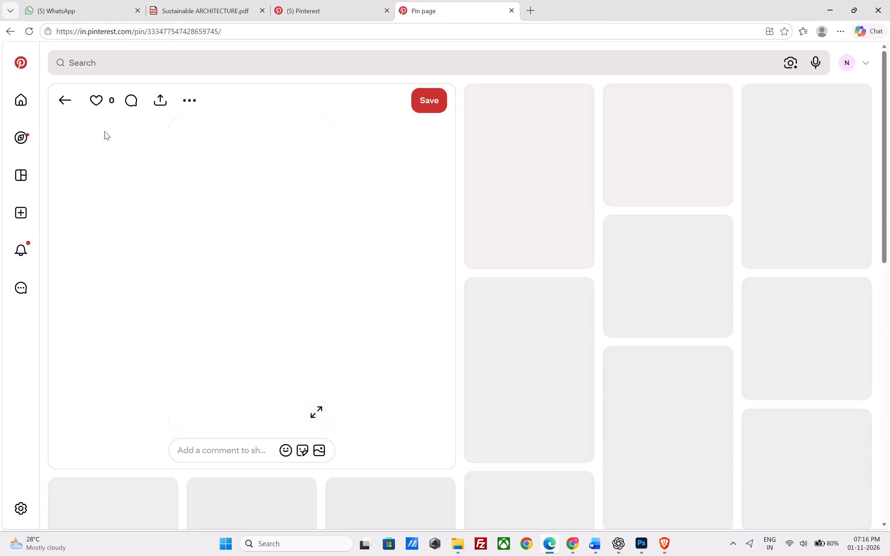
Return to the taupe-brown texture pin, copy its image and paste it into the Photoshop sheet.
click(193, 97)
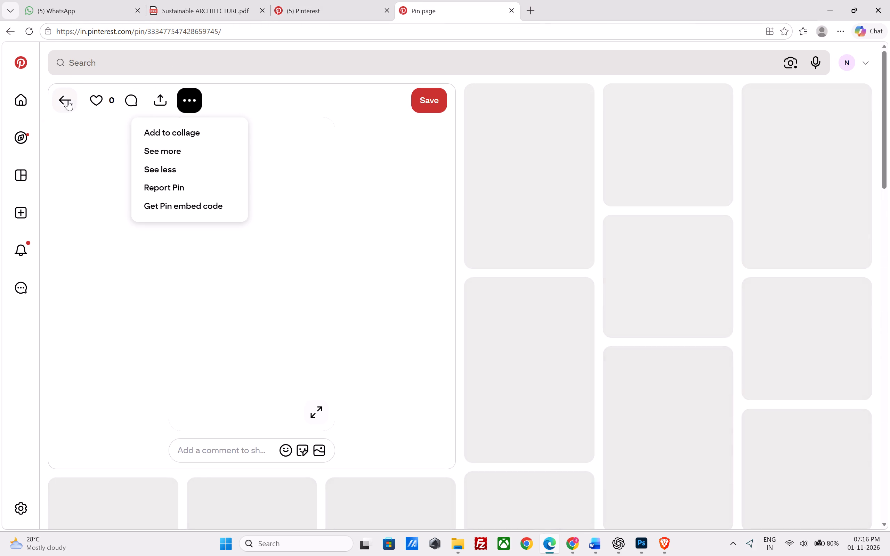
click(62, 96)
right_click(264, 234)
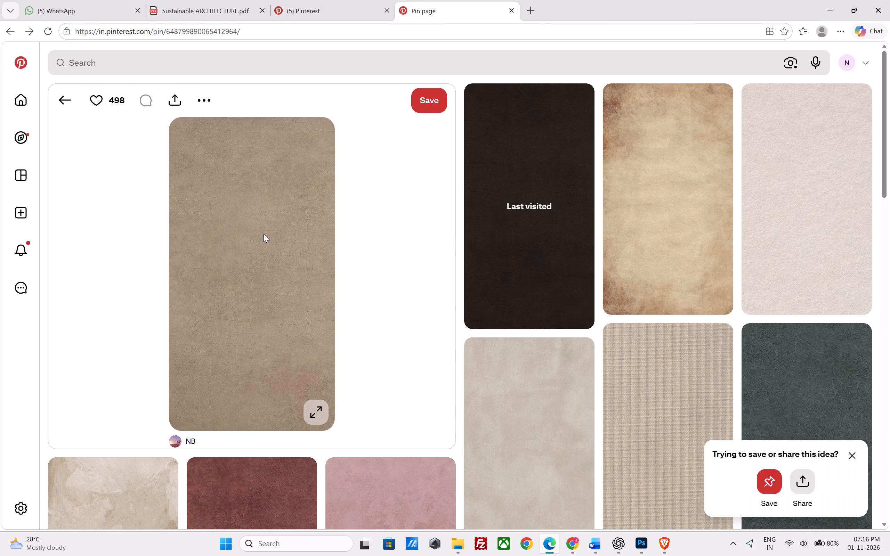
click(312, 284)
click(825, 2)
key(ctrl+v)
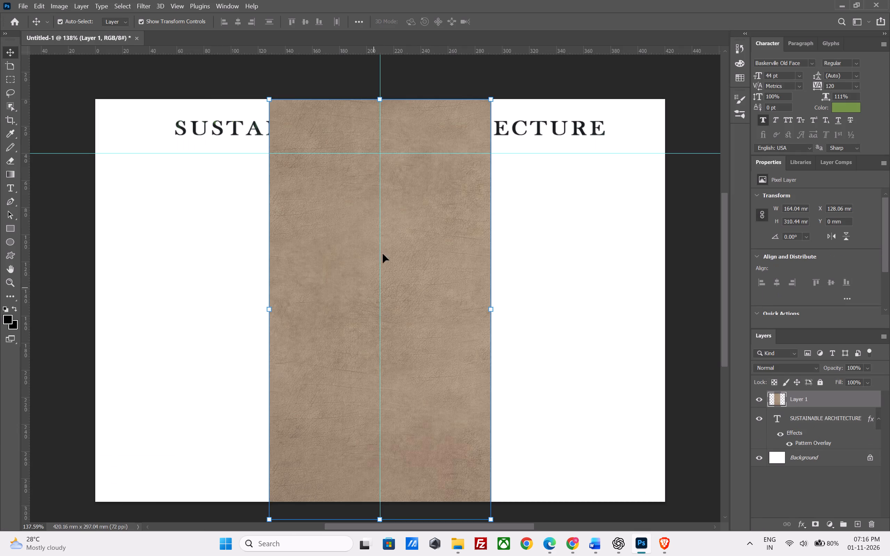
Scale the pasted texture to about 82%, rotate it 90° clockwise and place it in the sheet's top-left corner.
drag(492, 98, 424, 161)
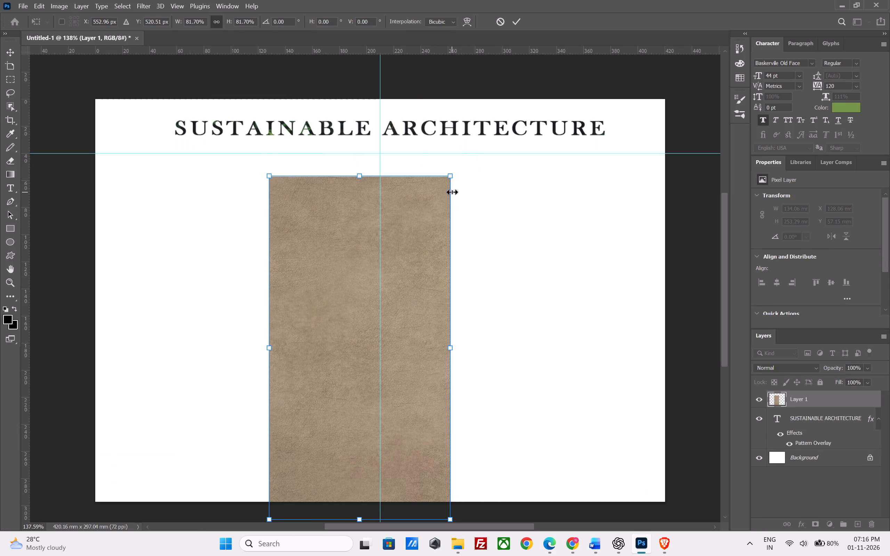
right_click(440, 198)
click(497, 382)
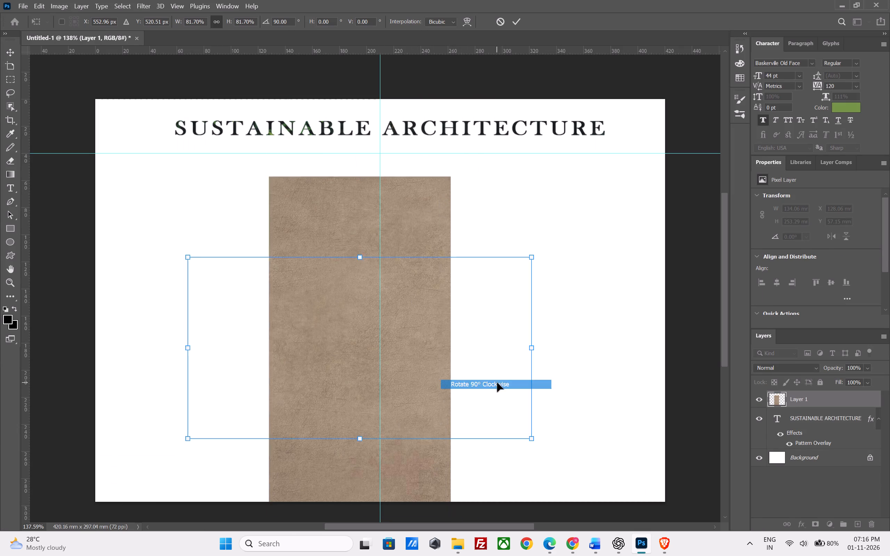
drag(419, 339, 324, 178)
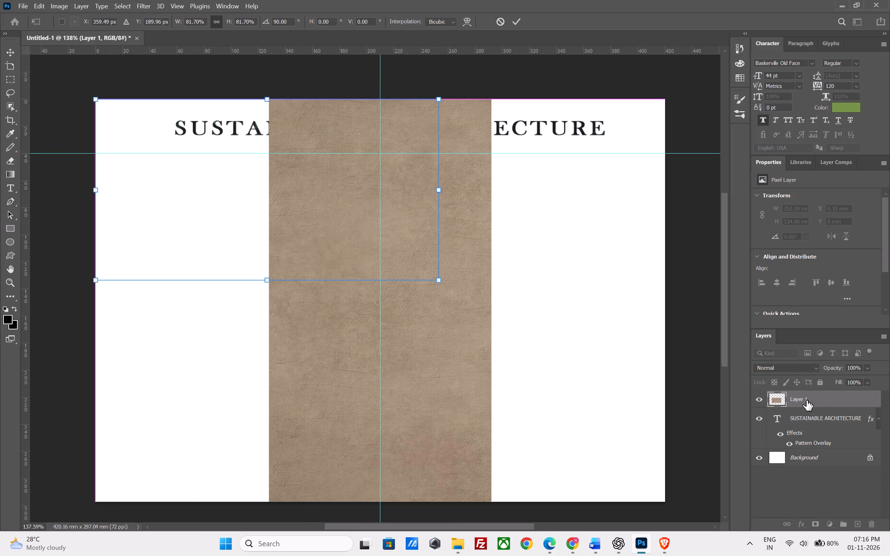
Move the texture layer beneath the heading text layer, keeping the texture in the sheet's top-left corner.
drag(806, 399, 808, 456)
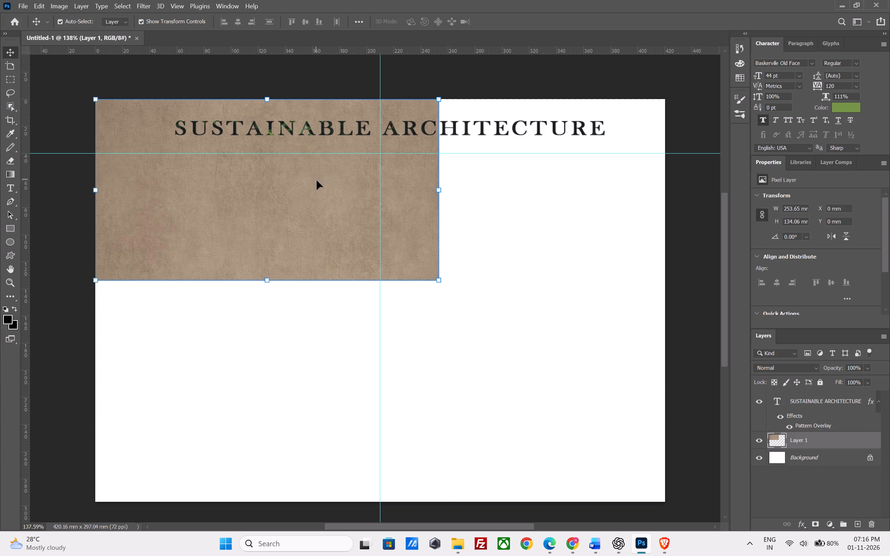
drag(321, 190, 342, 195)
drag(325, 190, 306, 185)
Enlarge the texture proportionally to about 441 mm wide so it spans beyond both sides of the sheet.
drag(441, 189, 670, 187)
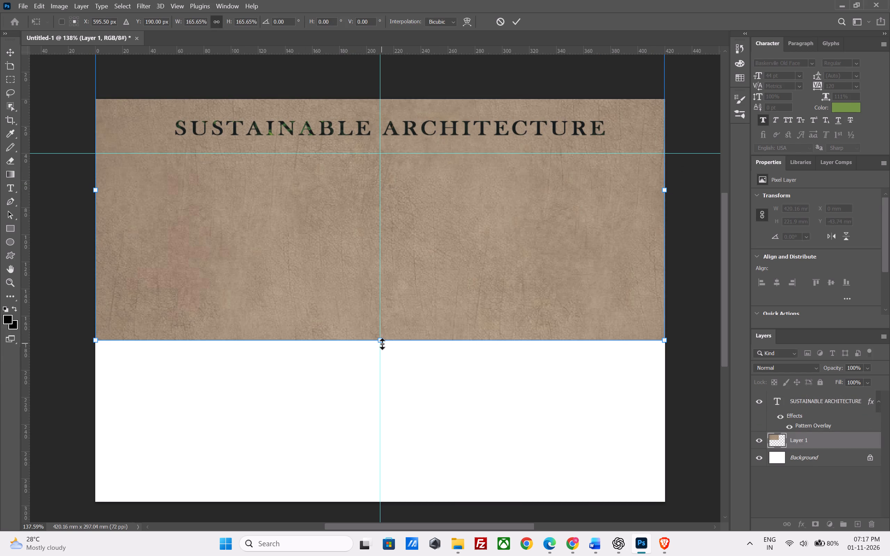
drag(382, 342, 383, 357)
drag(370, 452, 370, 445)
click(456, 304)
click(505, 420)
click(444, 229)
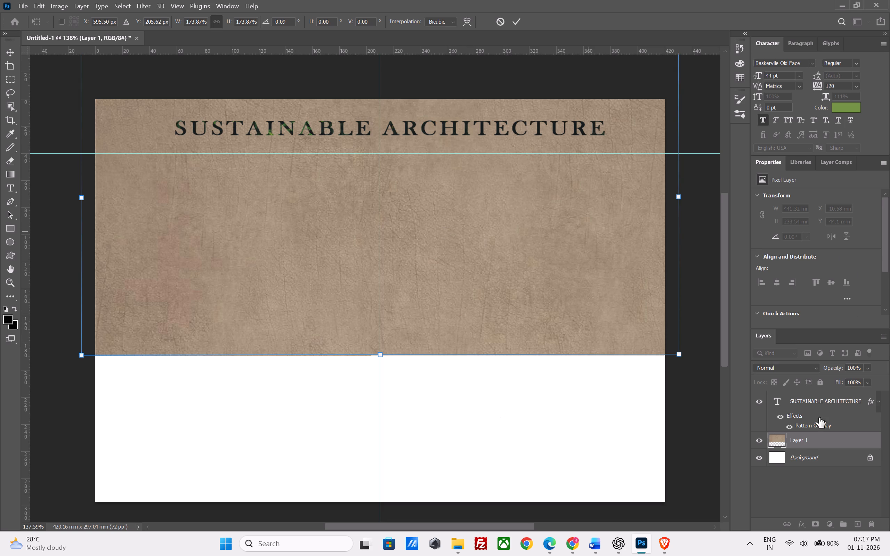
Set the texture layer's opacity to 80% and apply its transform.
drag(839, 367, 834, 369)
drag(834, 369, 828, 369)
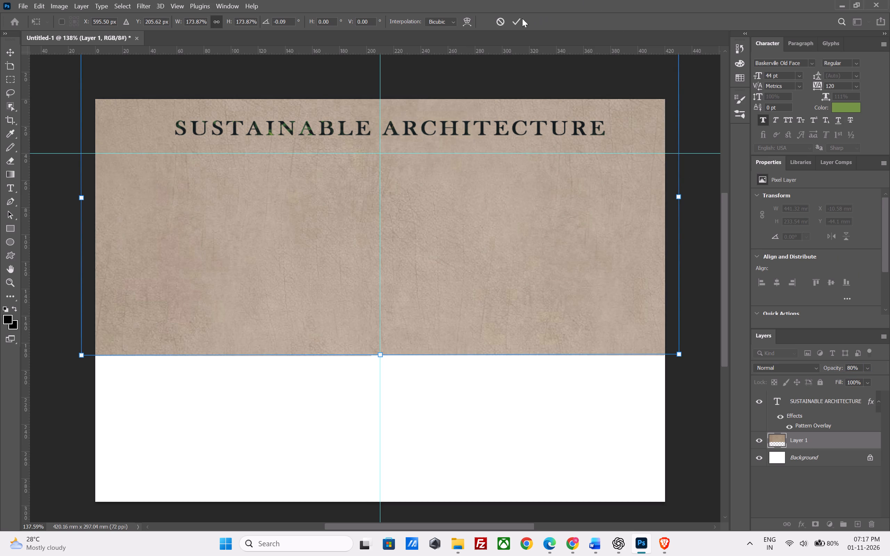
click(513, 19)
Move the texture up so its lower edge sits on the horizontal guide, forming a header band behind the heading.
click(703, 229)
drag(486, 316, 480, 148)
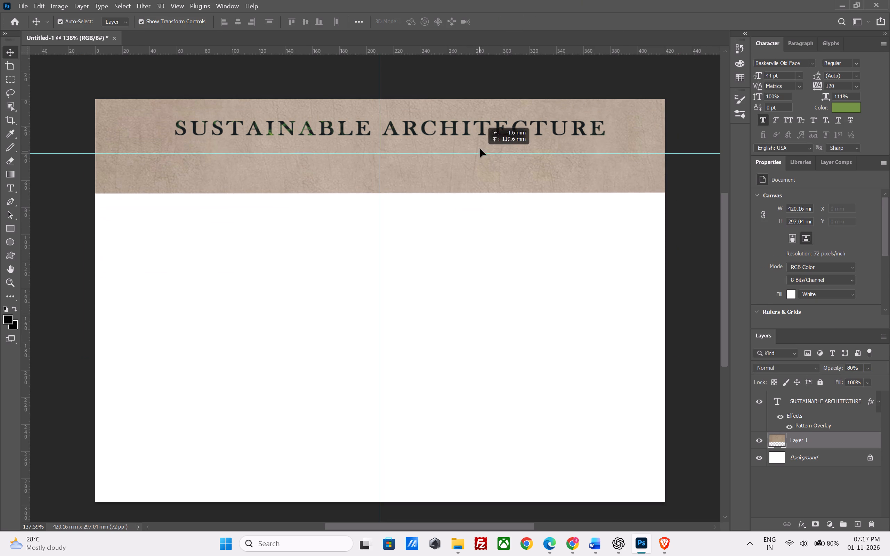
drag(480, 148, 490, 119)
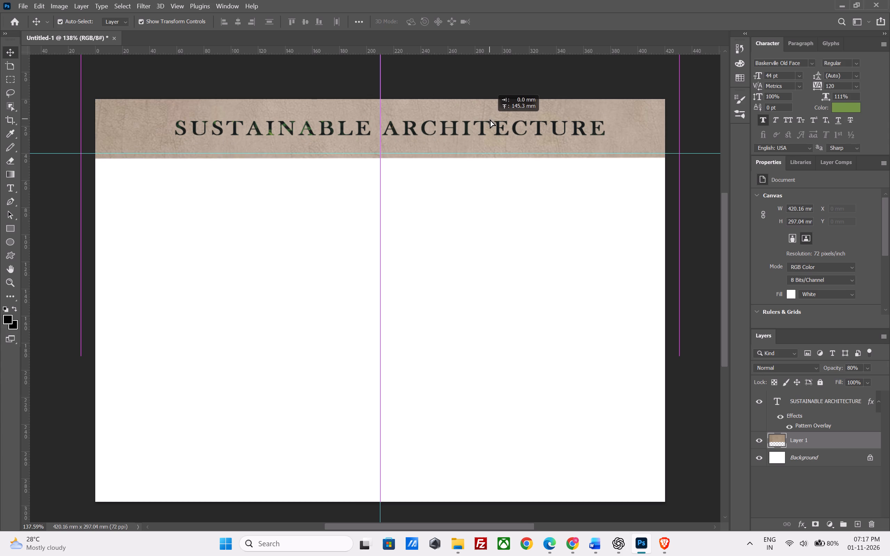
drag(490, 119, 491, 116)
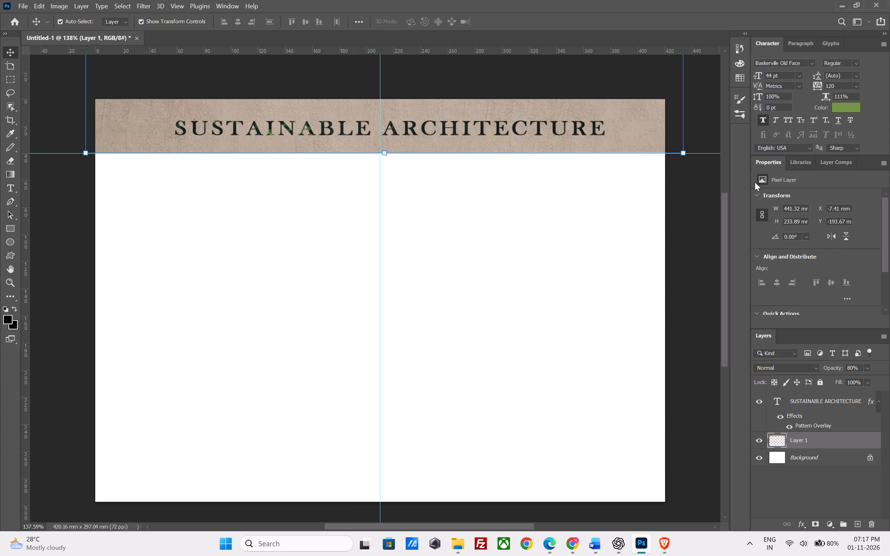
scroll(659, 164, up, 2)
click(642, 147)
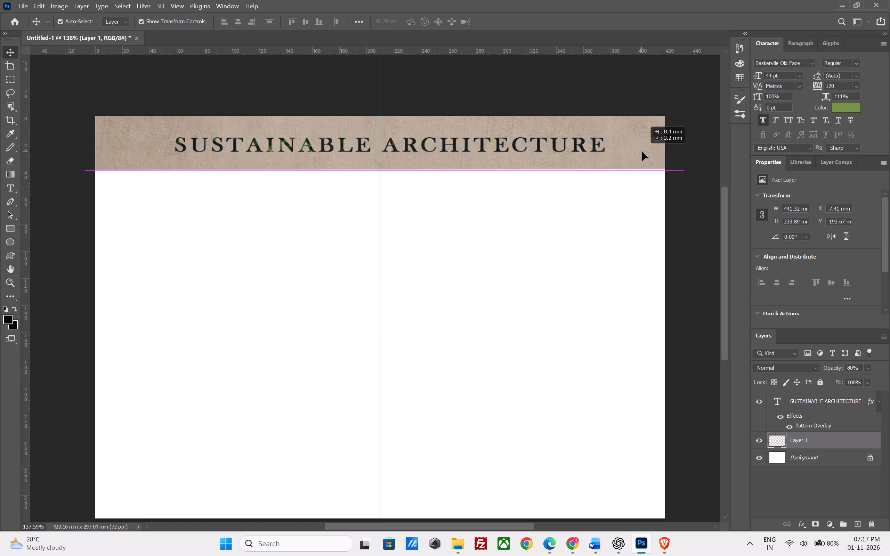
click(694, 250)
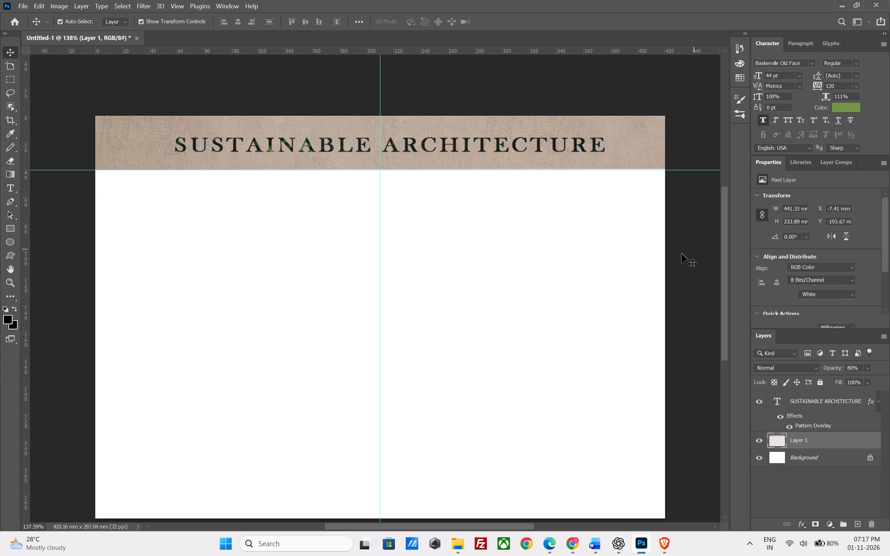
click(640, 141)
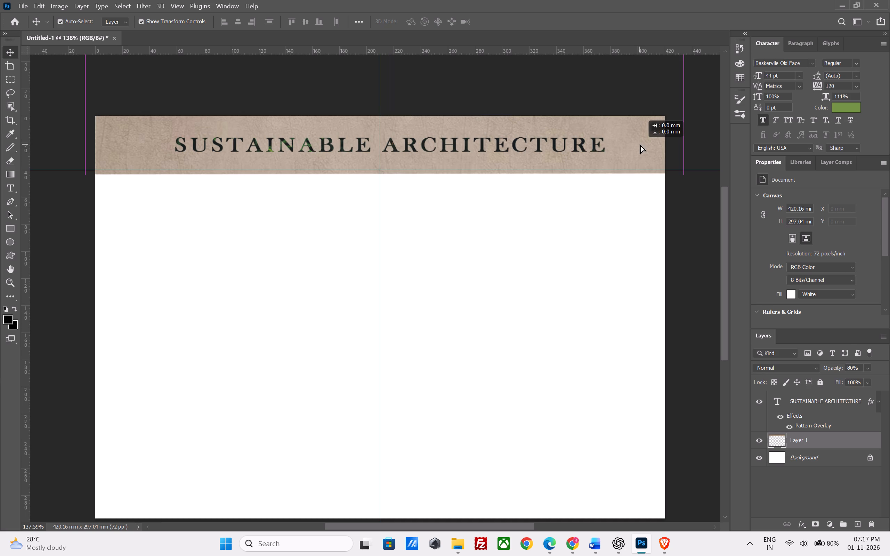
click(633, 268)
scroll(534, 251, down, 4)
scroll(534, 252, up, 9)
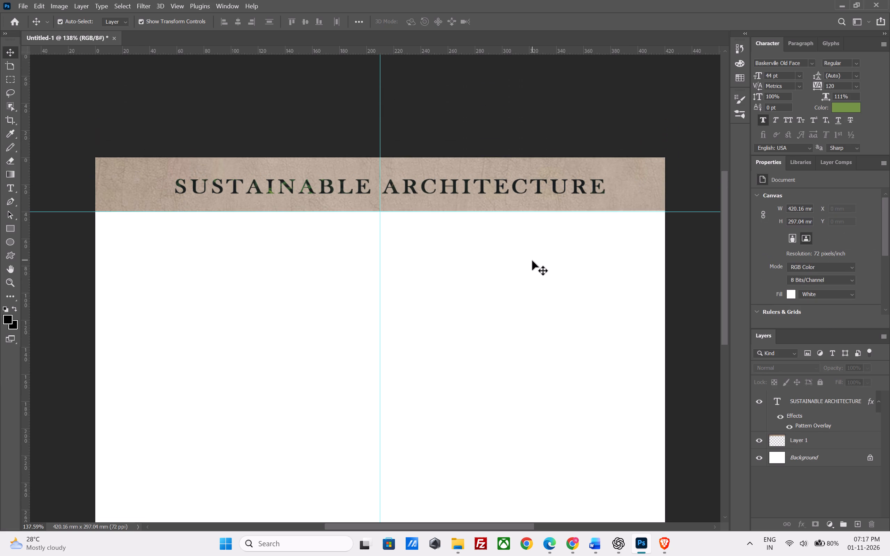
scroll(532, 243, down, 8)
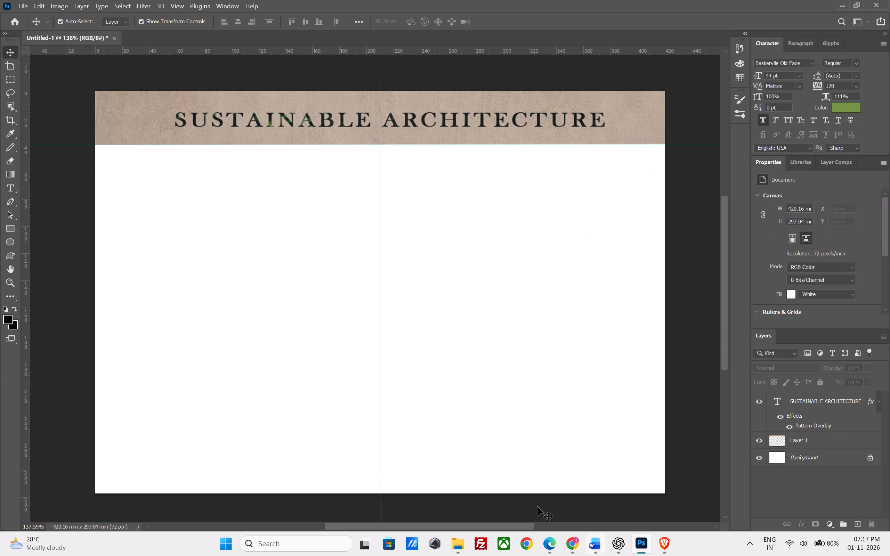
Shift the heading slightly left and up so it is centred on the vertical guide within the texture band.
click(502, 222)
drag(446, 122, 437, 121)
click(513, 266)
Lock the SUSTAINABLE ARCHITECTURE heading layer.
click(809, 403)
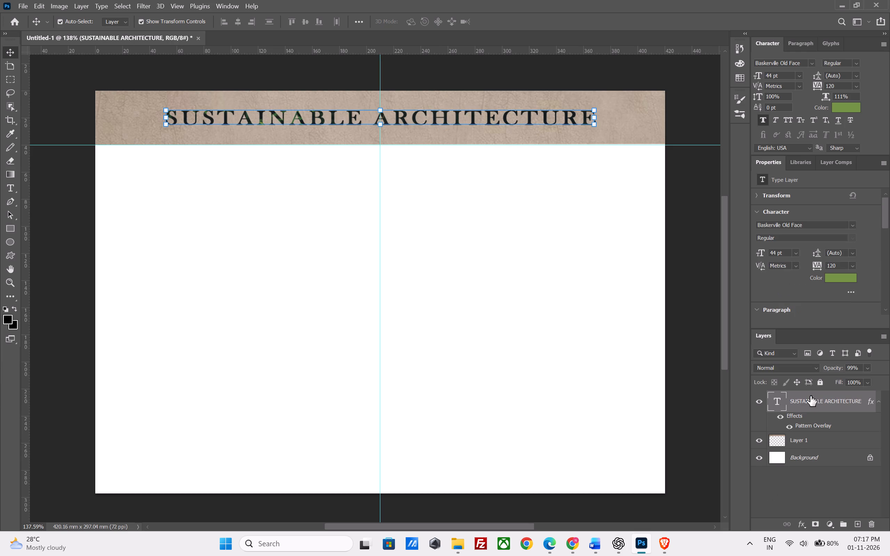
click(818, 380)
click(410, 244)
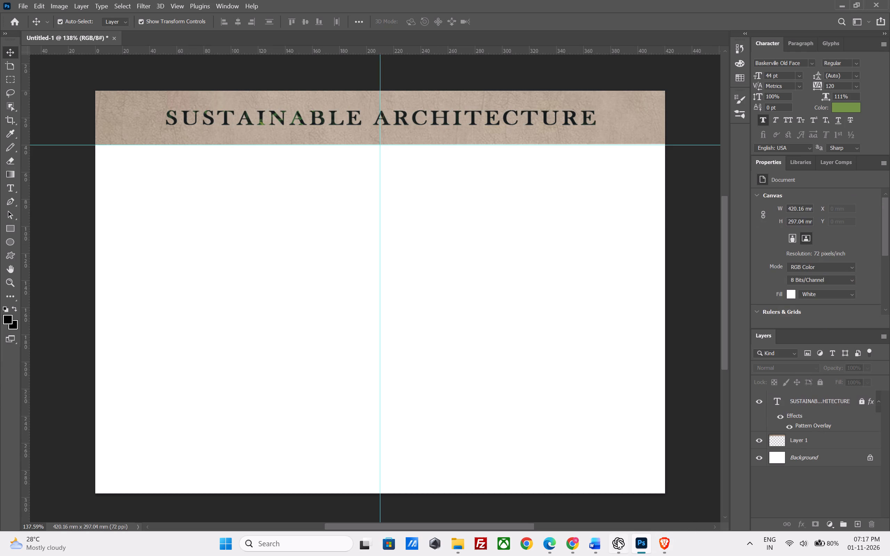
Switch to Edge, review the first two page layouts of the Sustainable Architecture reference PDF, and return to Photoshop.
click(597, 549)
click(558, 549)
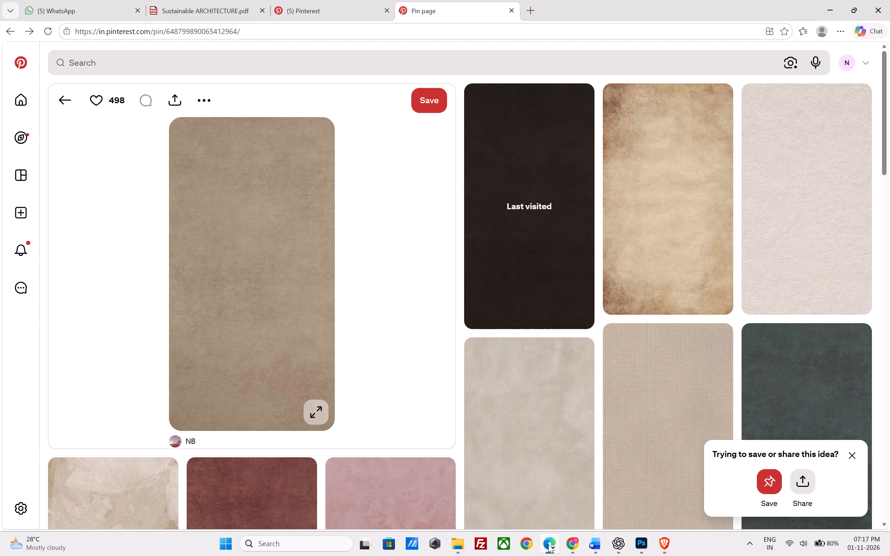
click(548, 544)
click(548, 544)
click(425, 0)
click(215, 0)
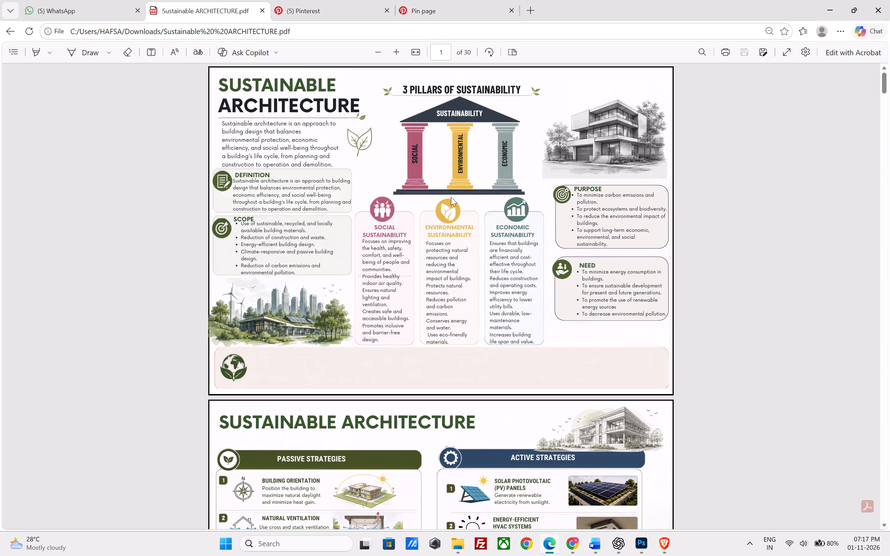
click(665, 543)
click(665, 543)
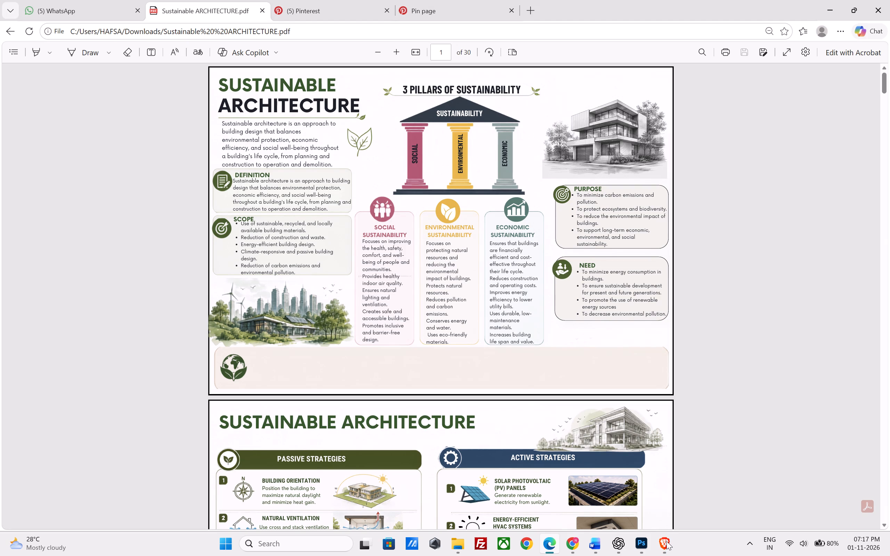
scroll(482, 333, down, 7)
scroll(482, 333, up, 3)
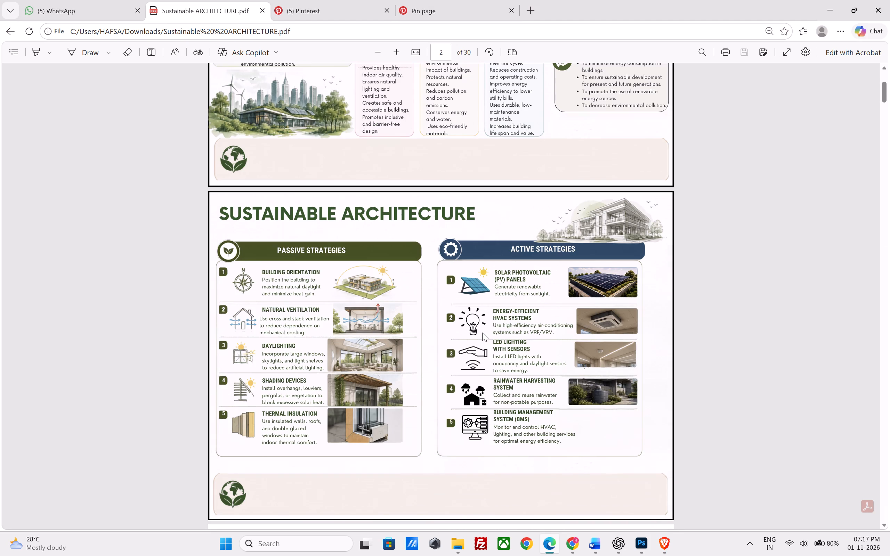
scroll(482, 333, up, 4)
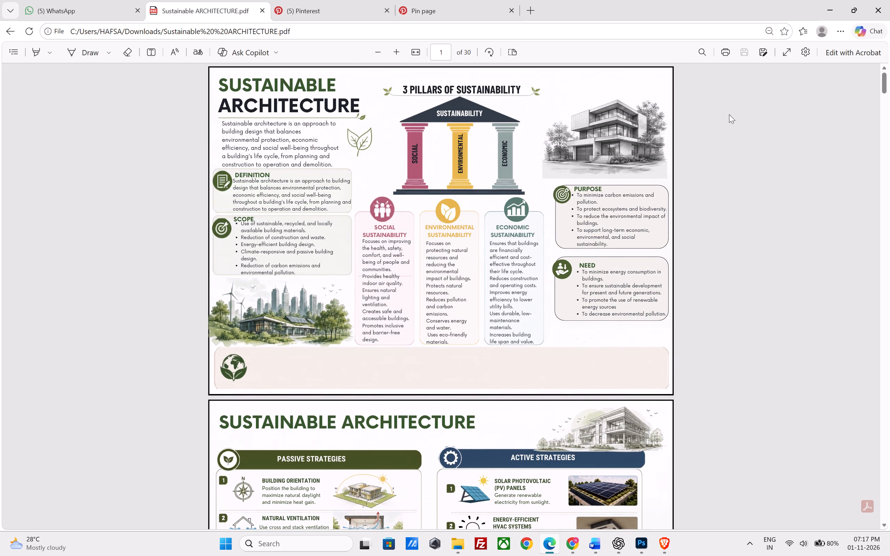
click(831, 3)
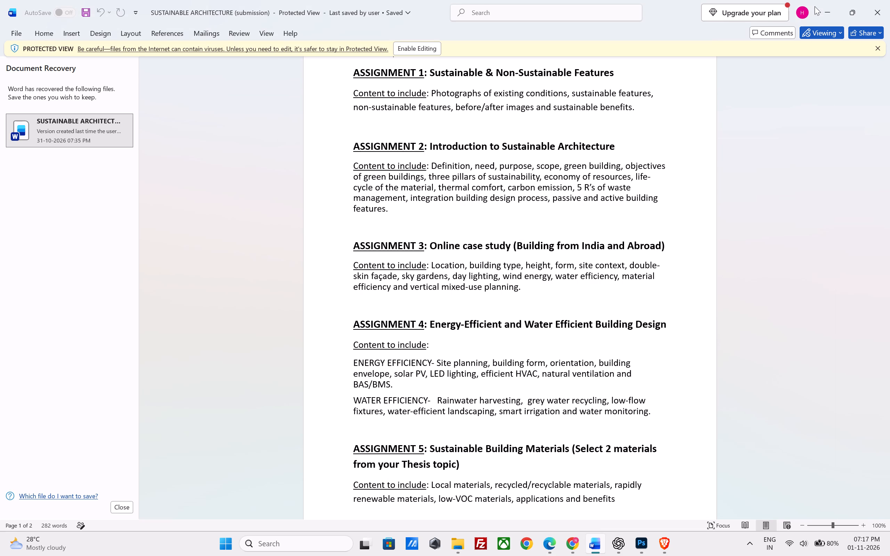
click(823, 10)
scroll(526, 348, up, 1)
click(534, 338)
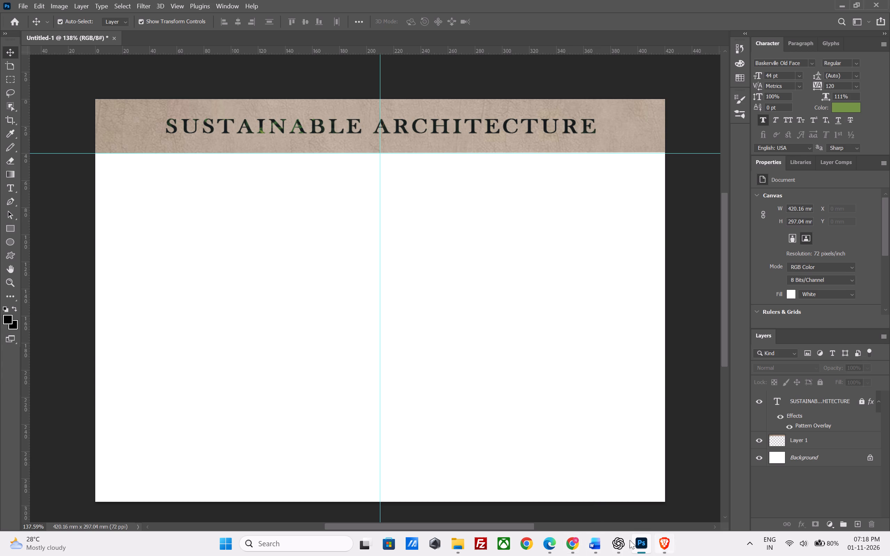
Switch to Edge and, starting from the Pinterest sheet-layout results, open the pin Buildings That Adapt To Climate Create Better Places.
click(556, 549)
click(338, 0)
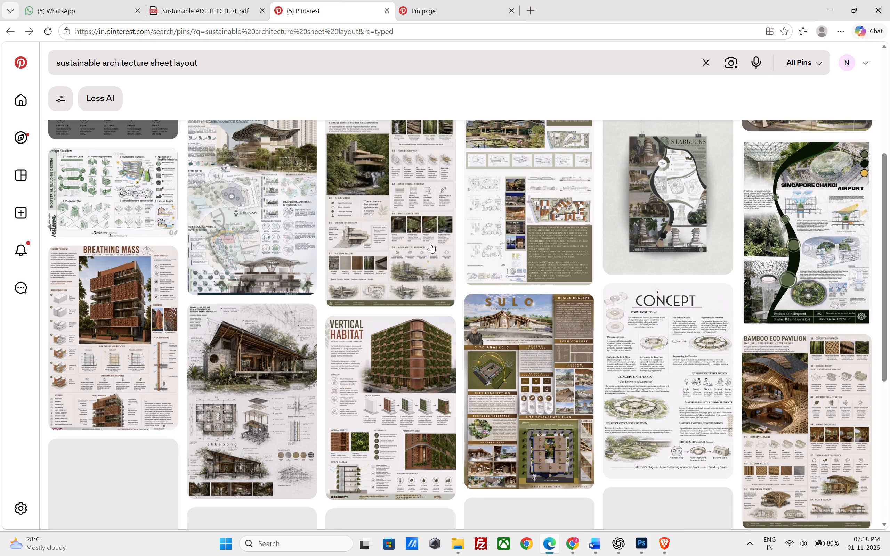
scroll(452, 281, down, 1)
scroll(472, 307, up, 3)
click(411, 293)
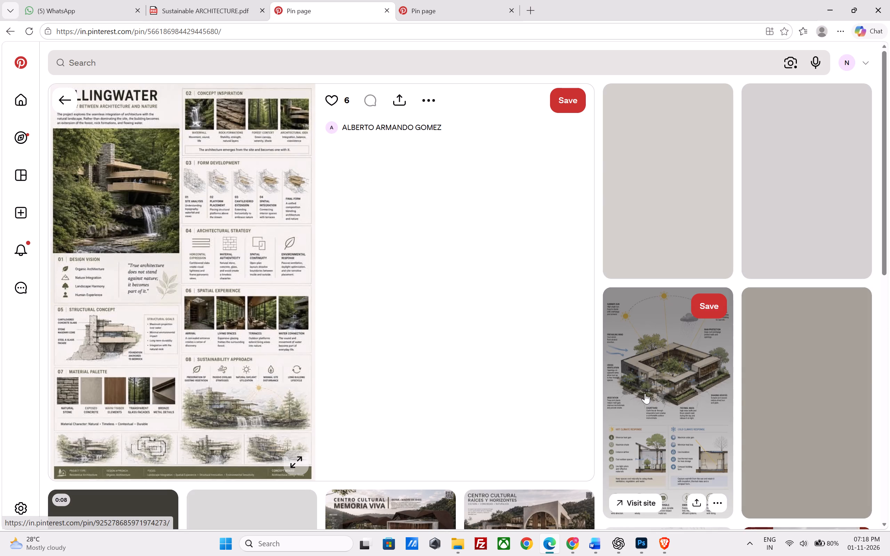
click(670, 346)
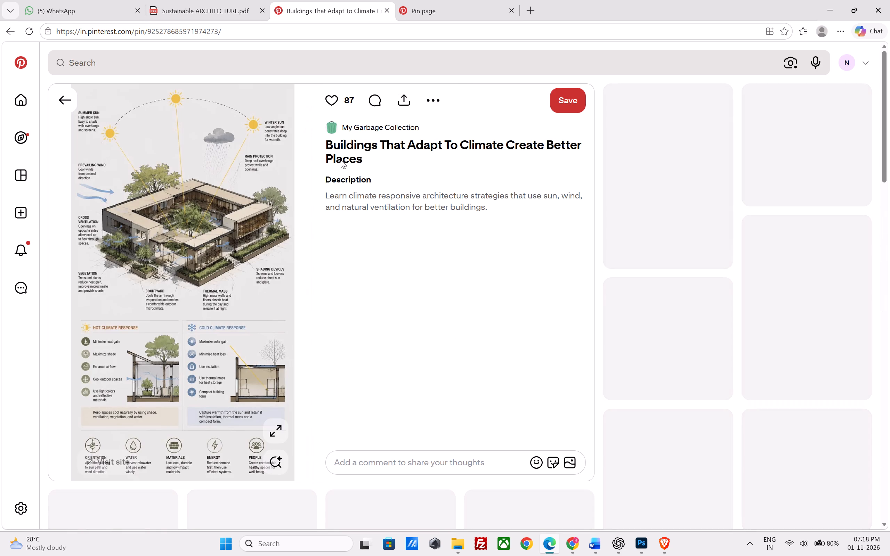
Save the climate-responsive courtyard building image from this pin as a JPG in the Downloads folder.
click(434, 101)
click(434, 101)
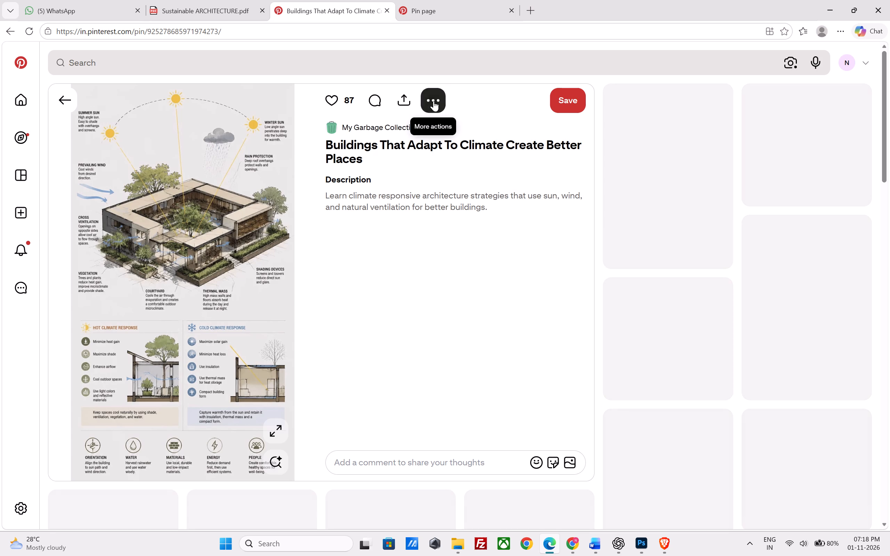
click(436, 96)
double_click(436, 96)
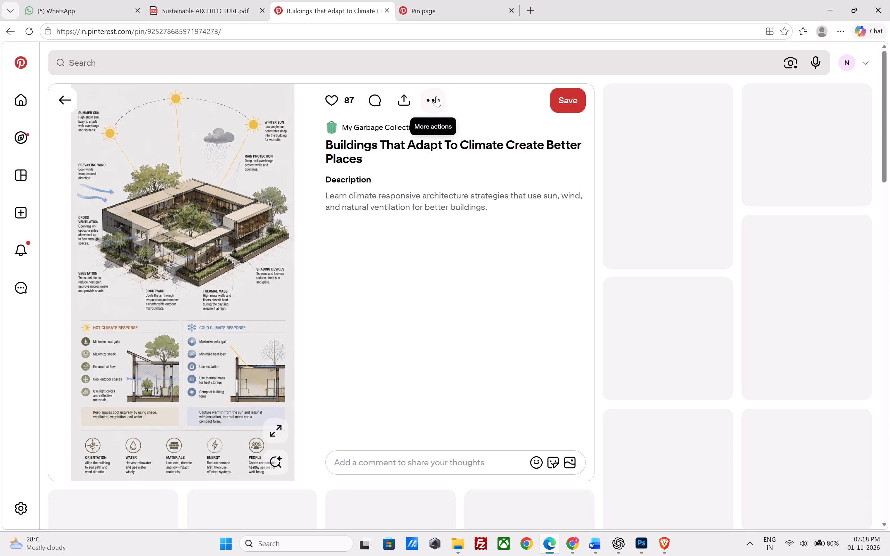
click(363, 308)
scroll(252, 287, down, 1)
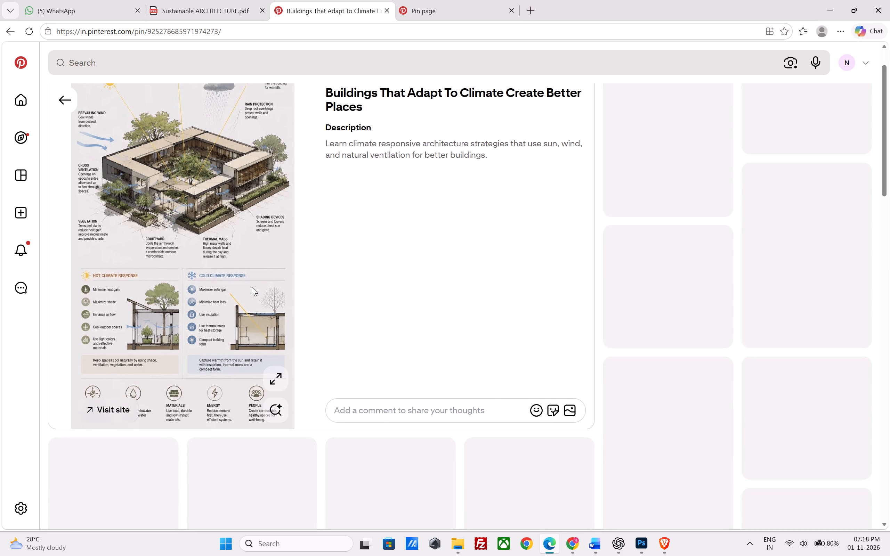
scroll(411, 283, down, 5)
scroll(411, 283, up, 4)
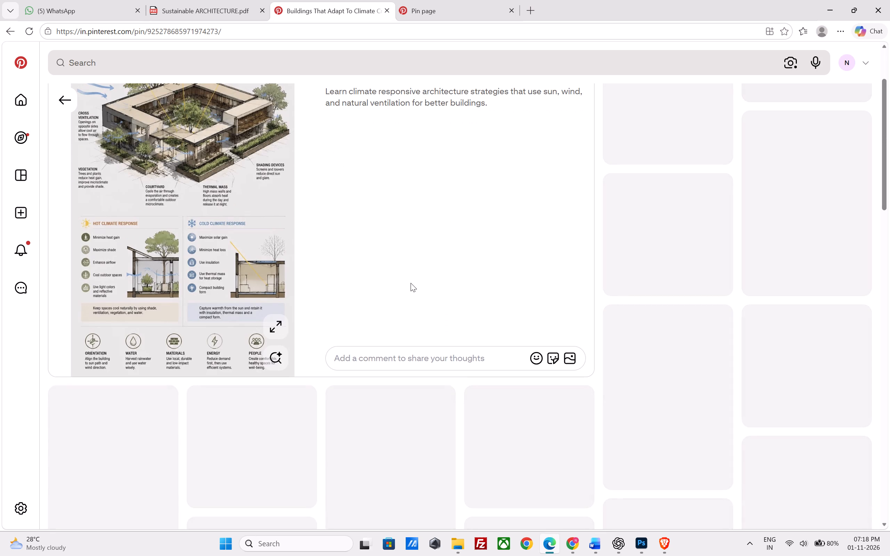
scroll(411, 283, up, 3)
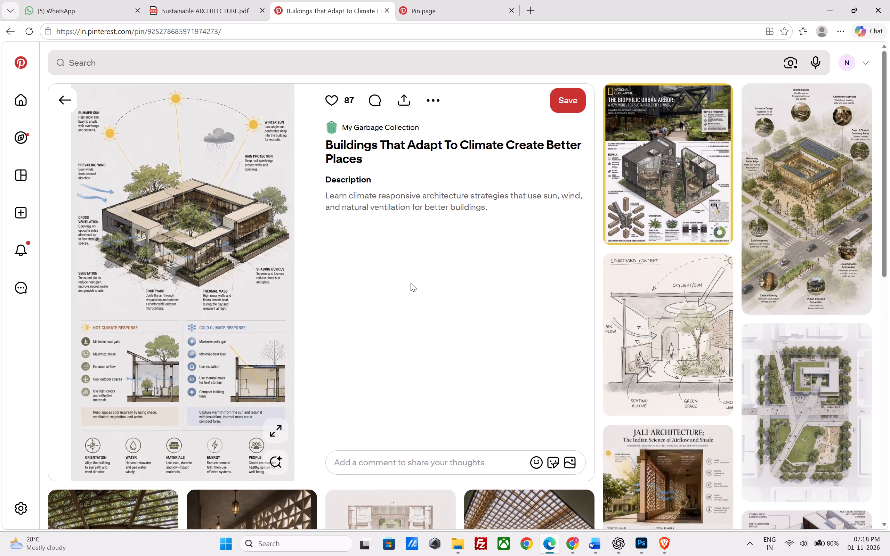
click(429, 100)
click(469, 304)
right_click(153, 210)
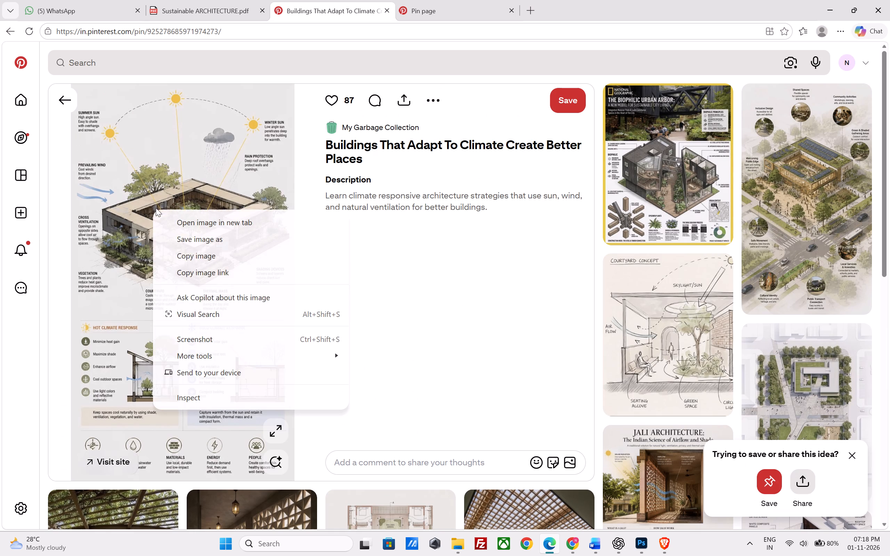
click(206, 236)
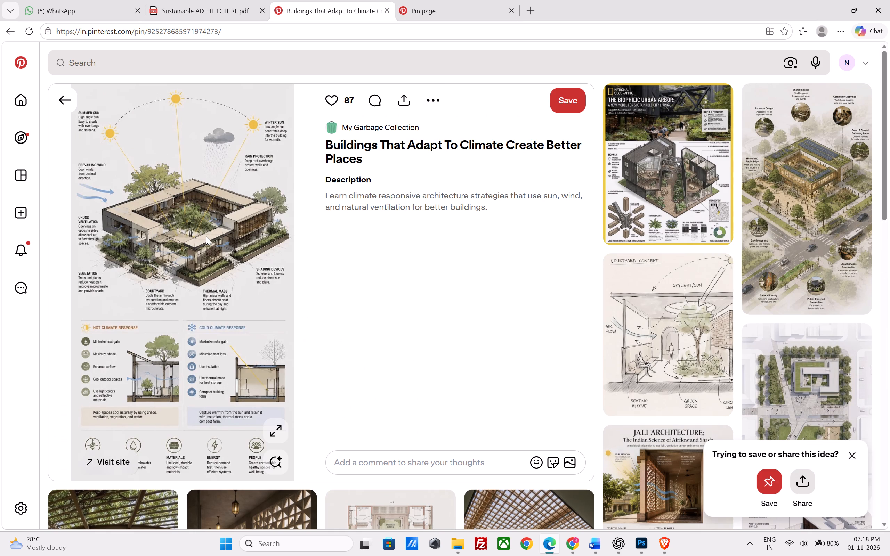
click(851, 459)
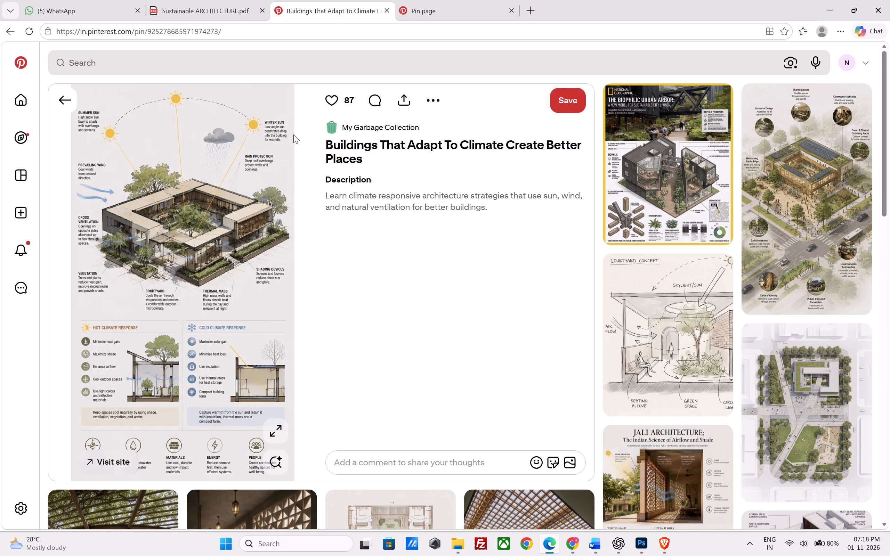
right_click(269, 136)
click(308, 168)
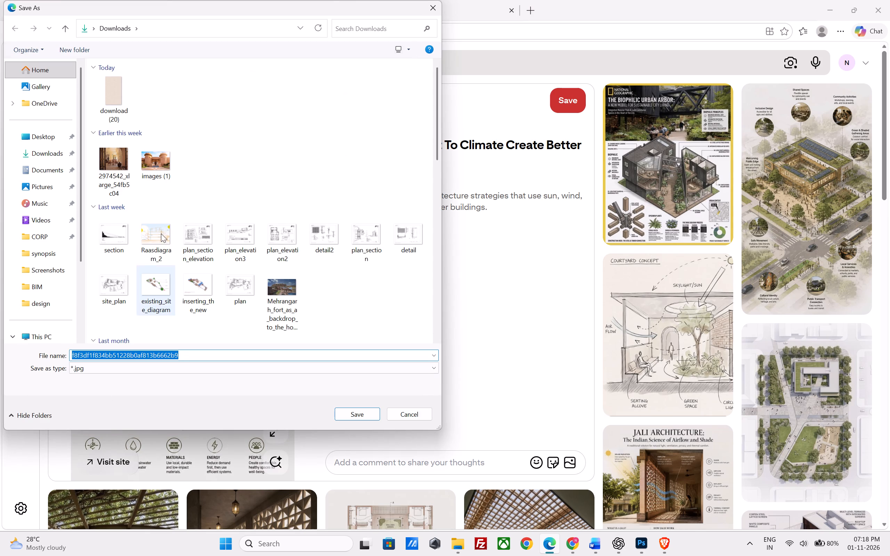
click(372, 415)
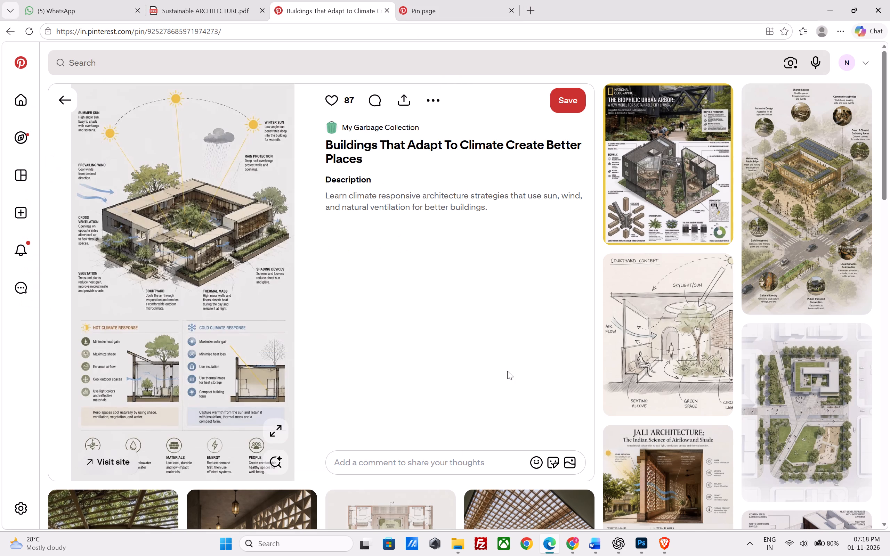
click(436, 101)
click(436, 8)
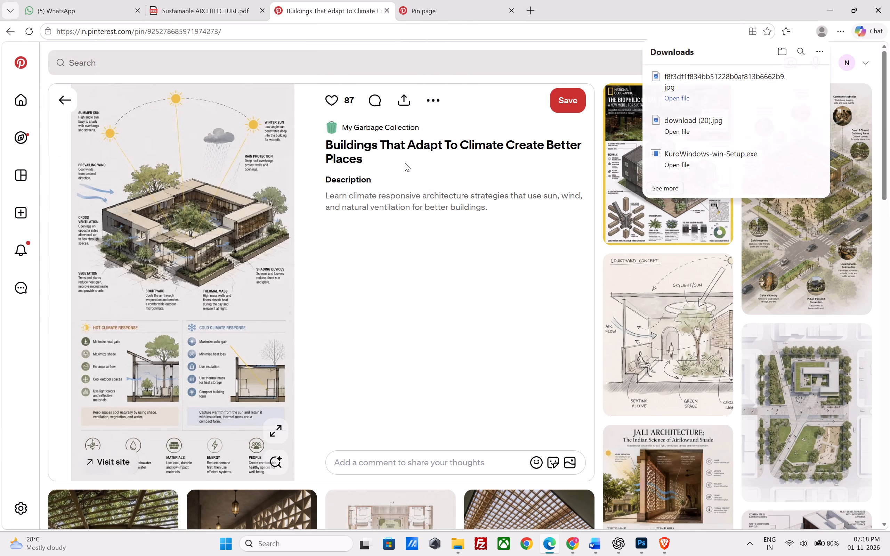
click(424, 102)
click(477, 257)
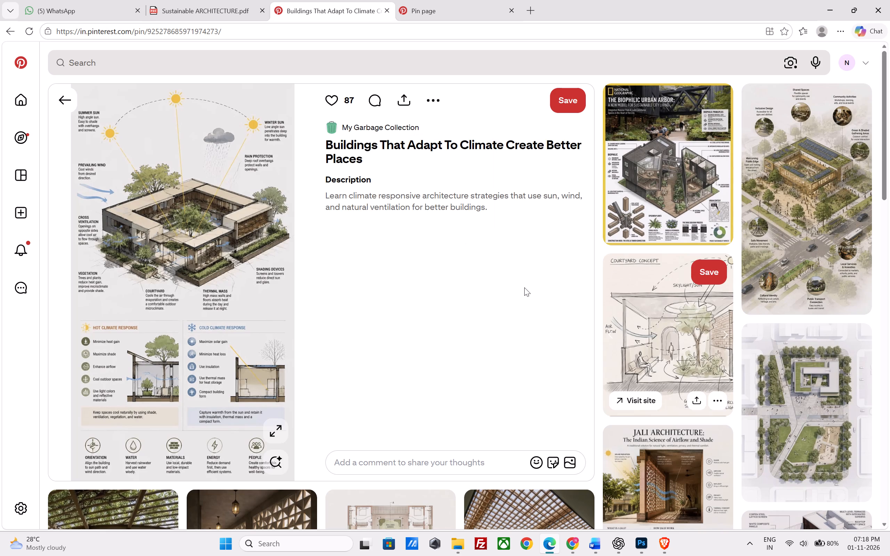
Among the related pins, open the curved white building with rooftop trees and a staircase, and download its image.
scroll(523, 287, down, 2)
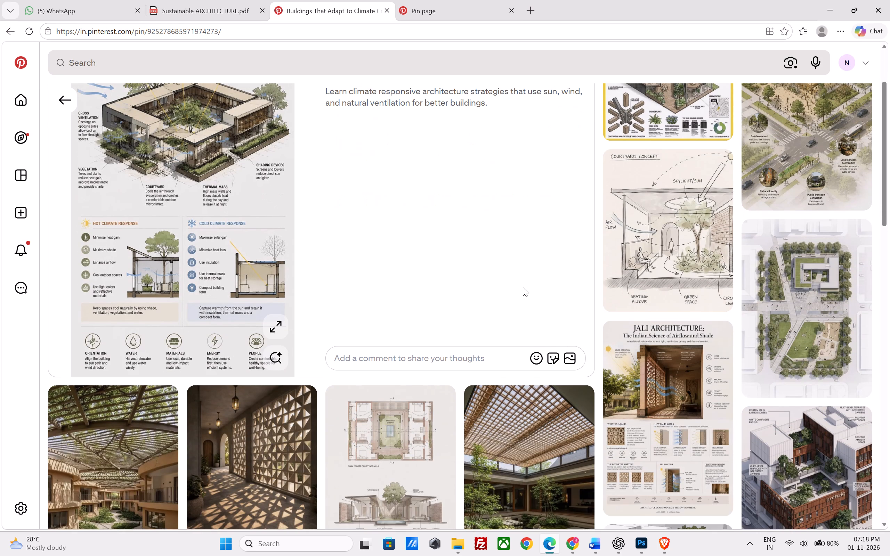
scroll(523, 287, down, 7)
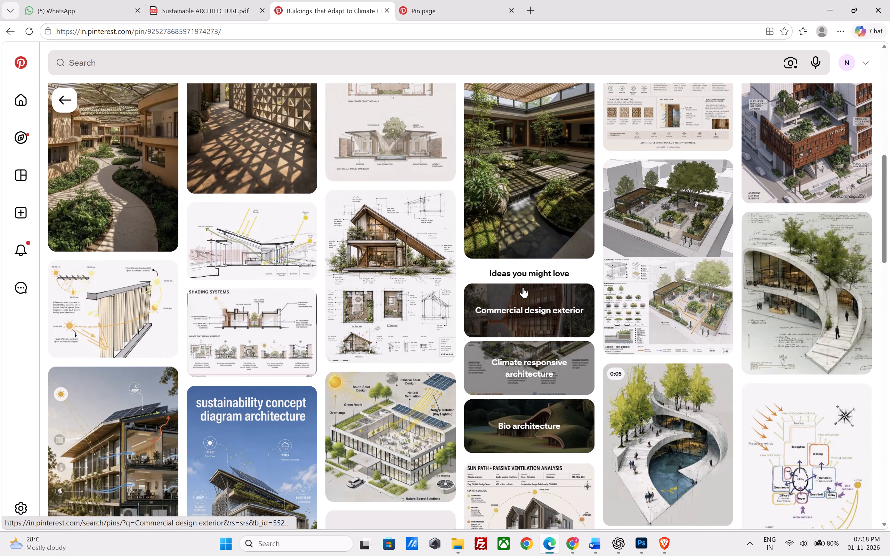
click(822, 273)
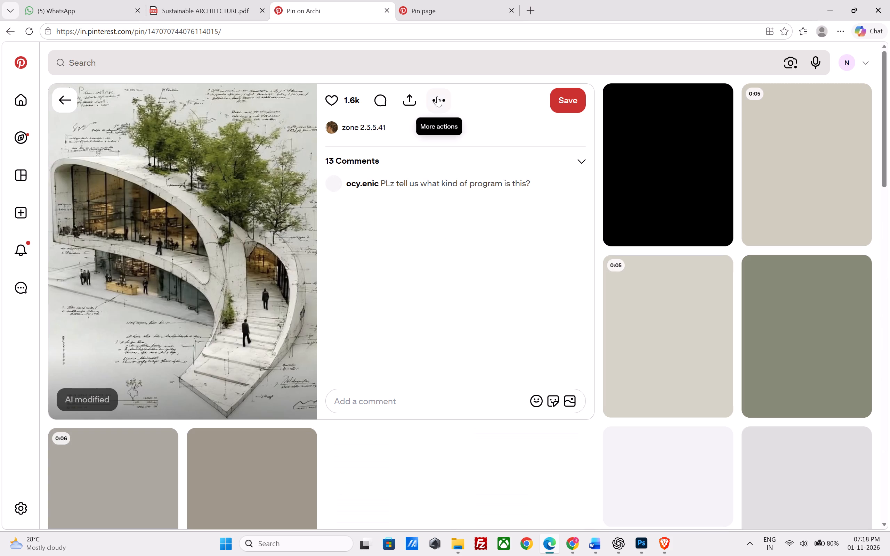
click(437, 96)
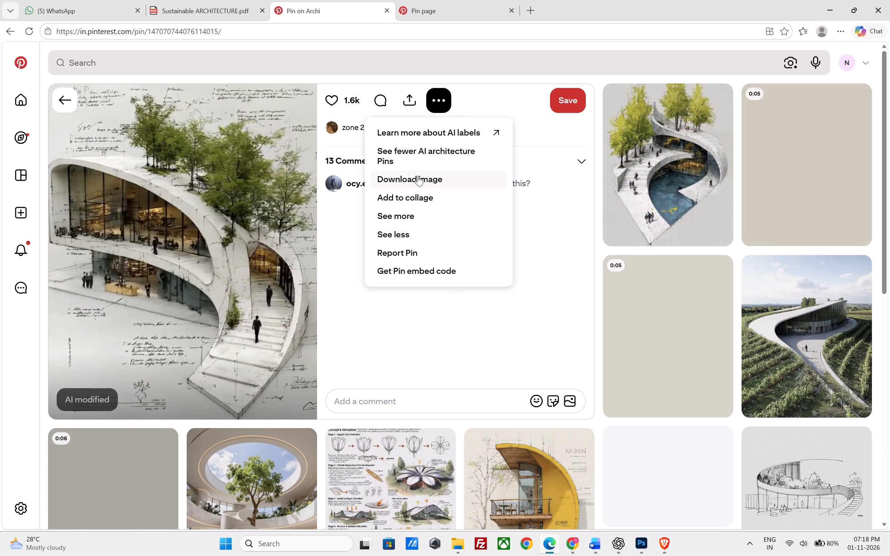
click(403, 180)
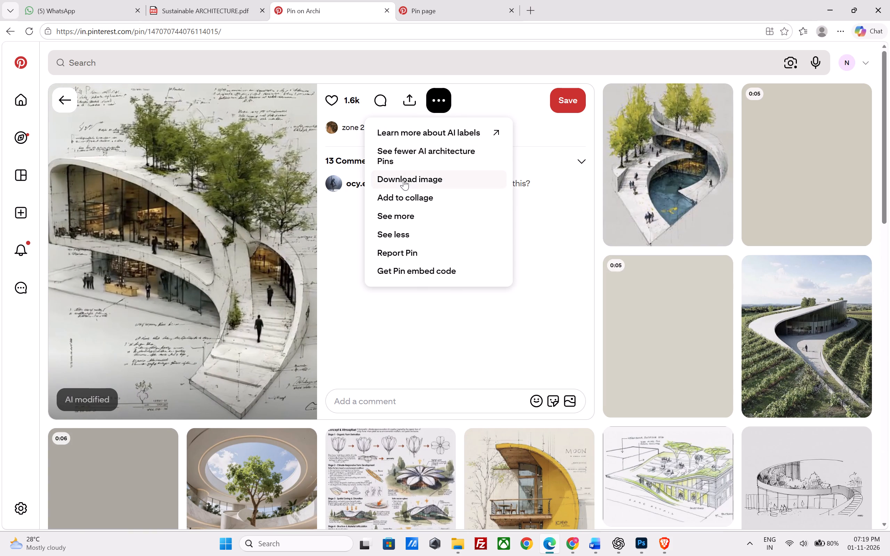
Open the green-roof building sketch pin and look through its related pins for another suitable illustration, checking the reference PDF as well.
scroll(469, 324, down, 2)
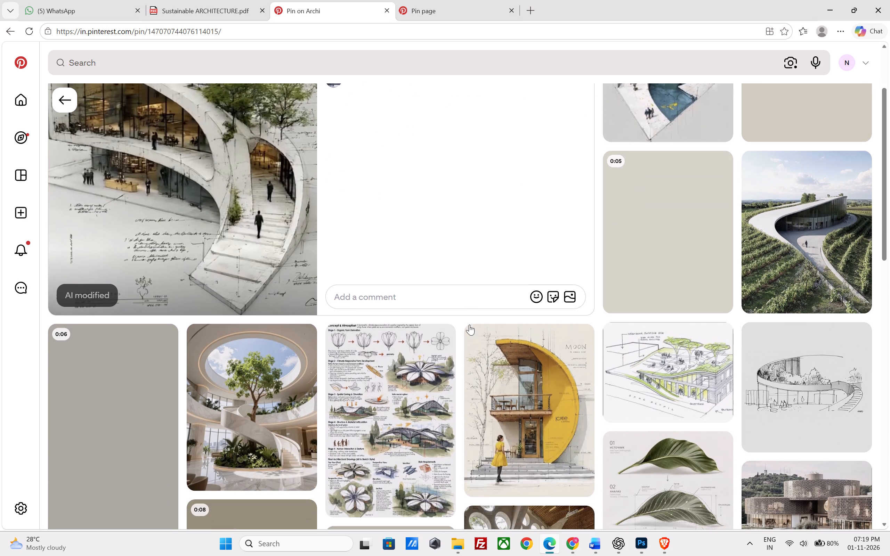
scroll(469, 325, down, 2)
click(655, 272)
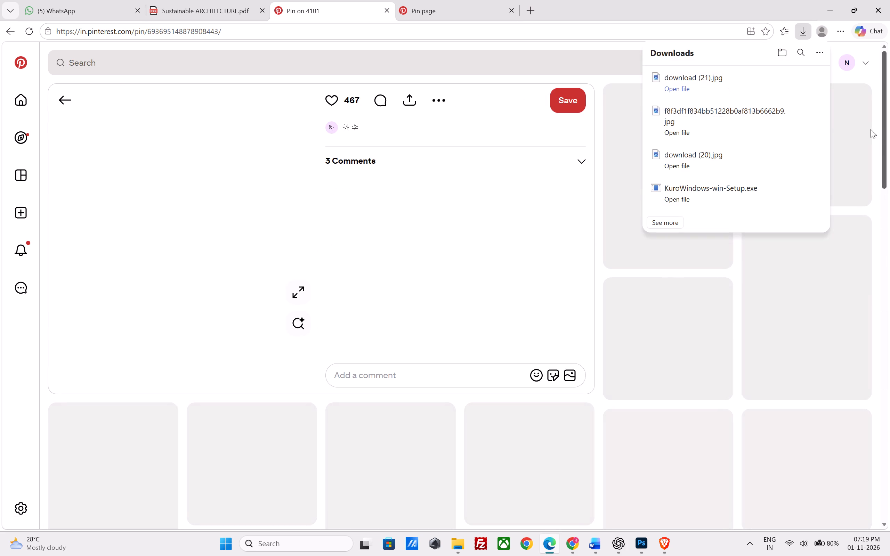
click(443, 220)
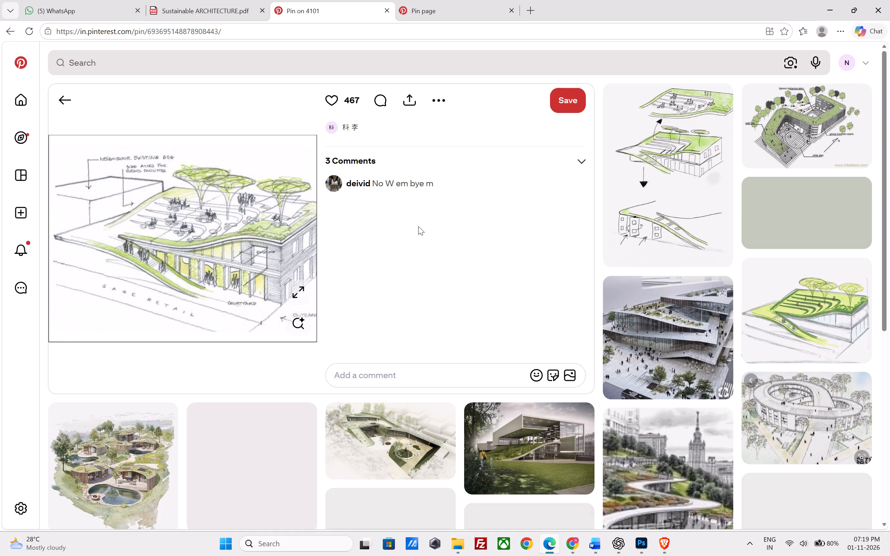
scroll(418, 226, down, 1)
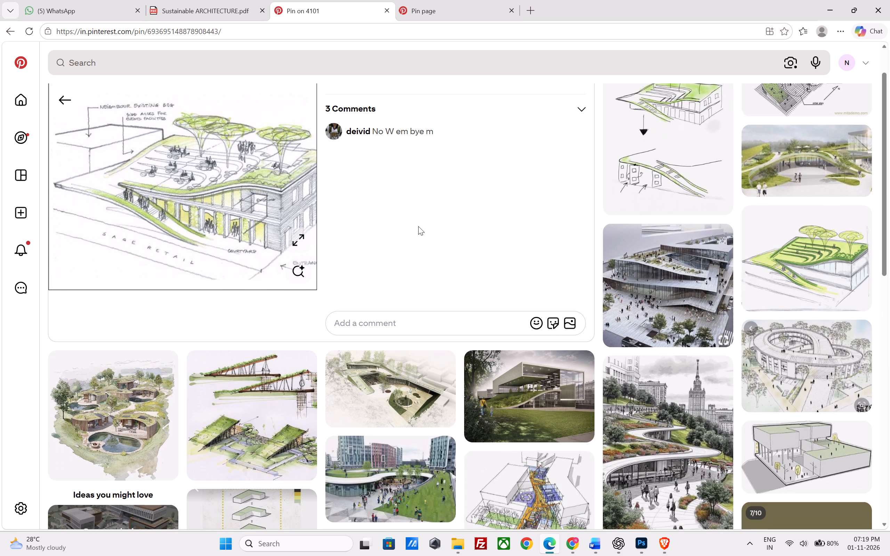
scroll(418, 226, down, 1)
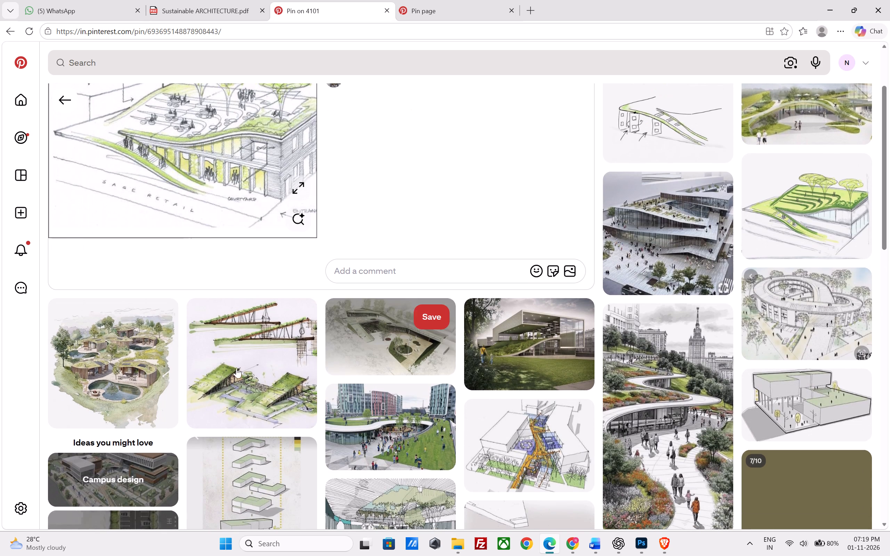
scroll(509, 179, down, 1)
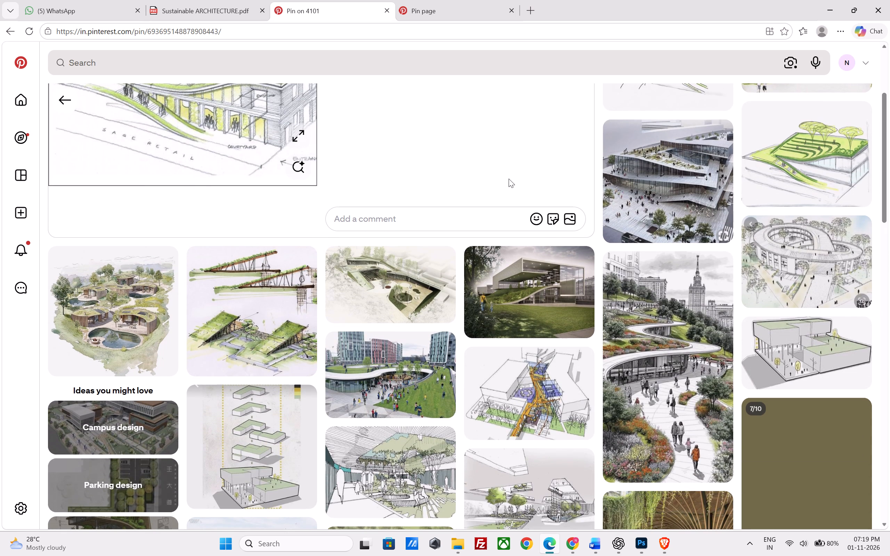
click(540, 541)
click(546, 546)
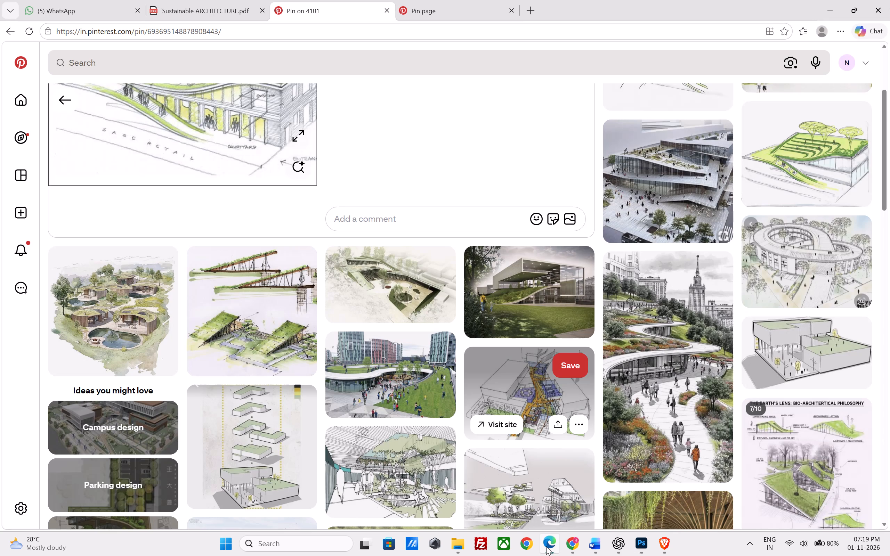
click(183, 0)
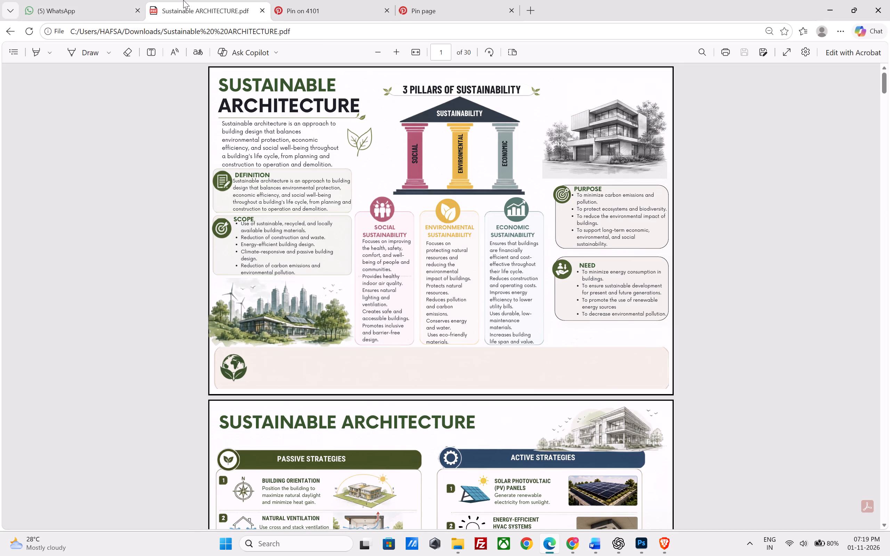
click(452, 0)
click(378, 0)
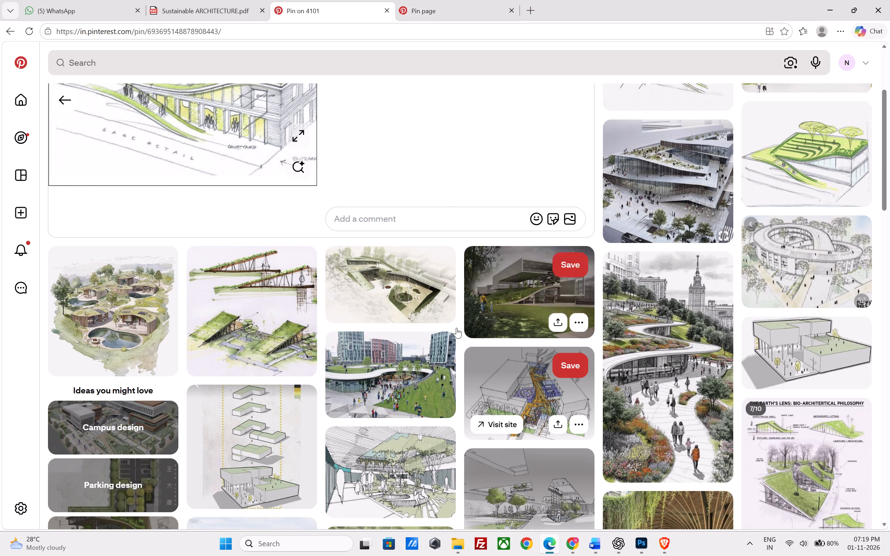
Open the related pin of terraced curved buildings with flower gardens and a walkway, and download its image.
scroll(432, 305, down, 3)
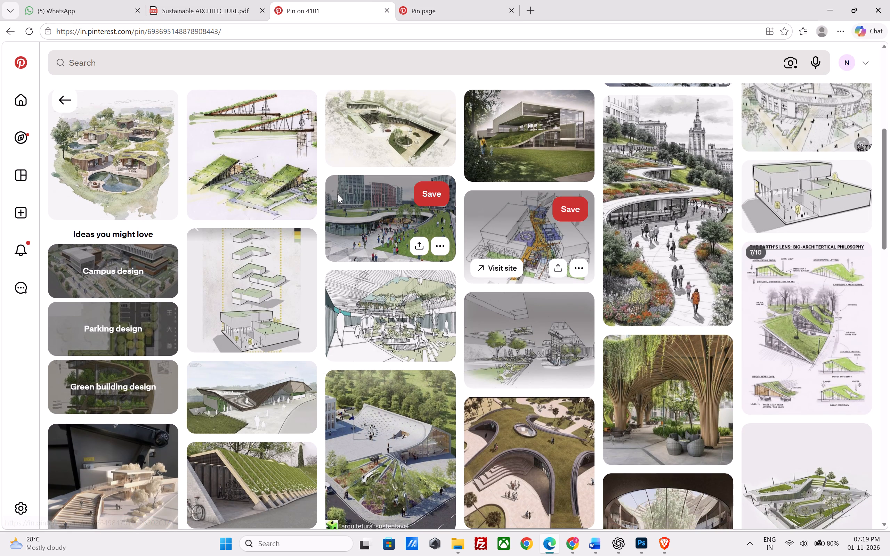
click(635, 180)
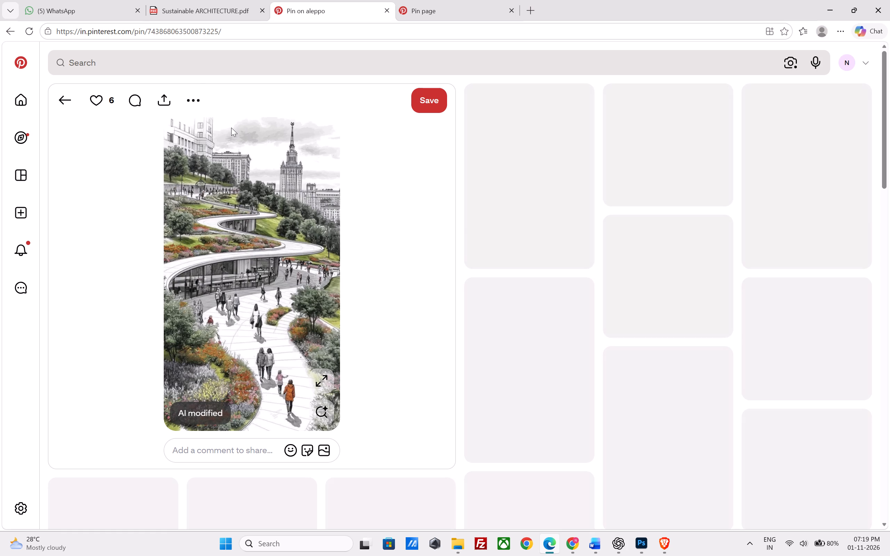
click(197, 97)
click(164, 176)
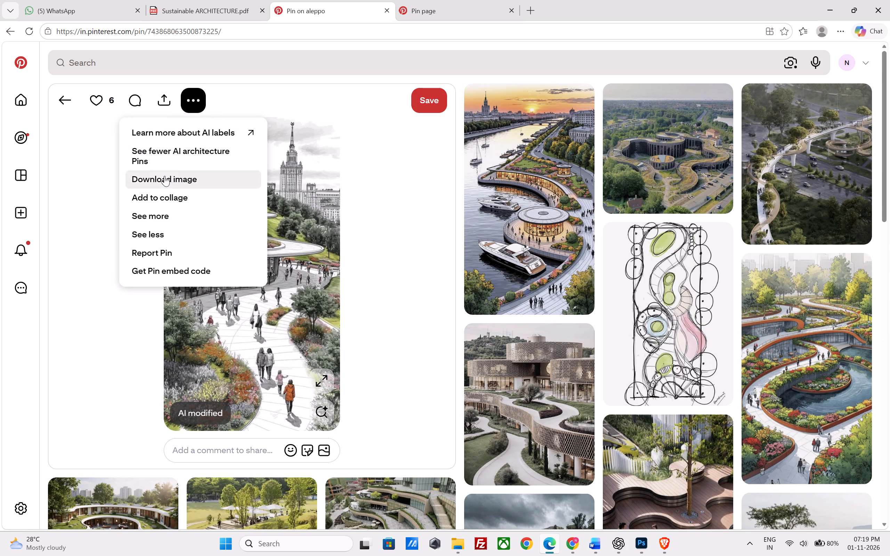
scroll(445, 246, down, 3)
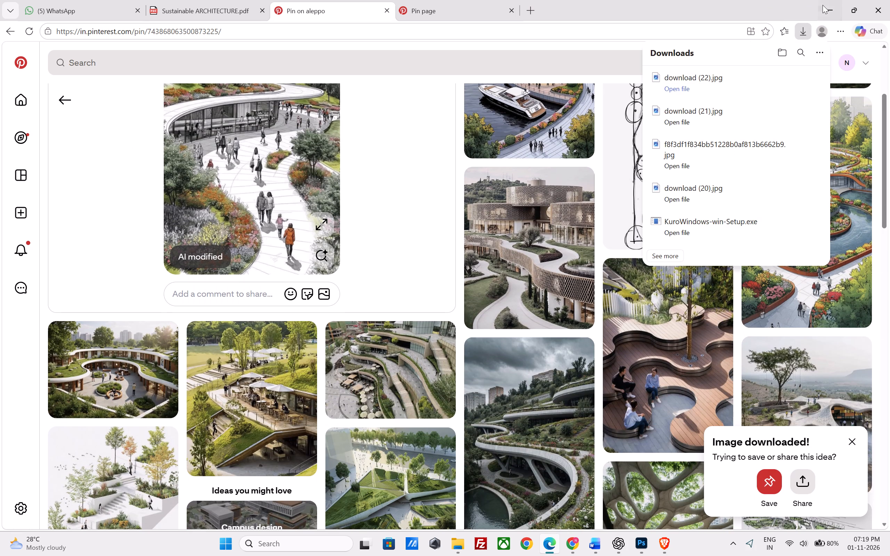
Switch to Photoshop and open the downloaded image download (22).jpg of the curved buildings with flower gardens.
click(825, 6)
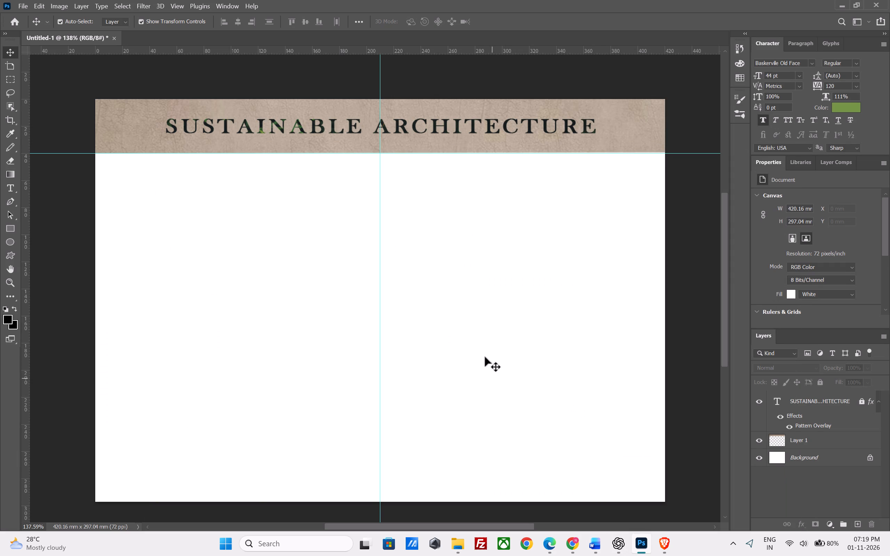
click(19, 4)
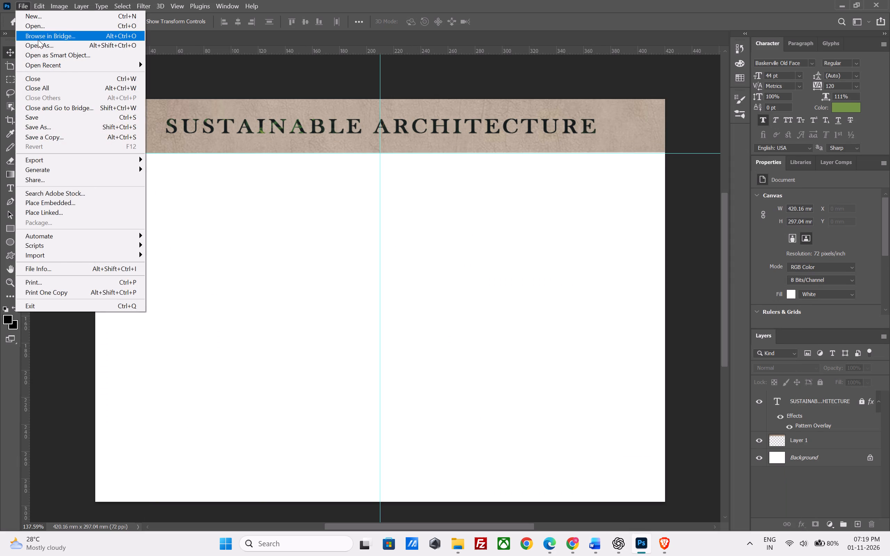
click(39, 30)
double_click(120, 97)
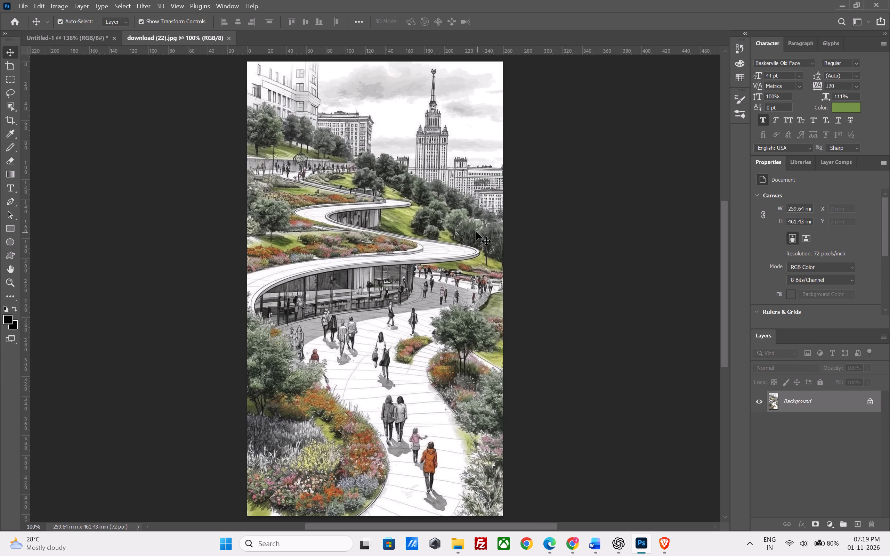
Unlock the image's background layer and hide its whites by setting Blend If's white limit for this layer to about 190.
click(868, 403)
click(821, 405)
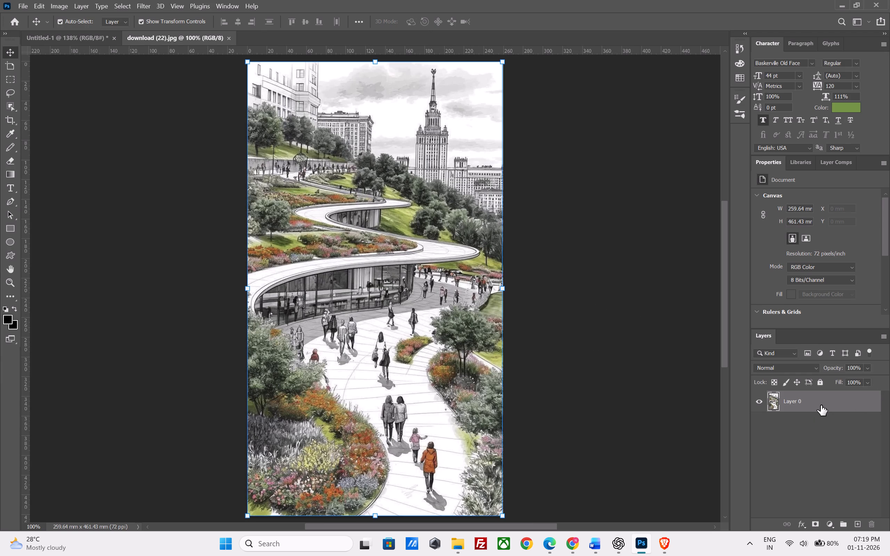
right_click(821, 404)
click(726, 83)
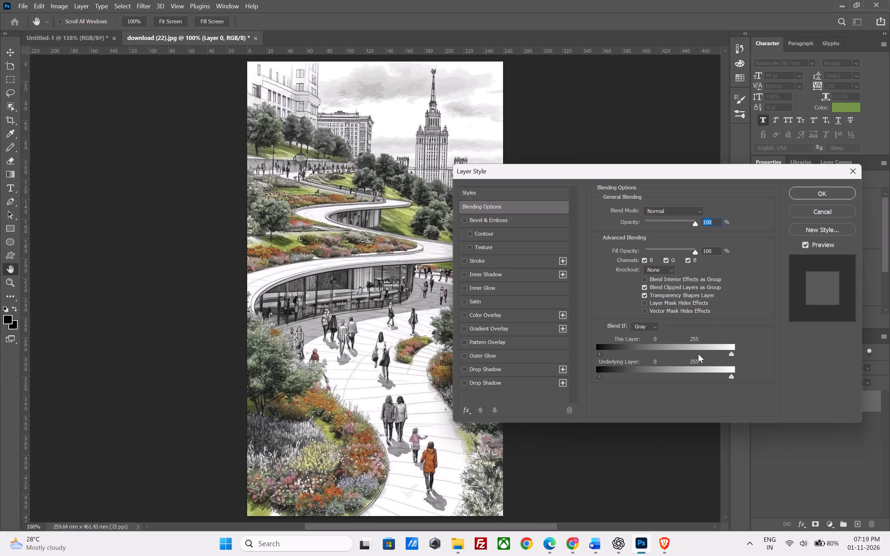
drag(730, 353, 676, 354)
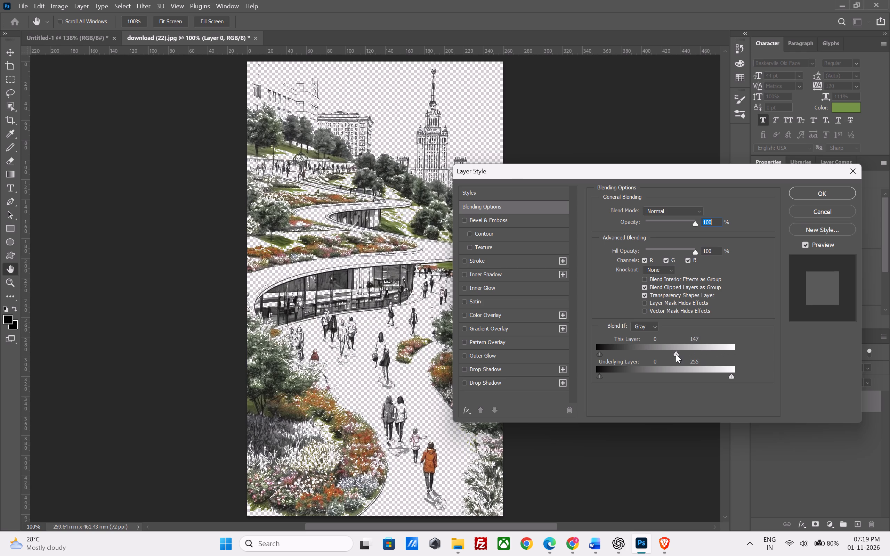
drag(676, 354, 698, 353)
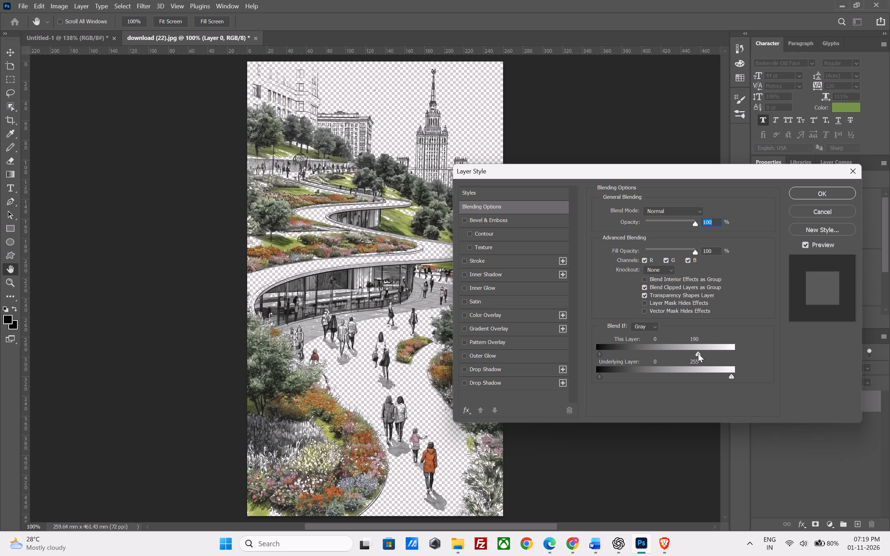
drag(698, 353, 697, 354)
click(811, 195)
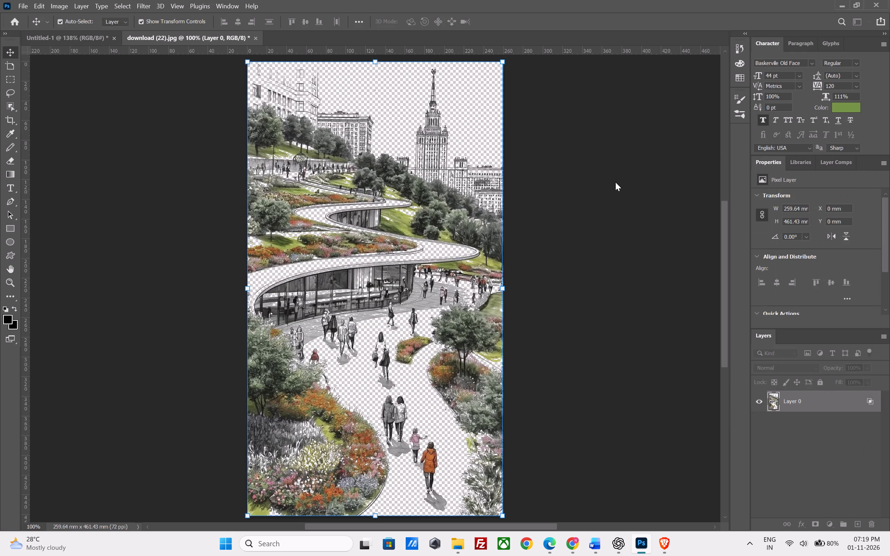
click(608, 162)
Move the image layer into the Untitled-1 sheet, scale it to about 62%, and place it in the sheet's lower-left corner.
drag(387, 189, 176, 218)
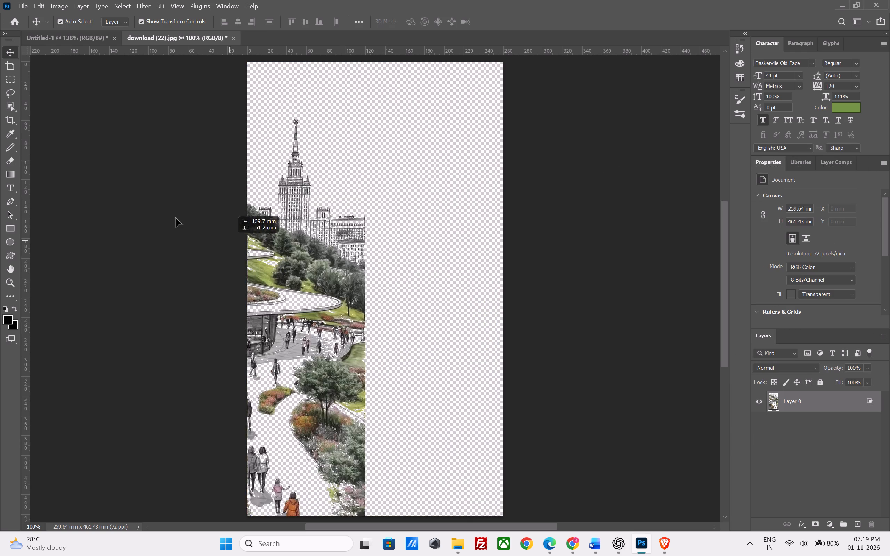
drag(176, 218, 359, 314)
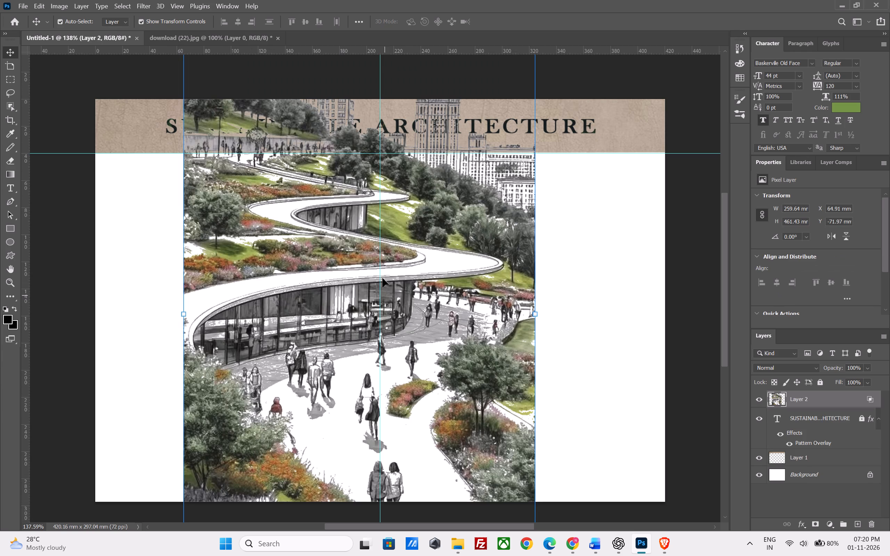
drag(369, 250, 345, 333)
scroll(345, 333, down, 1)
drag(513, 77, 430, 197)
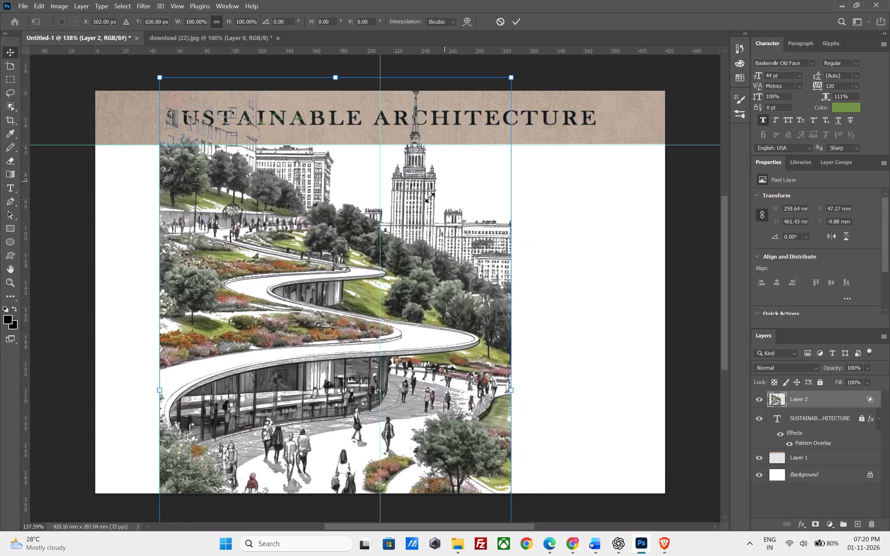
drag(430, 197, 344, 294)
drag(299, 400, 239, 352)
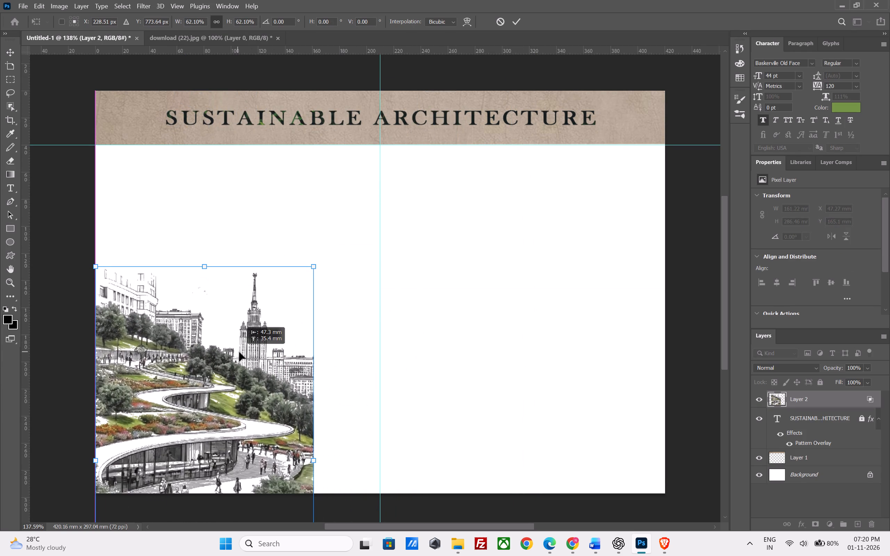
drag(239, 352, 236, 356)
click(521, 257)
click(284, 181)
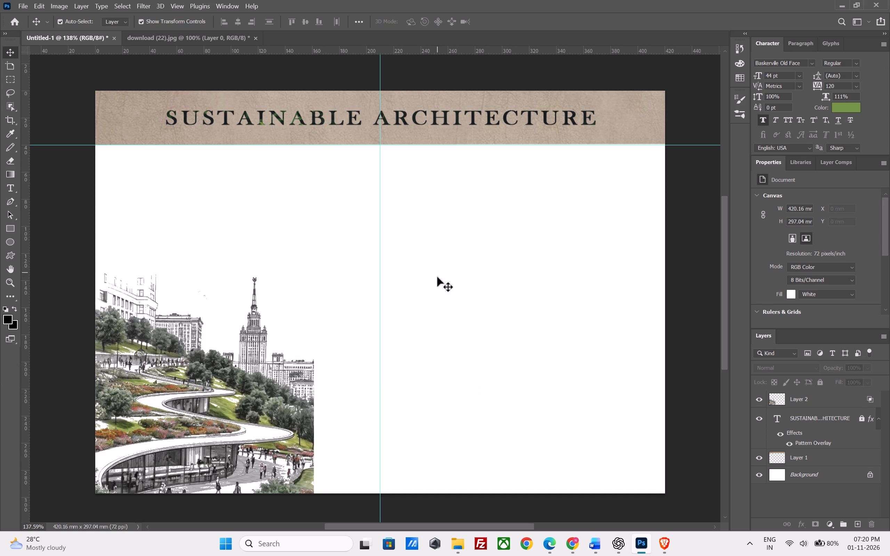
Scale the garden image down further to about 92.6% and reposition it vertically along the sheet's left edge.
drag(284, 397, 283, 430)
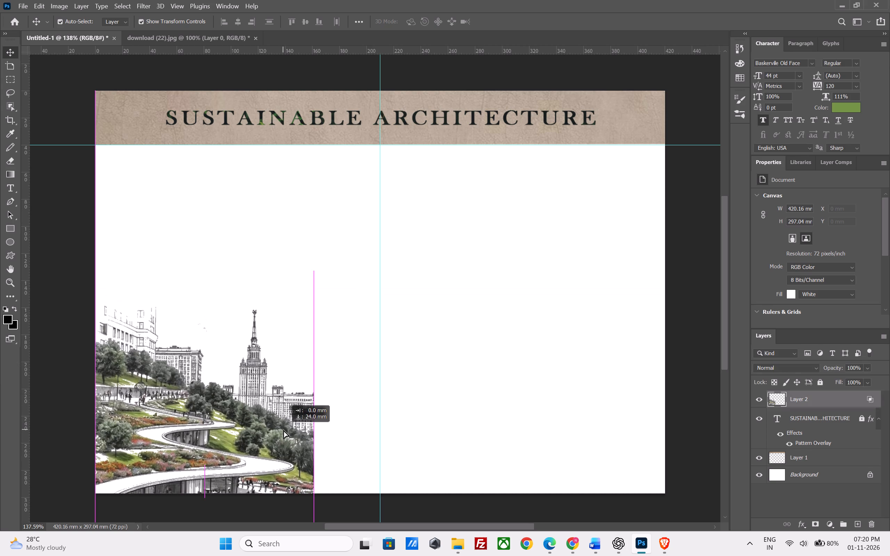
drag(283, 430, 283, 430)
click(429, 361)
drag(229, 453, 228, 436)
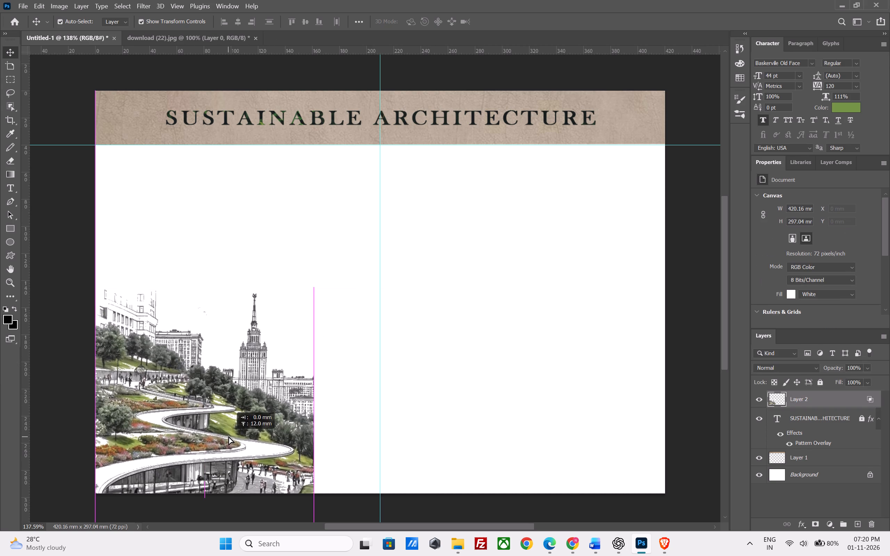
drag(228, 436, 228, 426)
drag(310, 277, 284, 301)
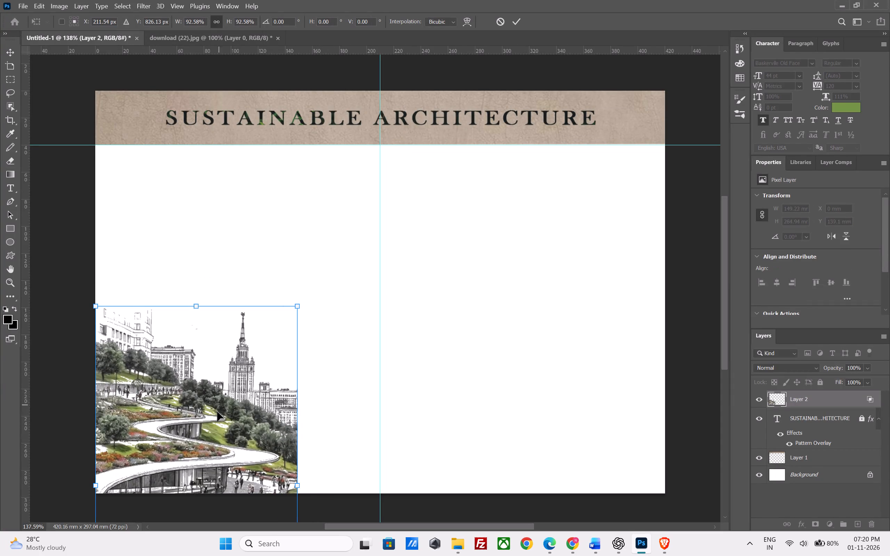
drag(217, 412, 217, 391)
click(426, 350)
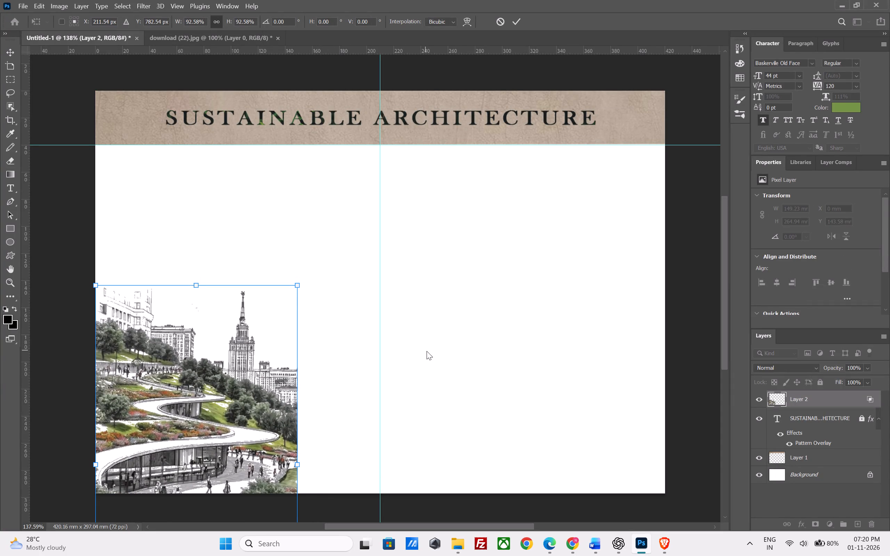
click(288, 249)
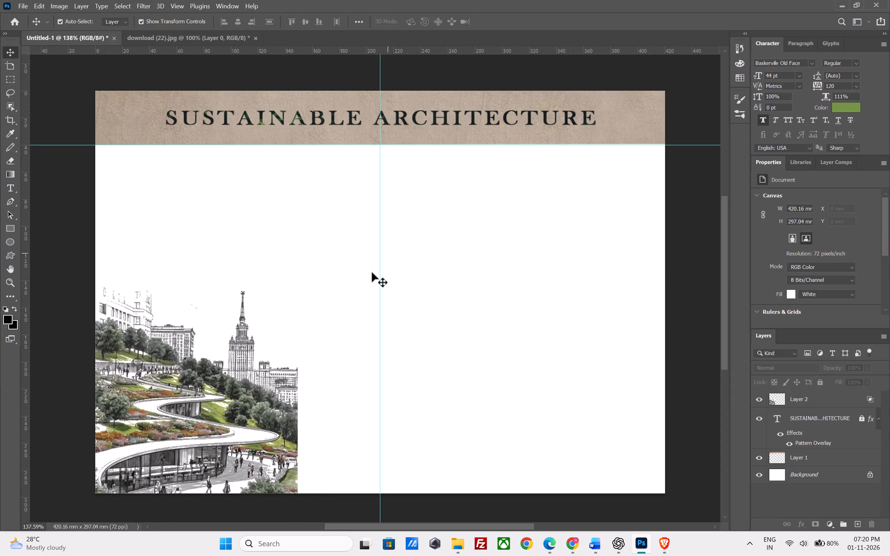
Add a Lorem Ipsum placeholder text at 16 pt just below the header at the sheet's upper left.
click(14, 189)
click(114, 172)
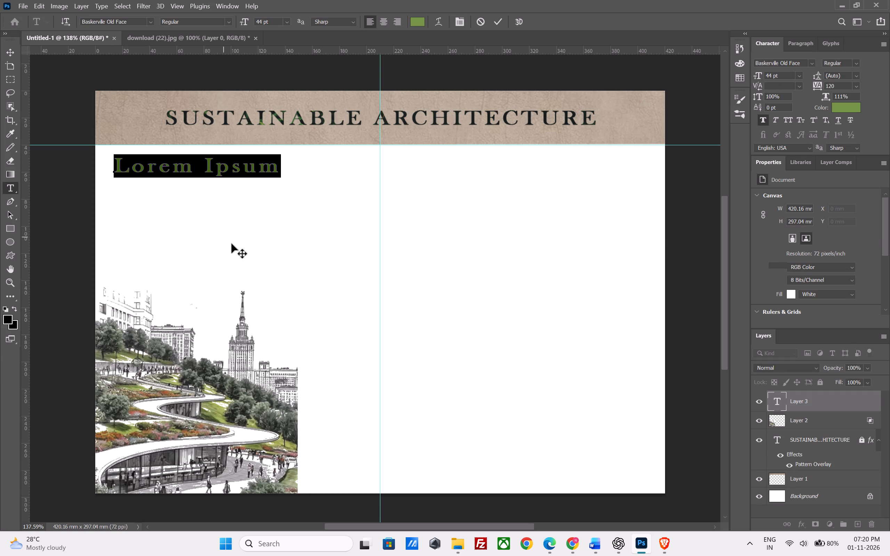
click(286, 24)
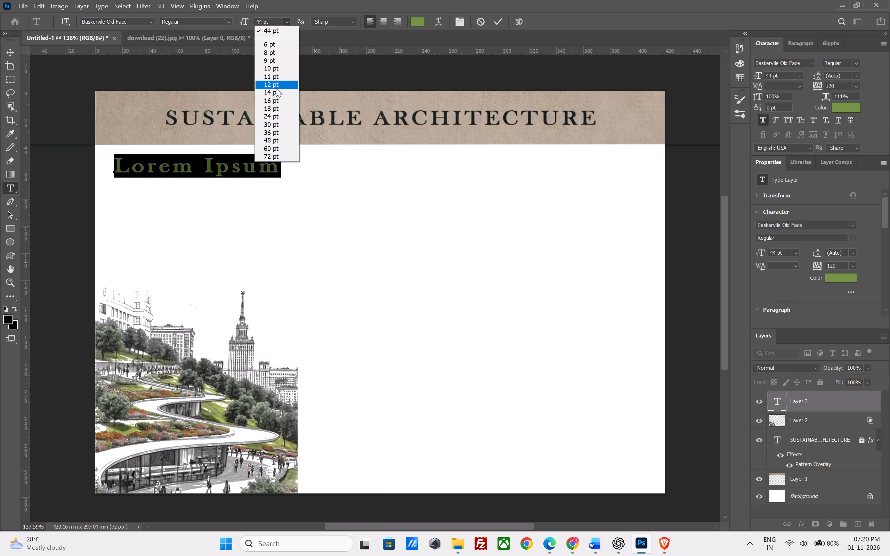
click(274, 99)
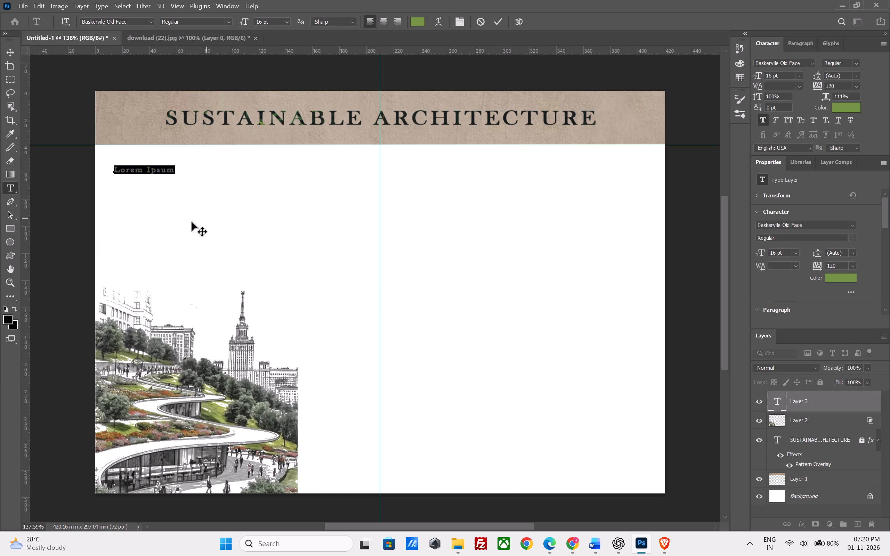
click(206, 193)
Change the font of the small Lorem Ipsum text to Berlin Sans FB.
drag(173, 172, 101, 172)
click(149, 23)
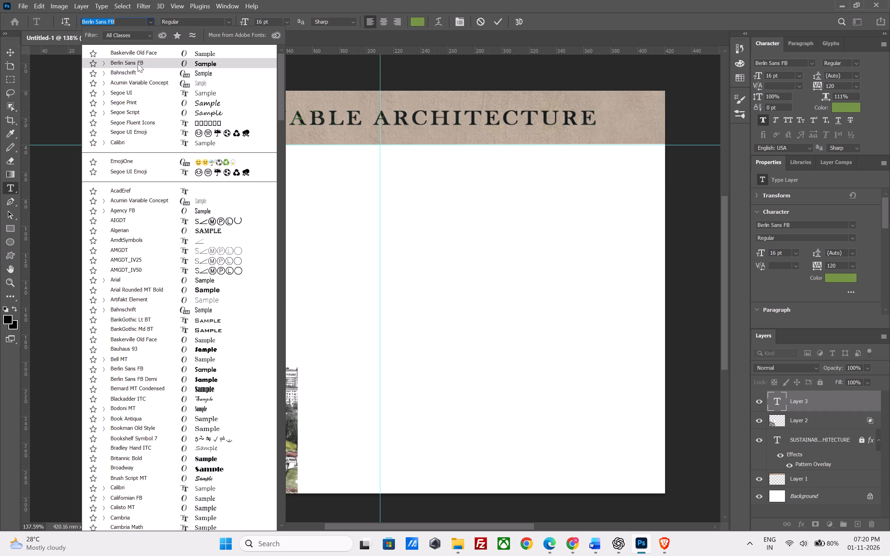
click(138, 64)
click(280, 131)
Add a second Lorem Ipsum placeholder at 44 pt in Baskerville Old Face in the right half of the sheet.
double_click(283, 115)
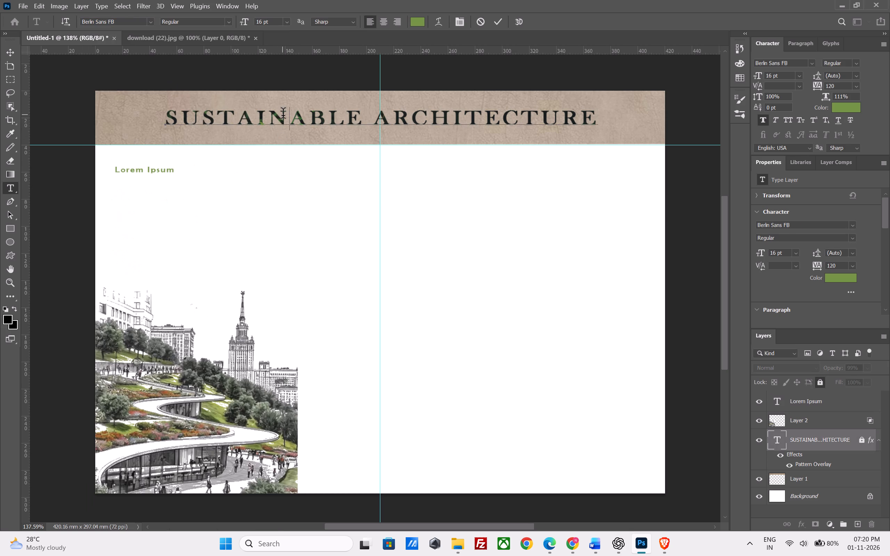
click(476, 206)
click(504, 248)
key(Escape)
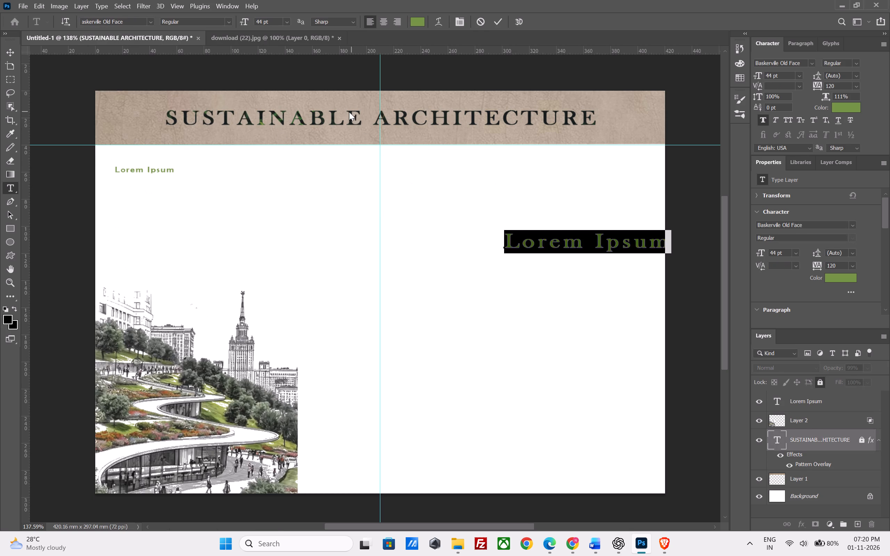
key(Escape)
key(Escape)
Check the font of the SUSTAINABLE ARCHITECTURE title, unlocking its layer for editing and locking it again.
click(381, 120)
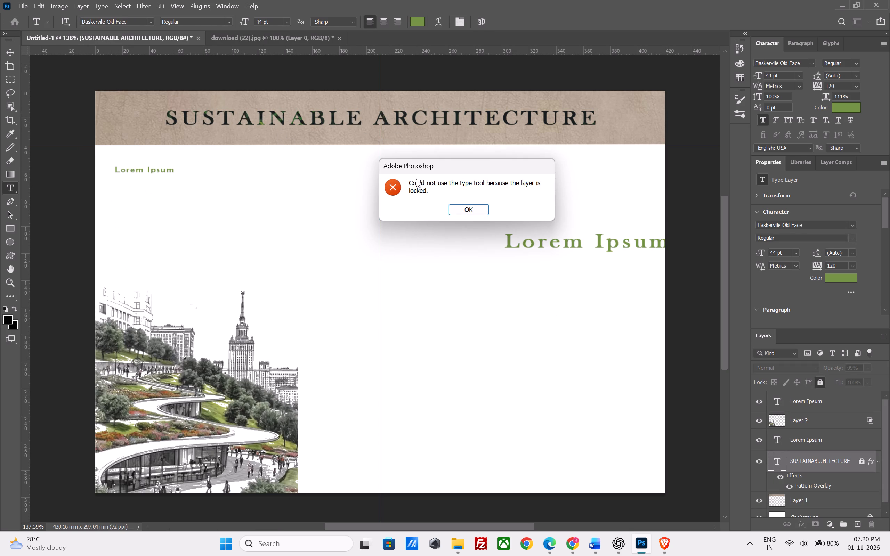
click(467, 209)
click(818, 380)
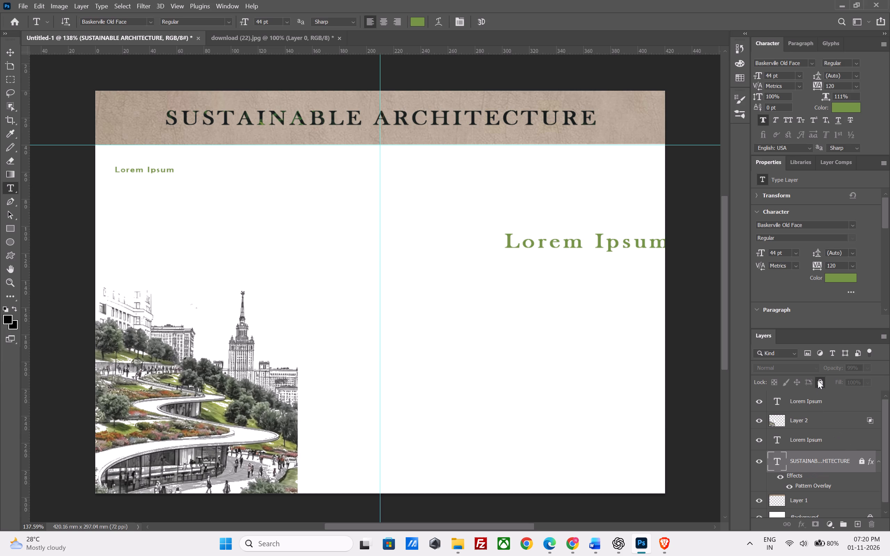
click(343, 121)
click(343, 121)
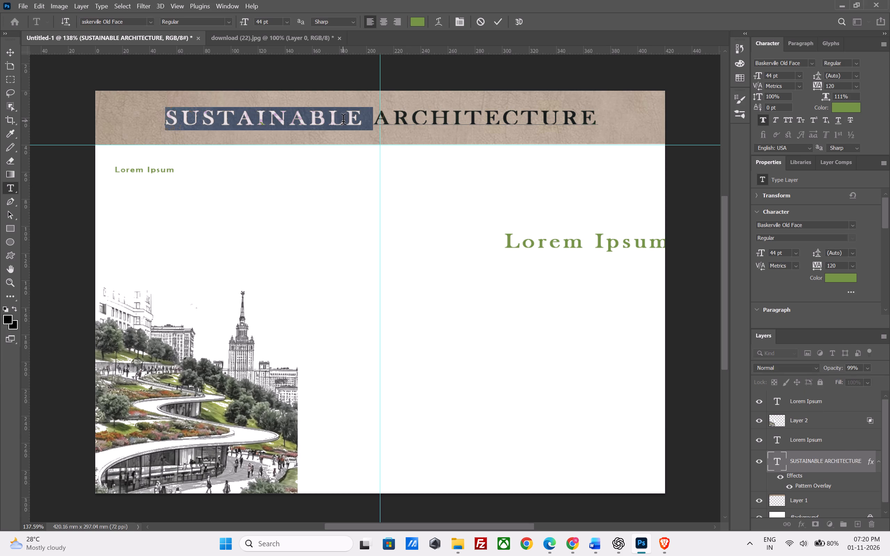
click(338, 234)
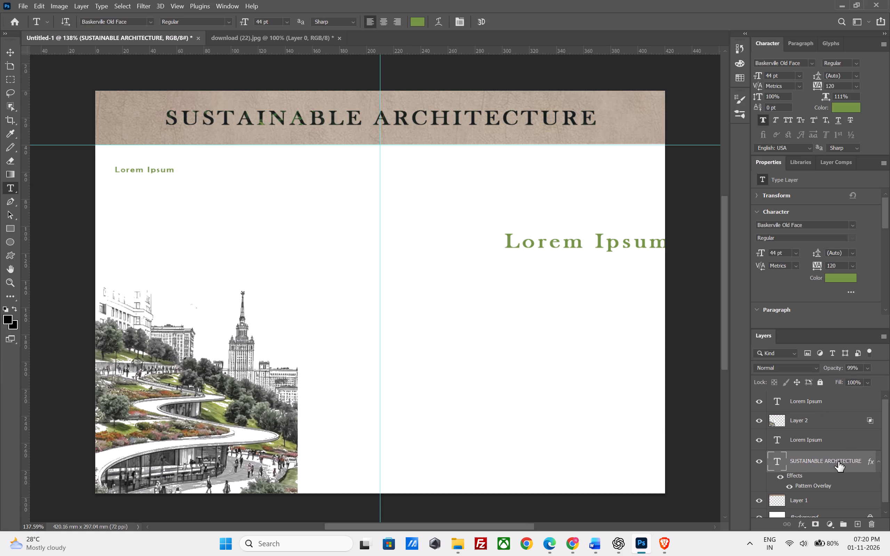
click(838, 461)
click(822, 381)
Set the font of the small 16 pt Lorem Ipsum text below the header to Baskerville Old Face.
scroll(803, 424, up, 1)
click(814, 420)
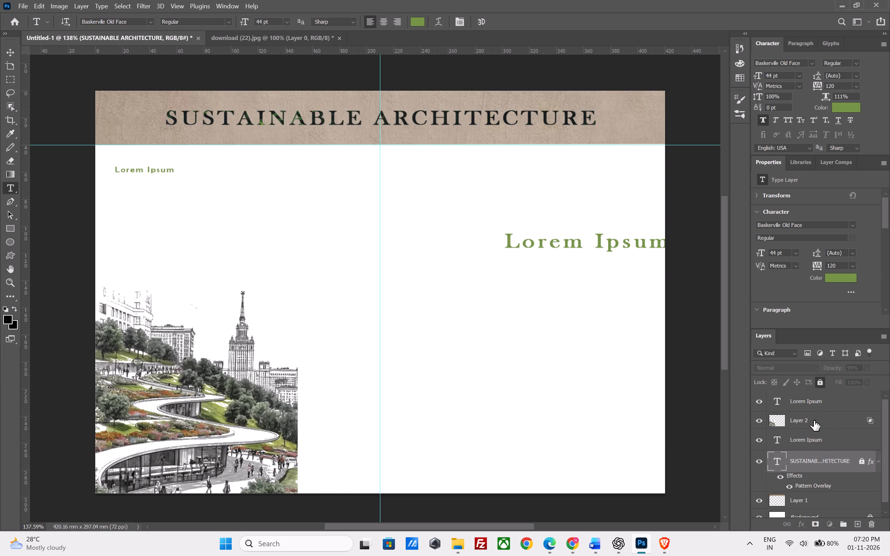
click(796, 402)
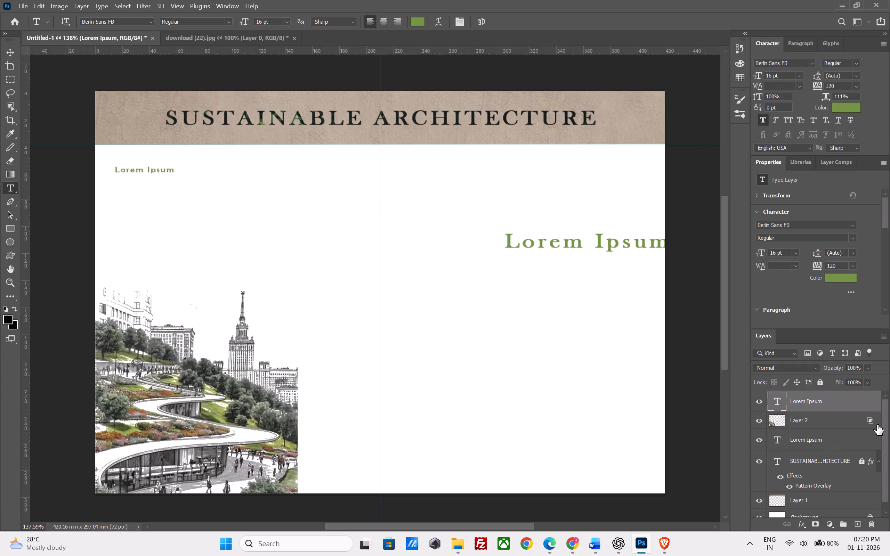
click(826, 395)
click(669, 543)
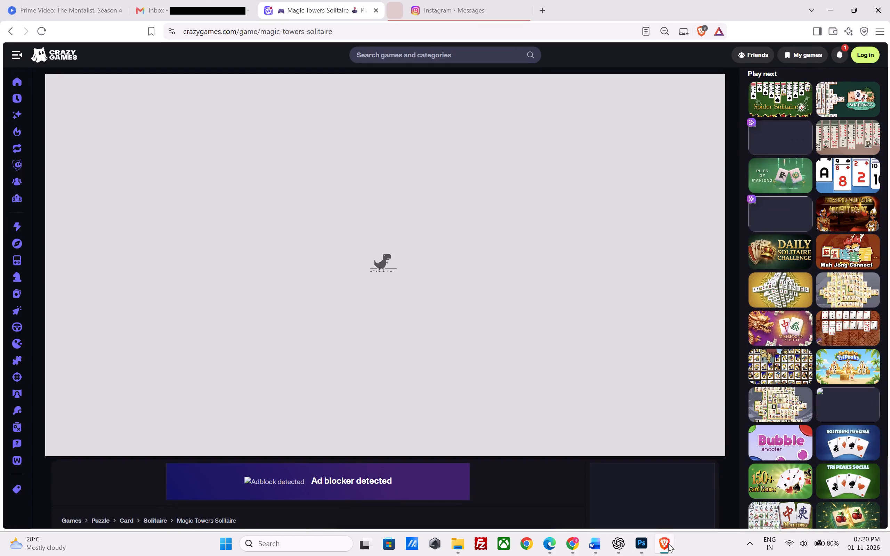
click(668, 543)
click(163, 173)
drag(173, 170, 102, 169)
click(149, 19)
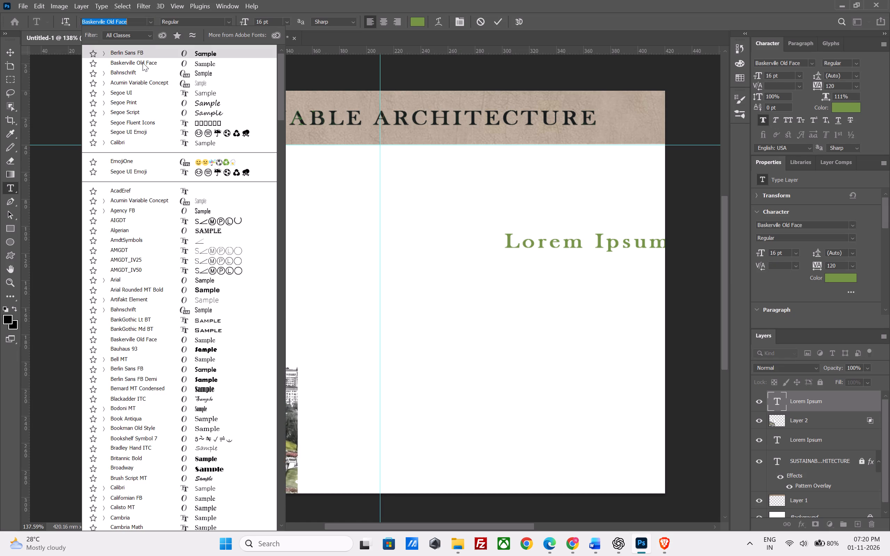
click(143, 63)
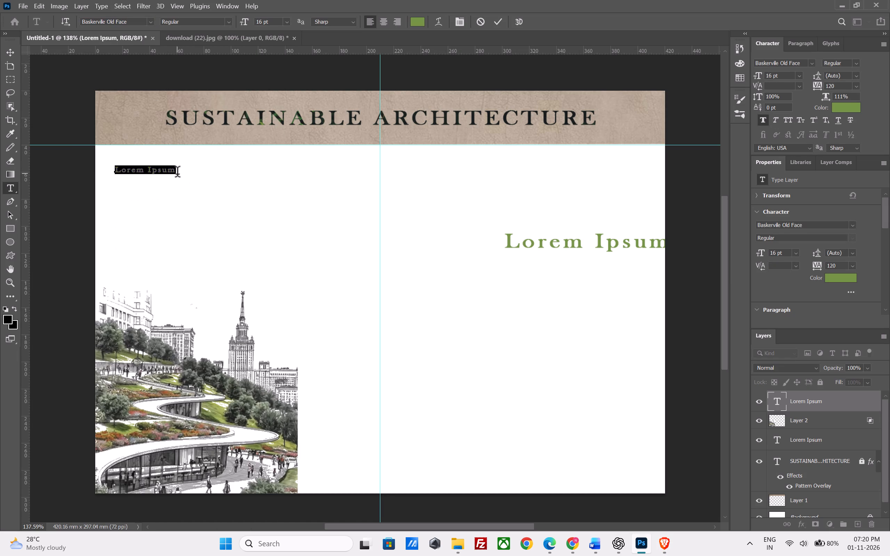
Switch to Edge and open the Sustainable ARCHITECTURE reference PDF to consult its first page.
click(548, 543)
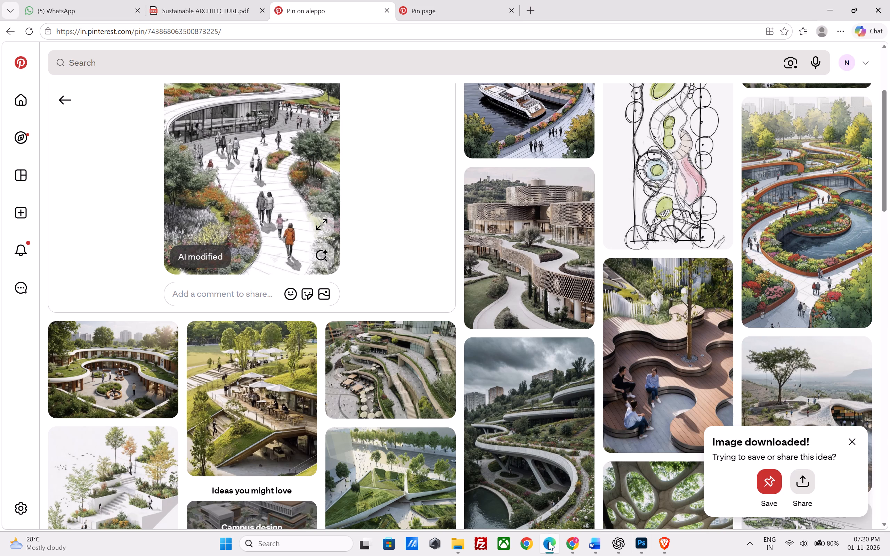
click(211, 0)
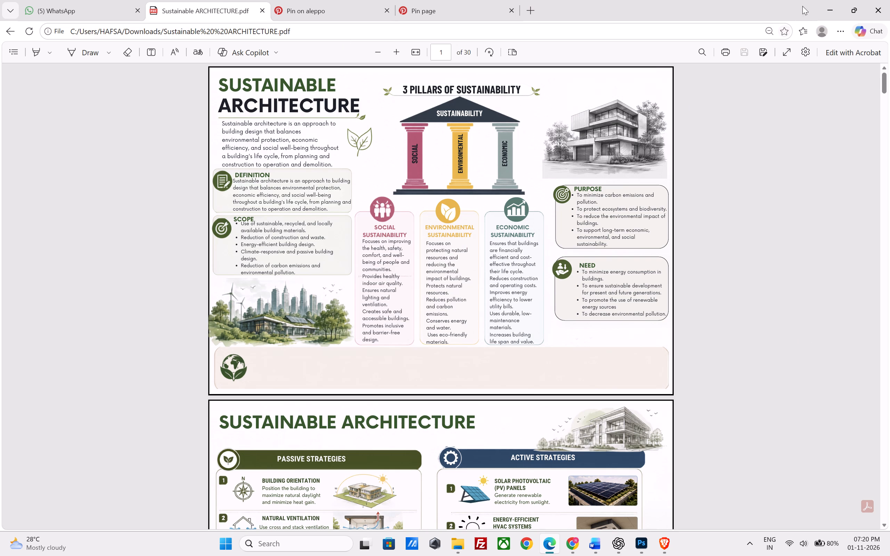
Return to Photoshop and replace the small Lorem Ipsum text below the header with DEFINATION.
click(825, 10)
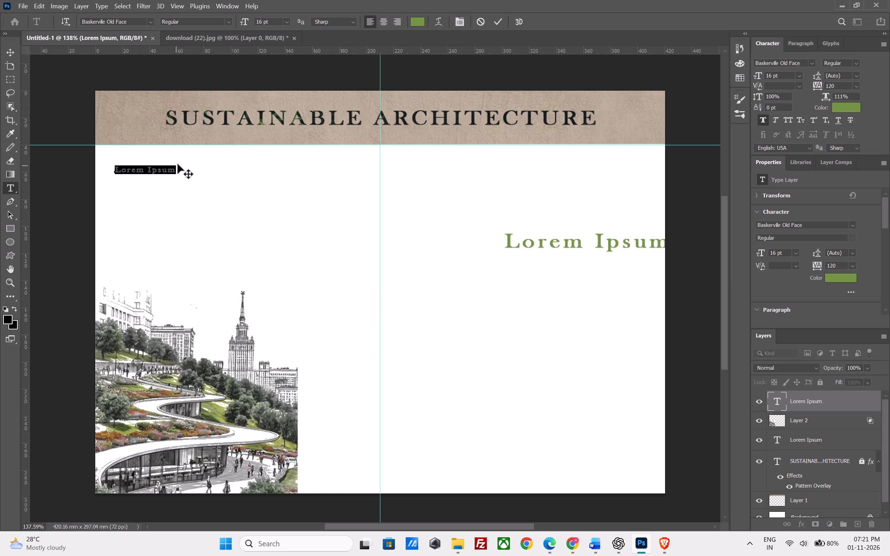
text(DEFINATION)
key(space)
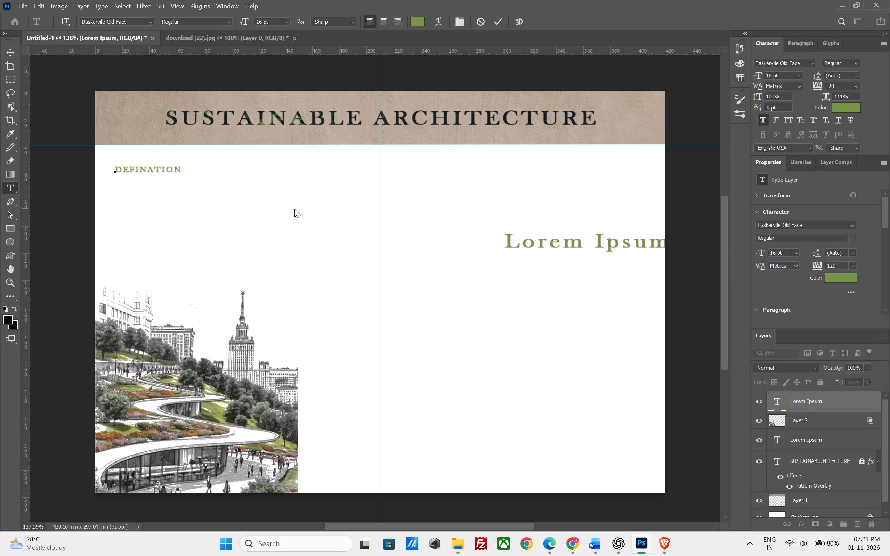
click(294, 209)
scroll(183, 176, up, 1)
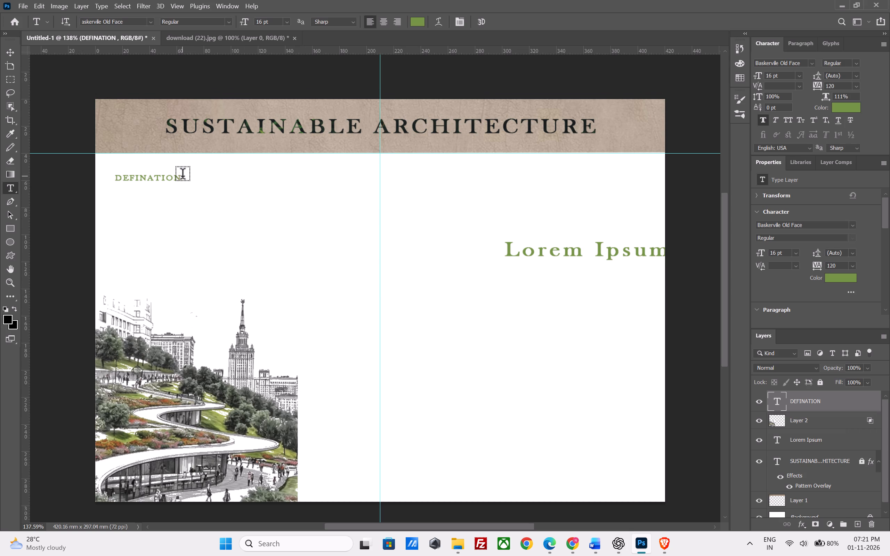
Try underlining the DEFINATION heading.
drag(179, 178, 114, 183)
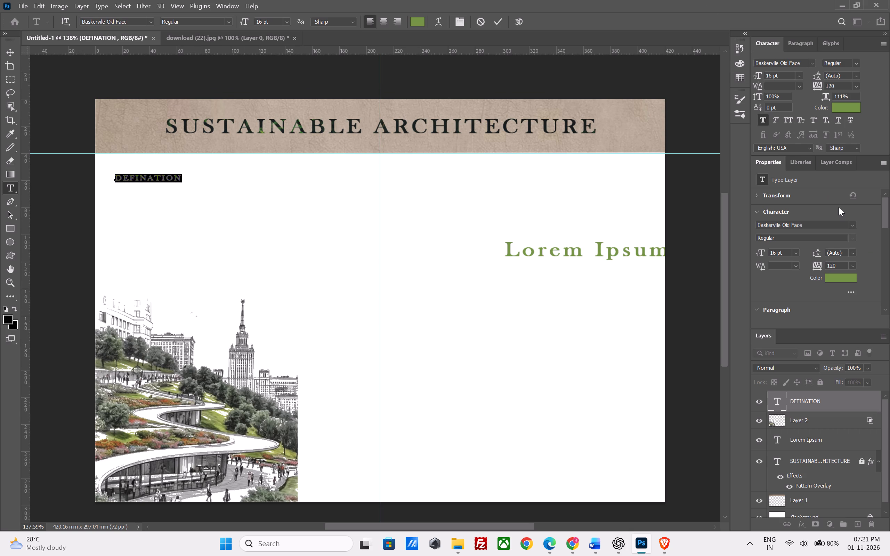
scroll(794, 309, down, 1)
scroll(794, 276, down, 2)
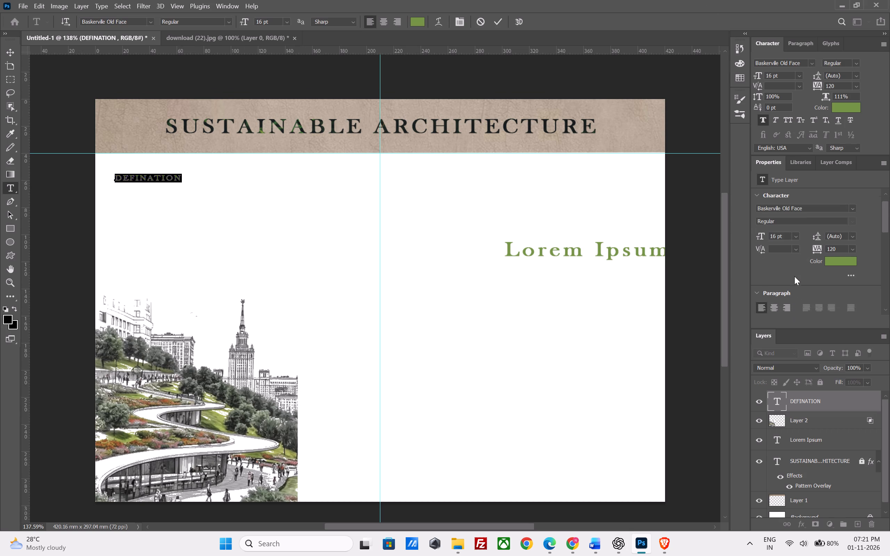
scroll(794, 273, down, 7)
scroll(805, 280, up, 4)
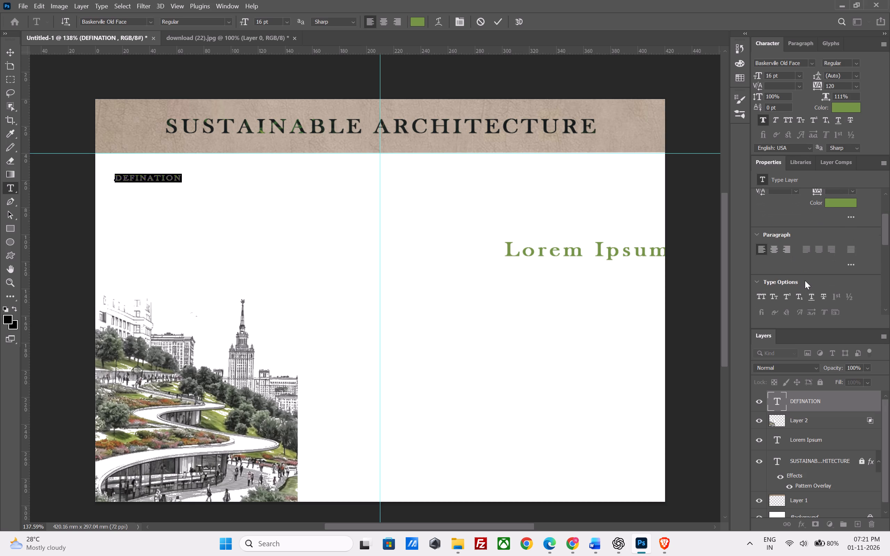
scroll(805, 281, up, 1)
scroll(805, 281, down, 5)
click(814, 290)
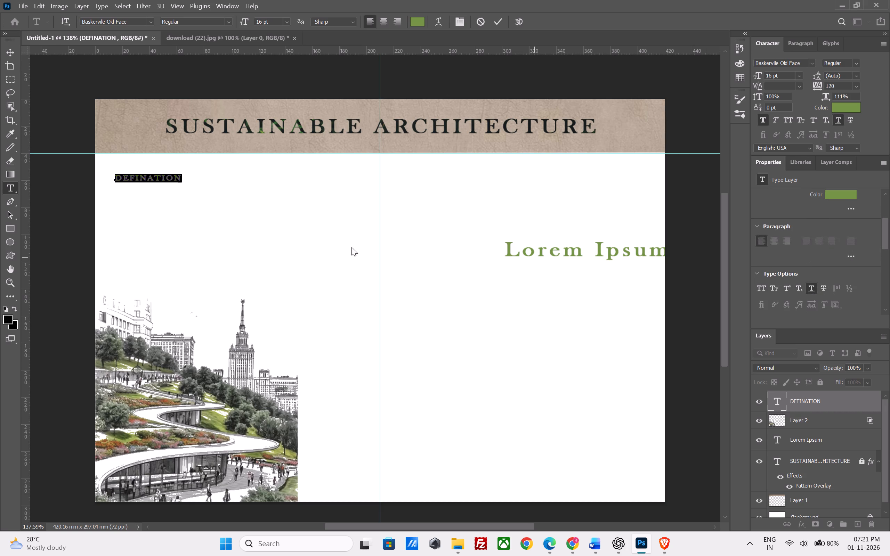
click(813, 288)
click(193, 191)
Set the font size of the selected DEFINATION heading text to 18 pt.
click(235, 22)
click(240, 22)
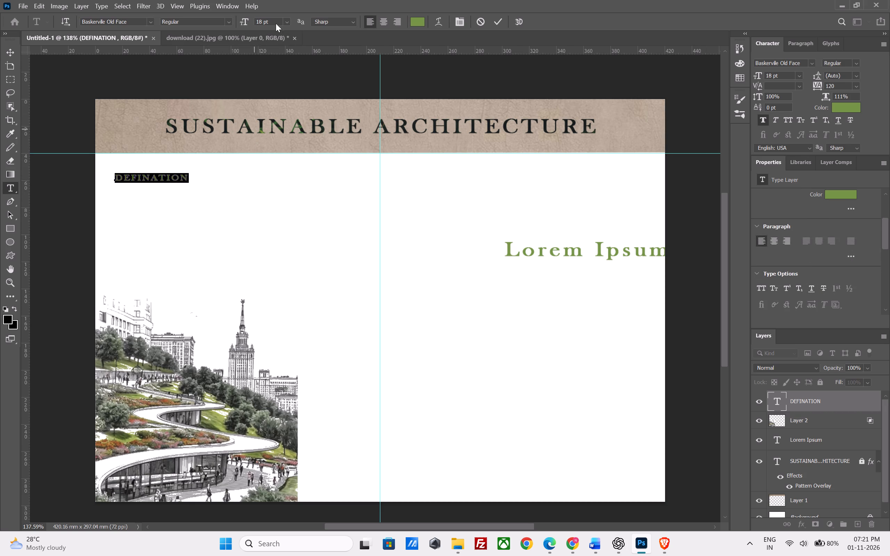
click(228, 235)
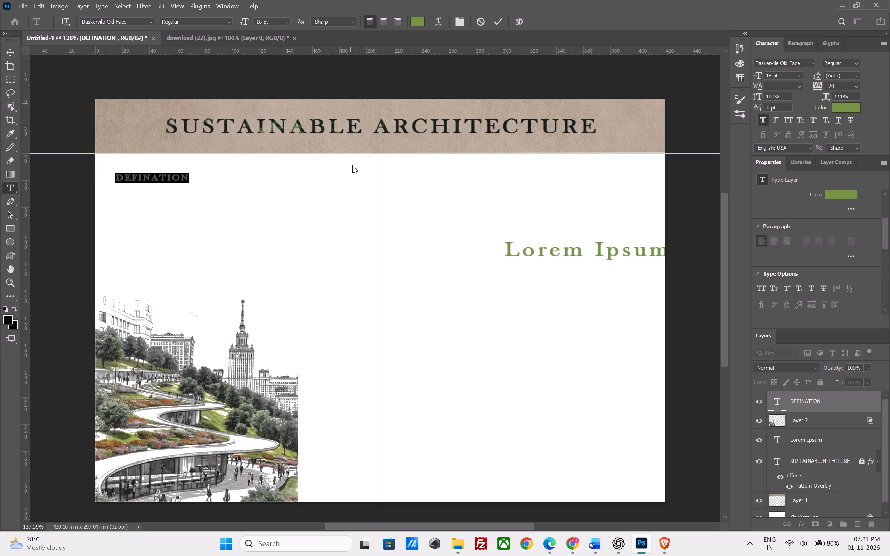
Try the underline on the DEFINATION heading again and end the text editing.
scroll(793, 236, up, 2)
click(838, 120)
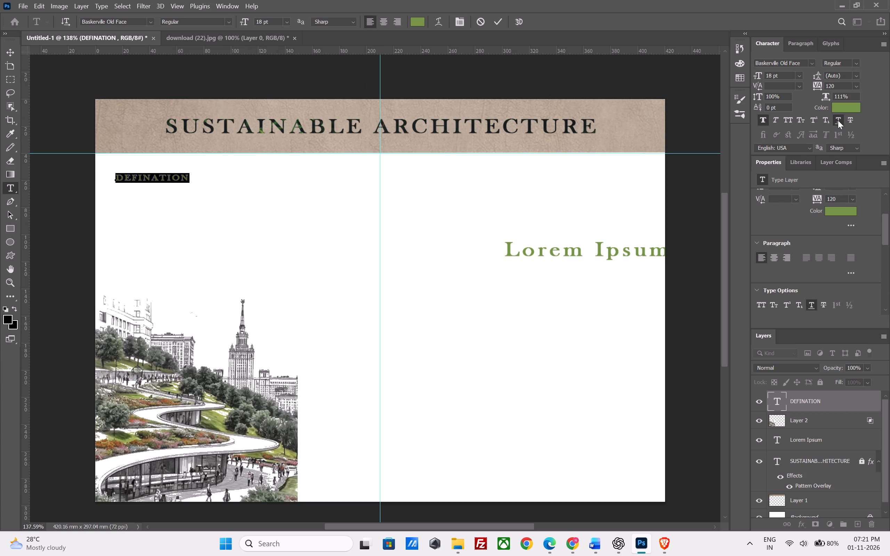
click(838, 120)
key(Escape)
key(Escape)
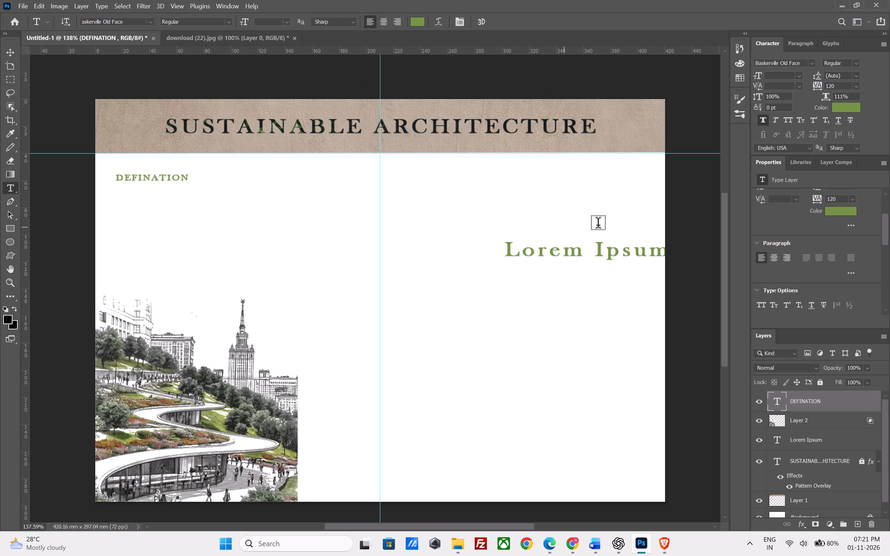
Delete the large 44 pt Lorem Ipsum placeholder from the right half of the sheet.
key(space)
click(558, 255)
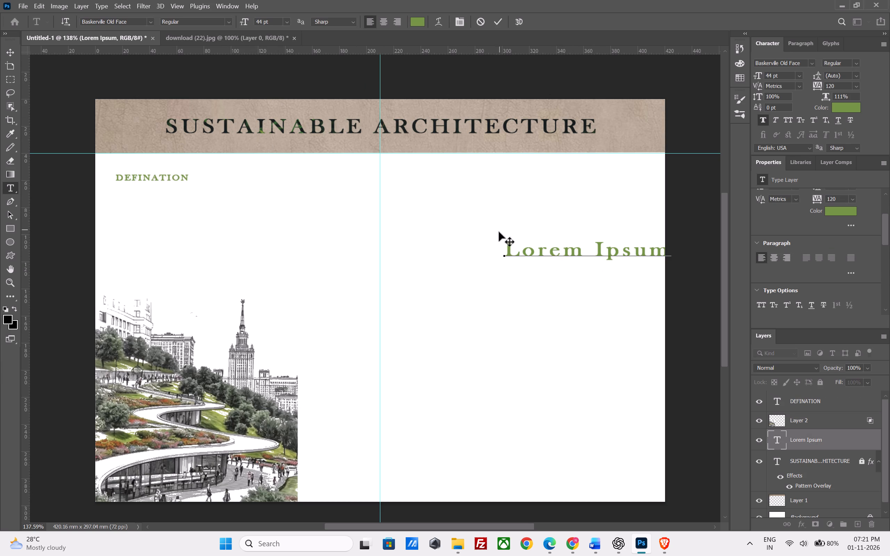
click(2, 53)
drag(528, 255, 503, 263)
key(Delete)
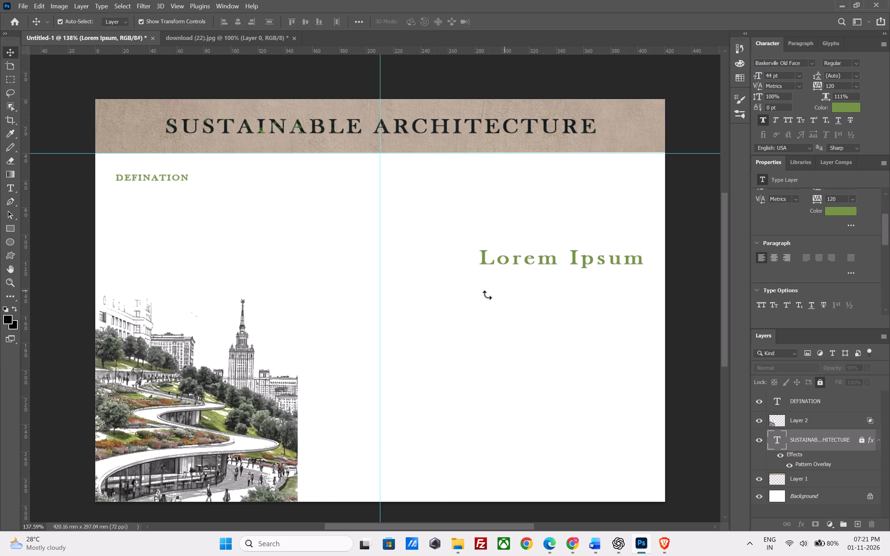
Underline the DEFINATION heading.
click(162, 175)
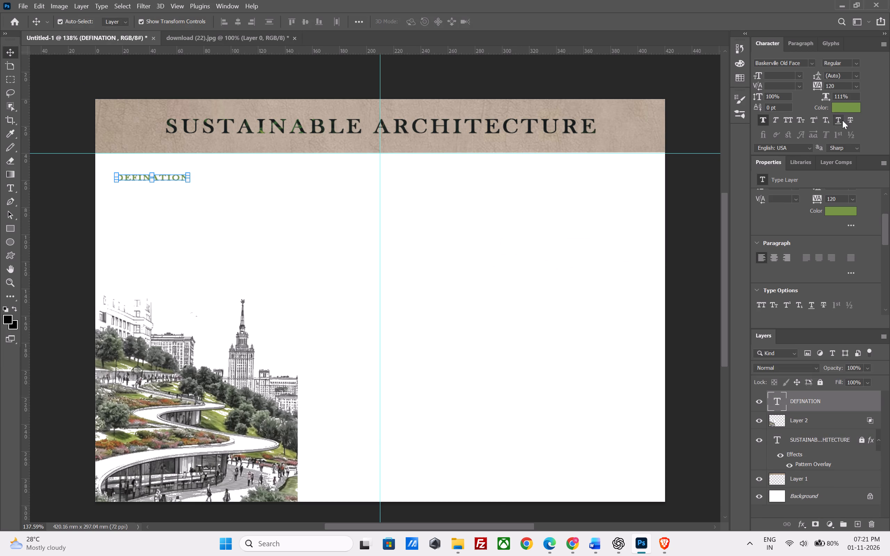
click(842, 120)
click(465, 221)
Reposition the DEFINATION heading just below the header, about 8 mm from the sheet's left edge.
drag(163, 177, 157, 171)
click(397, 268)
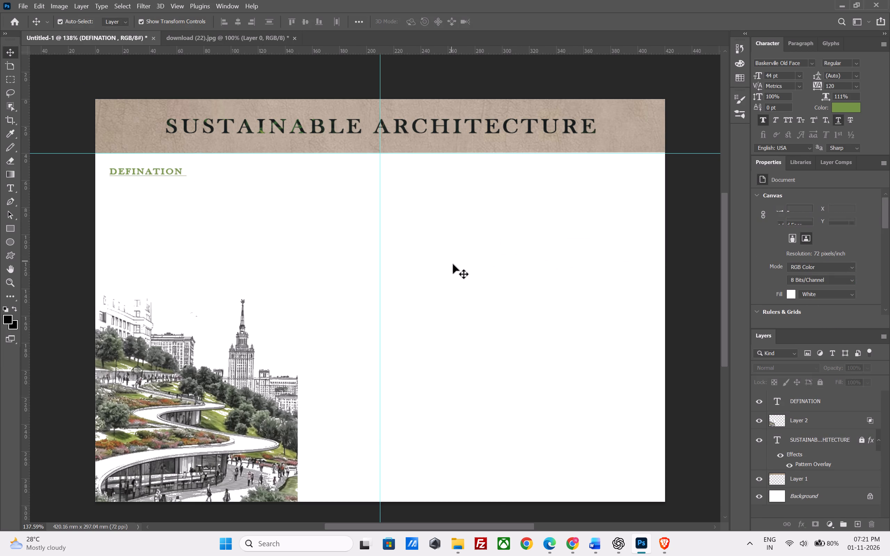
drag(165, 170, 168, 174)
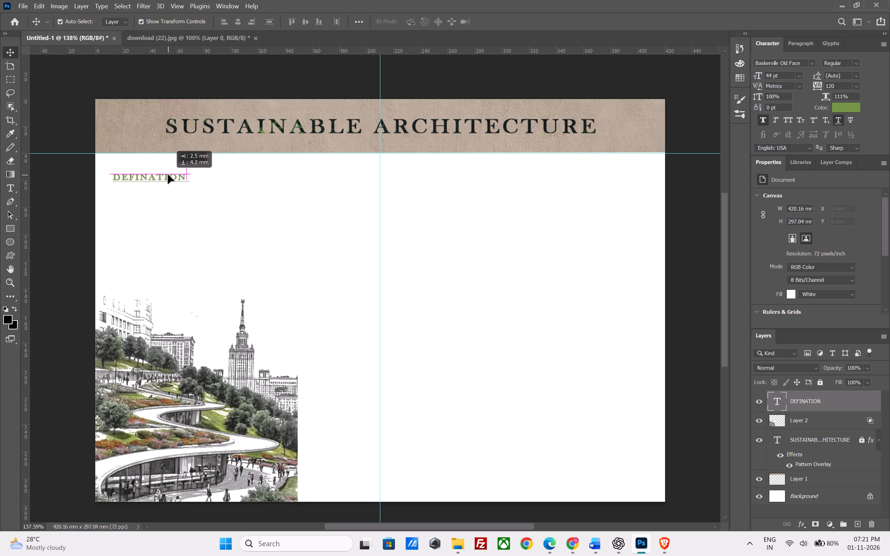
drag(168, 174, 166, 173)
click(558, 547)
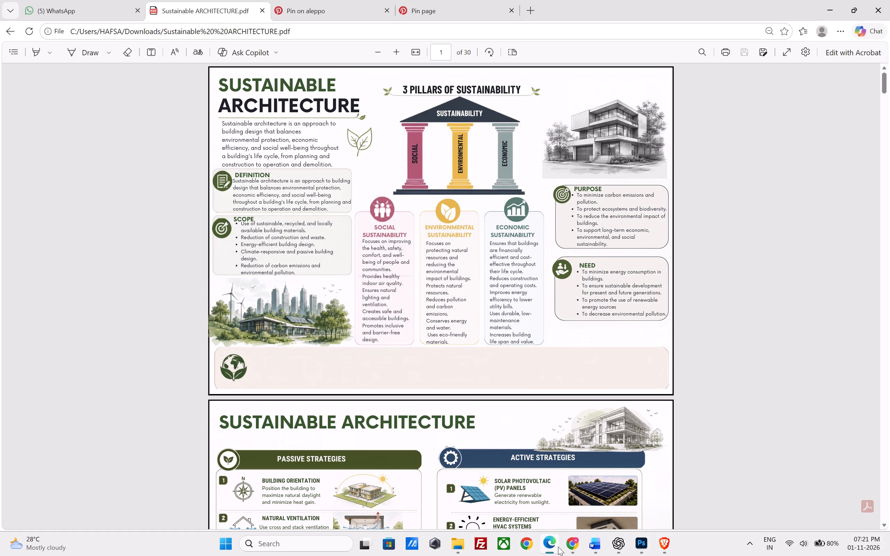
click(557, 547)
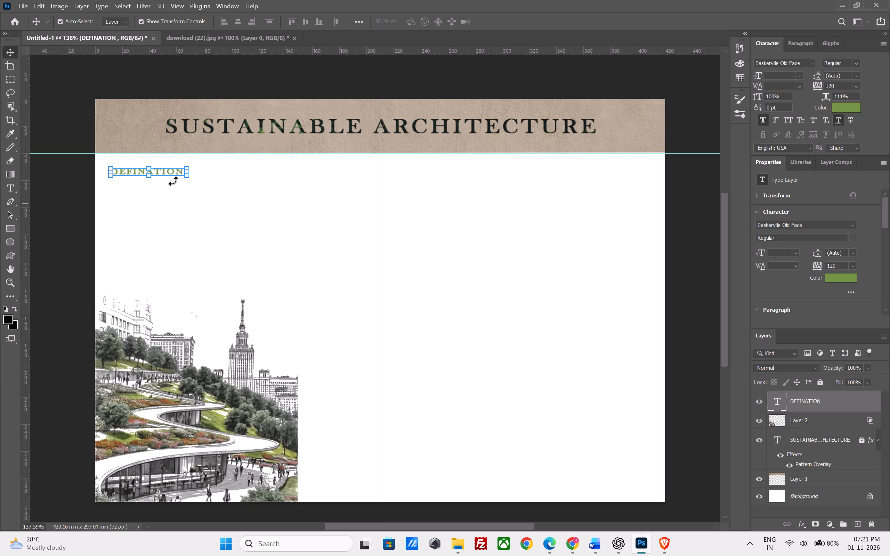
drag(170, 173, 170, 177)
click(315, 274)
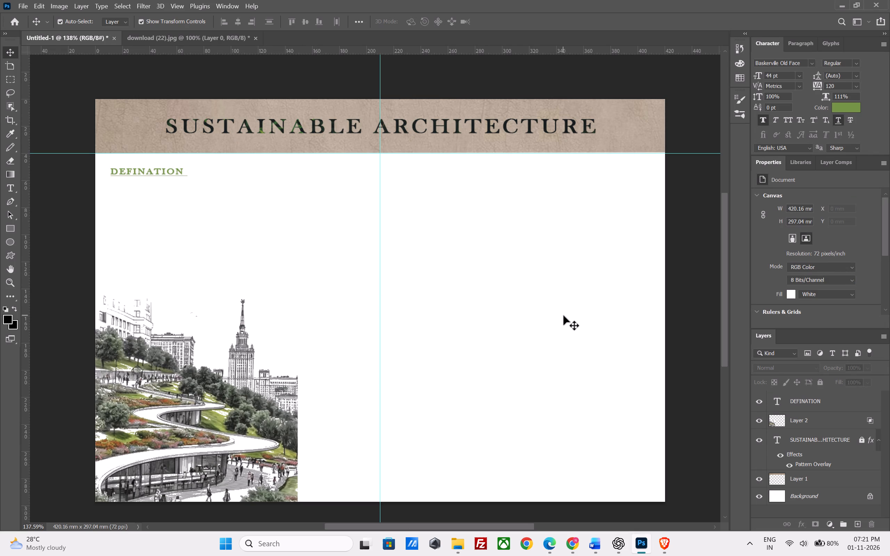
click(671, 548)
click(671, 548)
drag(181, 174, 181, 170)
click(397, 269)
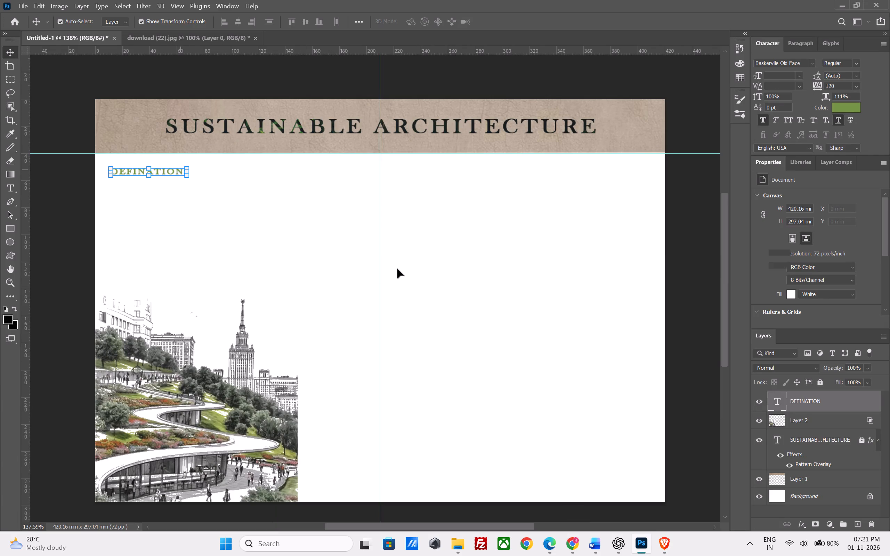
drag(172, 172, 169, 169)
click(488, 280)
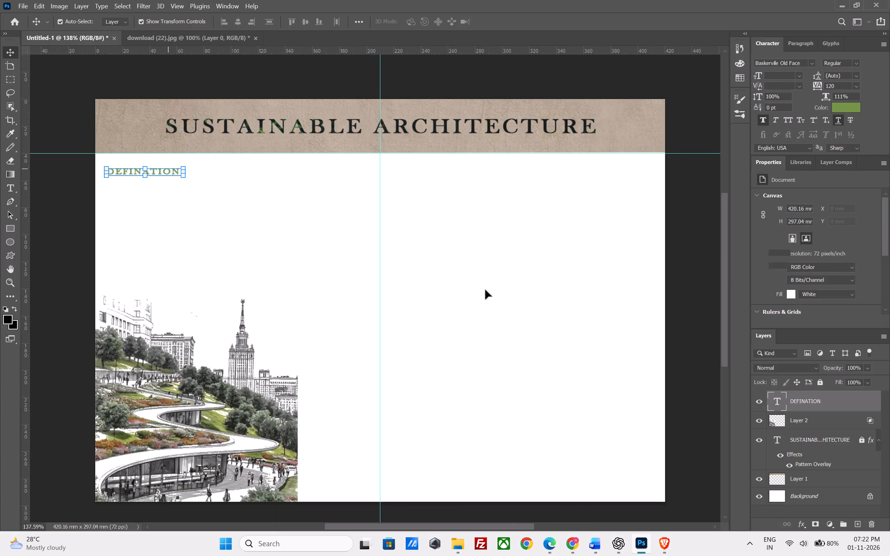
Switch to Edge to consult the first page of the reference PDF and return to Photoshop.
click(548, 548)
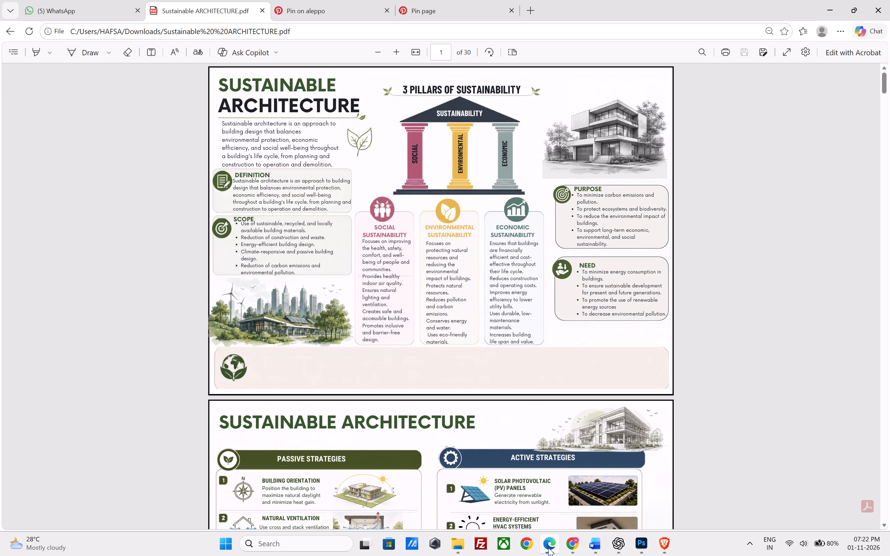
click(548, 548)
click(548, 548)
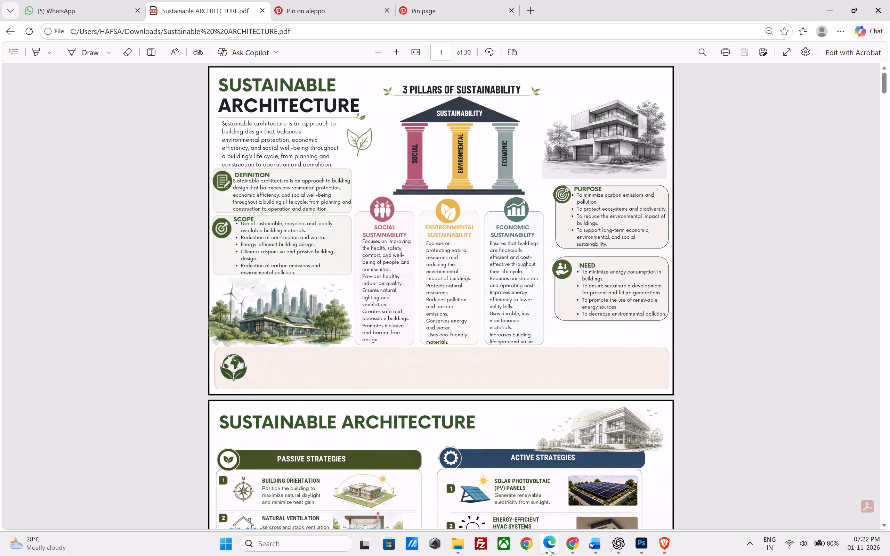
click(548, 549)
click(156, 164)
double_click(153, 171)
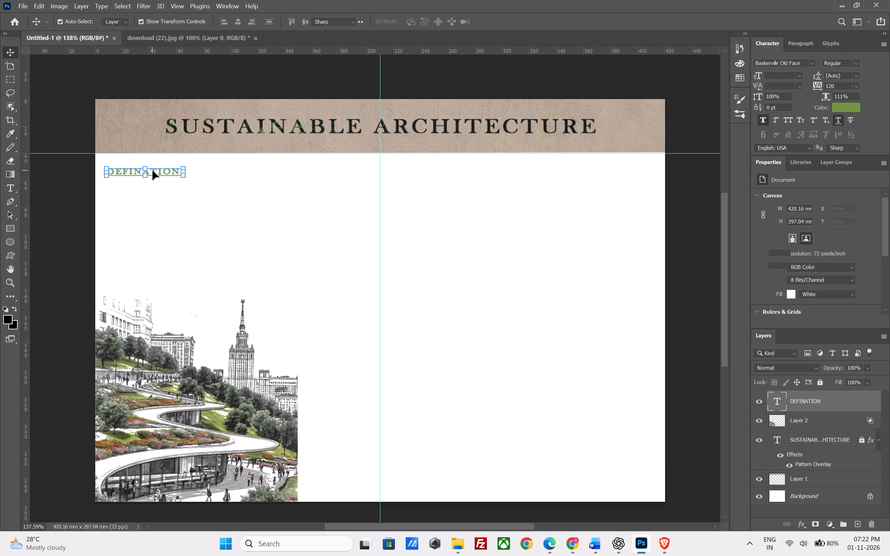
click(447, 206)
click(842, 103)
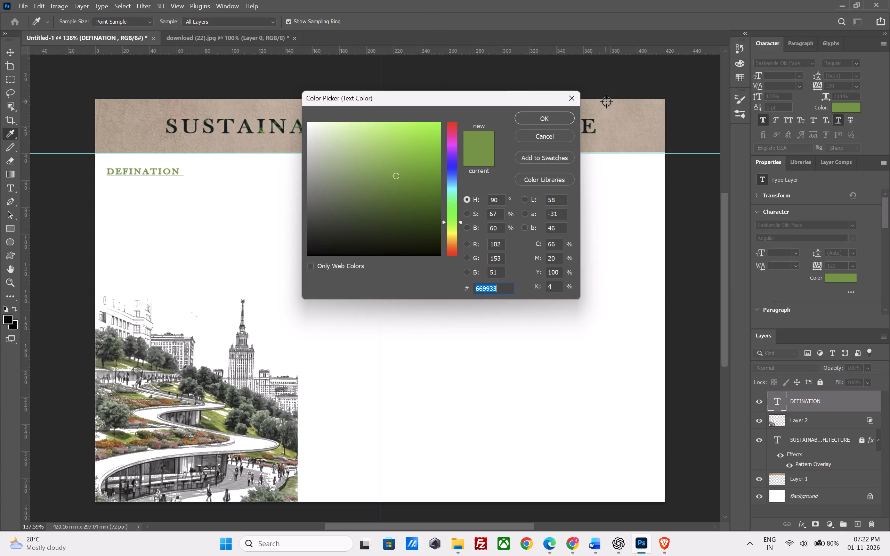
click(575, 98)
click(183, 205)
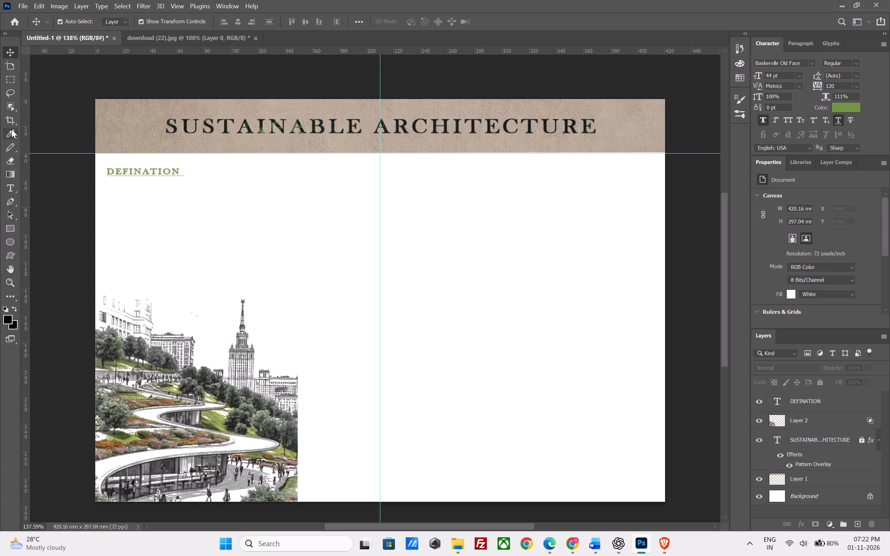
Set the whole DEFINATION heading text to 18 pt.
double_click(147, 170)
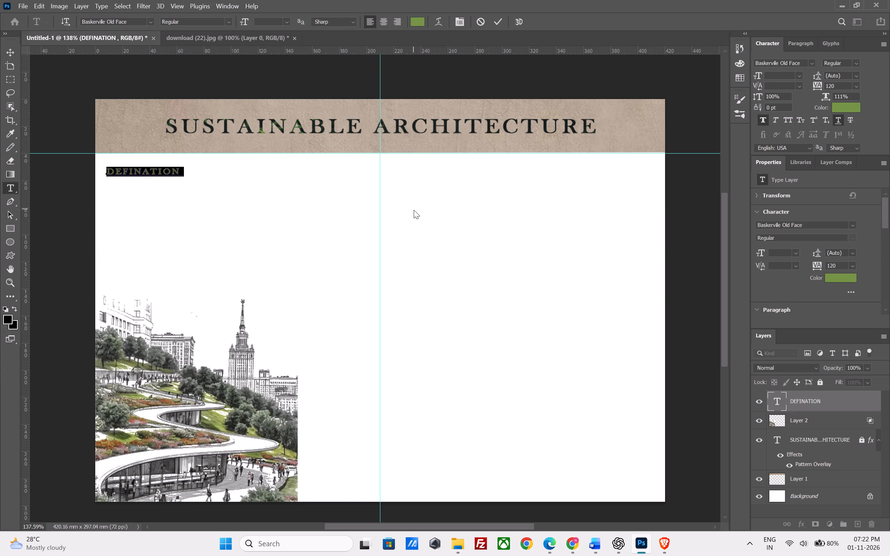
click(288, 19)
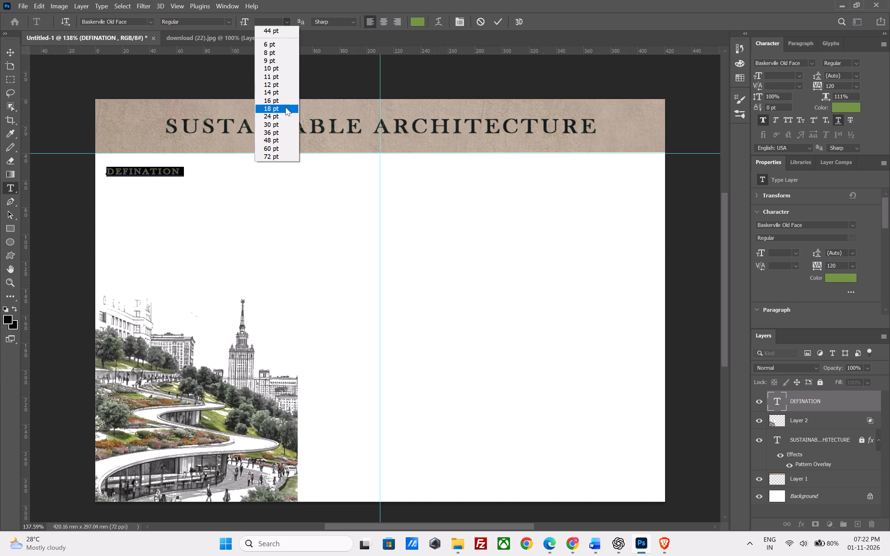
click(285, 107)
click(281, 225)
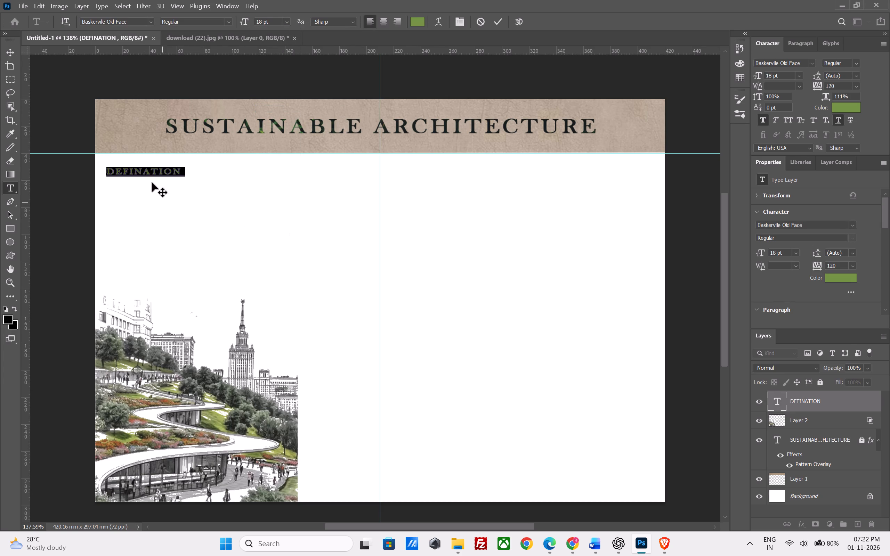
click(204, 198)
Add a vertical guide along the left edge of the DEFINATION heading, about 9 mm from the sheet's left edge.
click(9, 54)
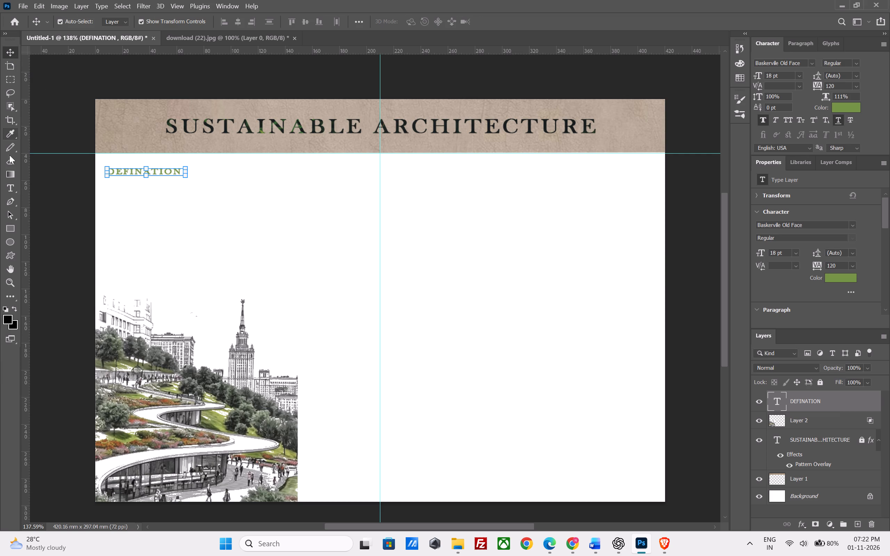
click(45, 79)
drag(28, 86, 108, 126)
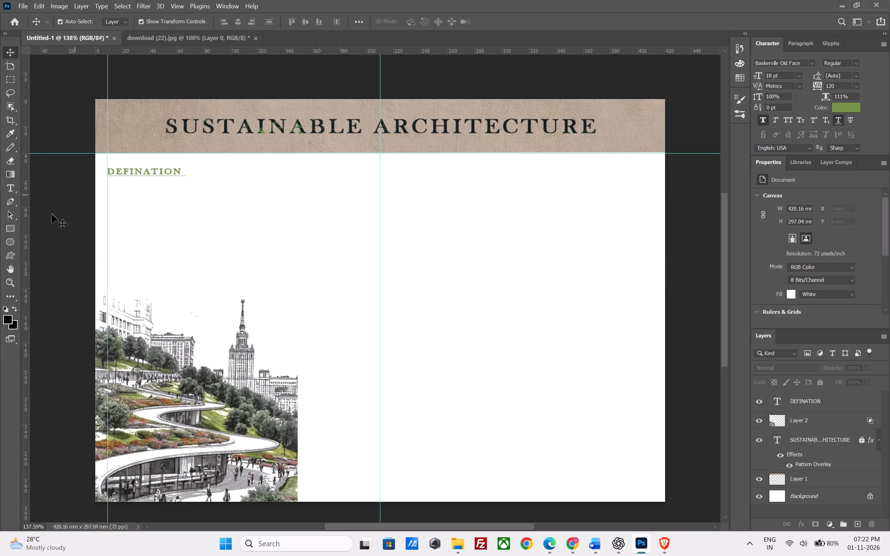
Start a new text line just below the DEFINATION heading, sized at 16 pt.
click(13, 186)
click(113, 197)
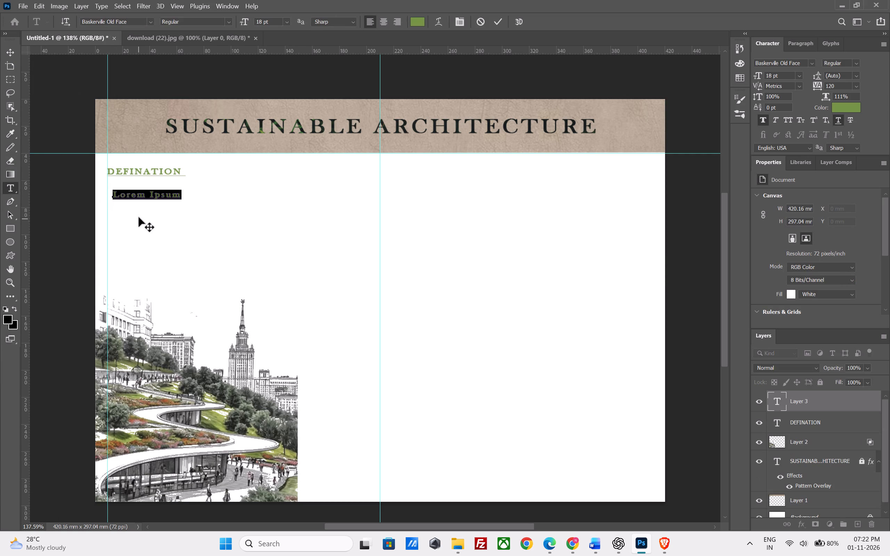
click(290, 19)
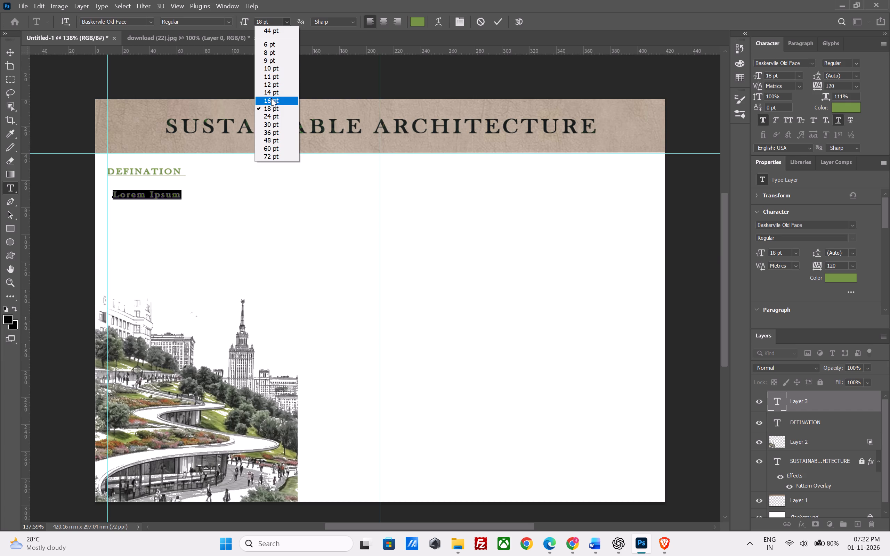
click(271, 98)
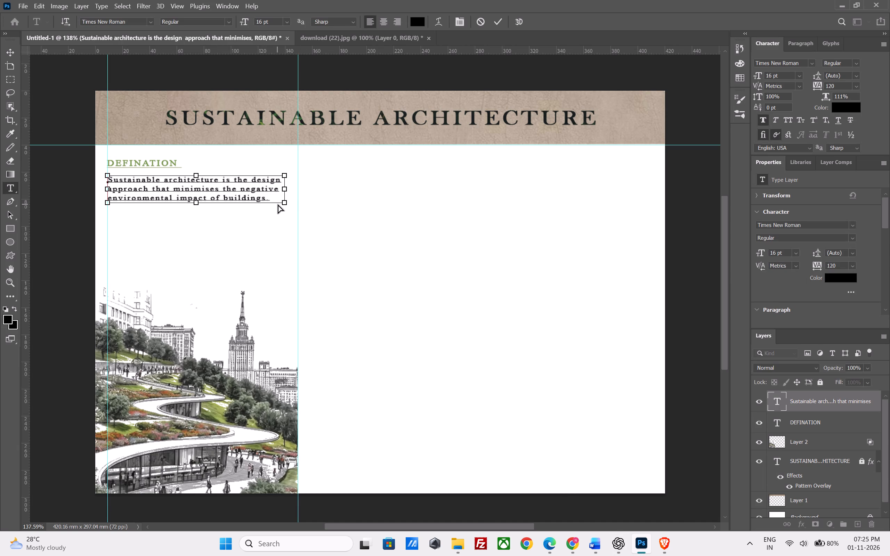
key(Return)
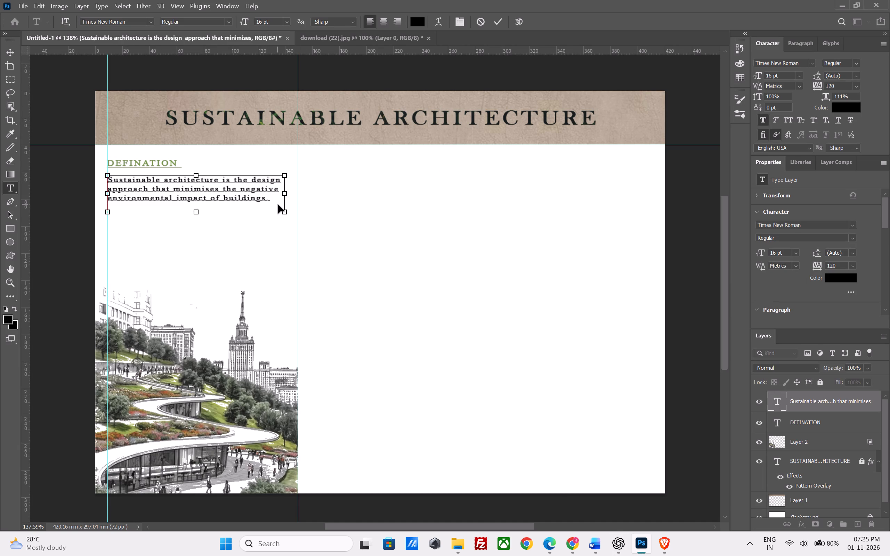
key(ctrl+v)
click(283, 211)
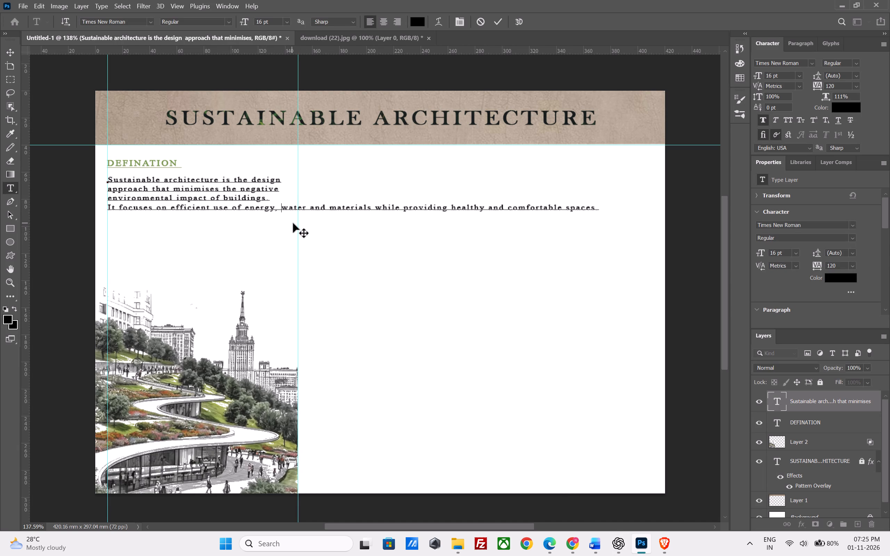
key(Return)
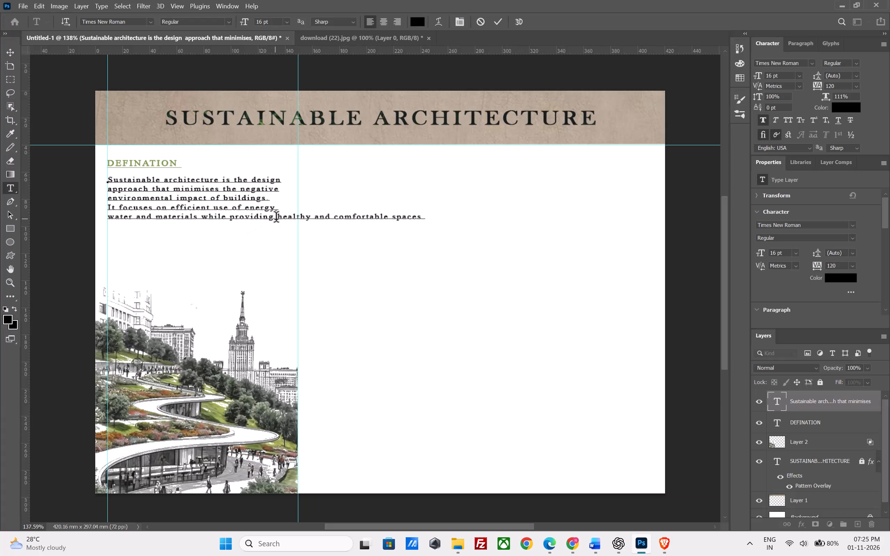
click(275, 220)
key(Return)
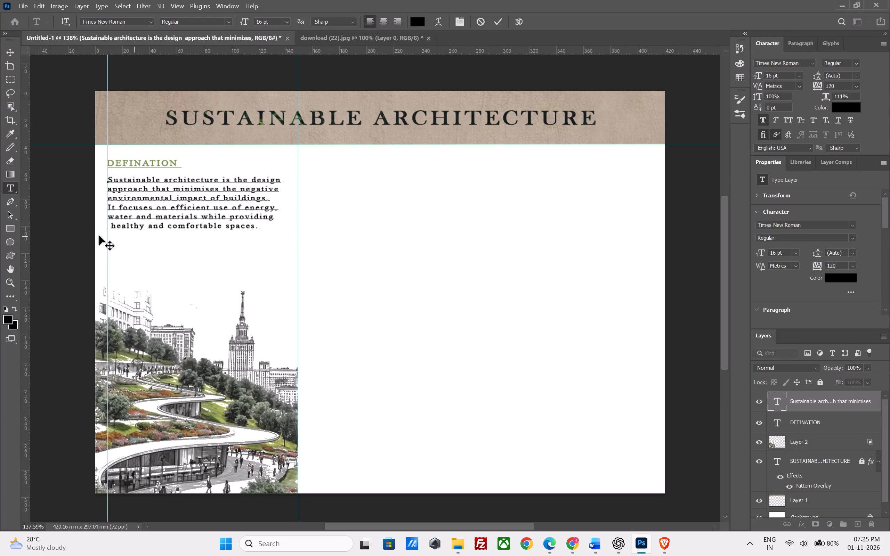
click(113, 227)
key(BackSpace)
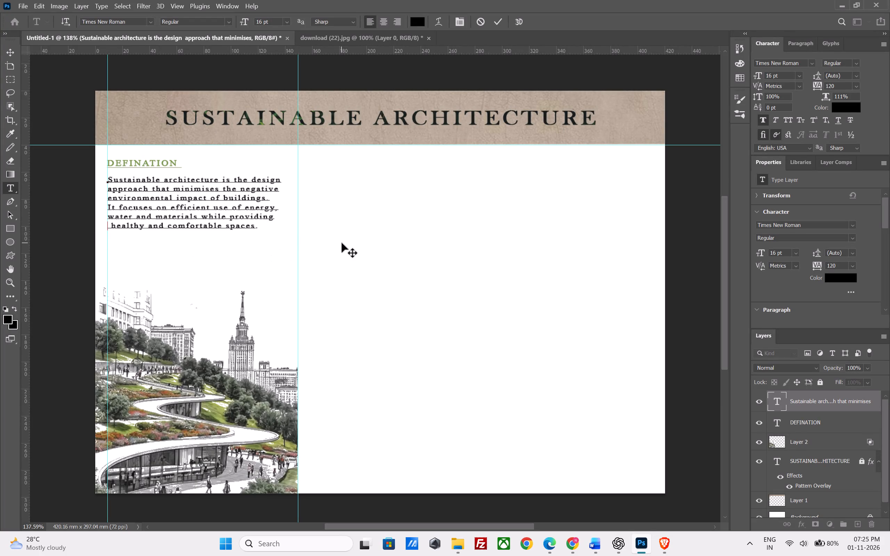
click(342, 243)
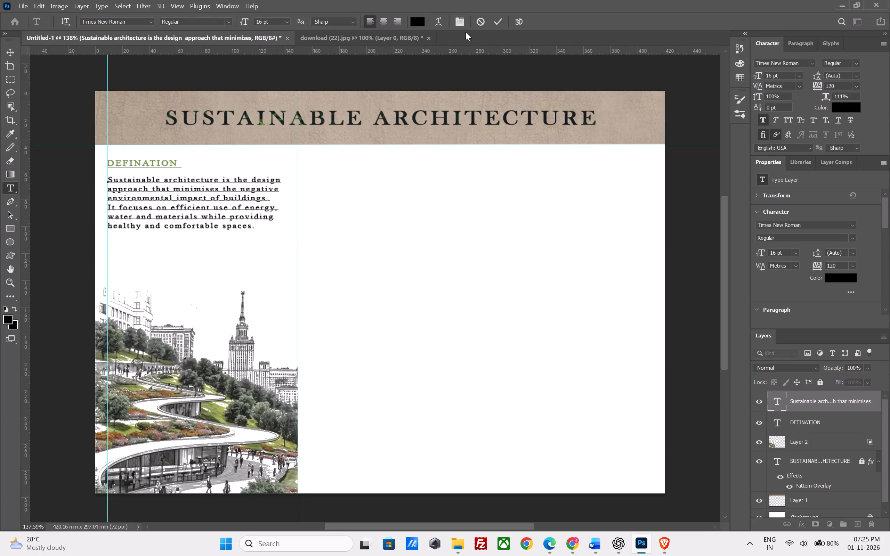
click(497, 22)
click(432, 225)
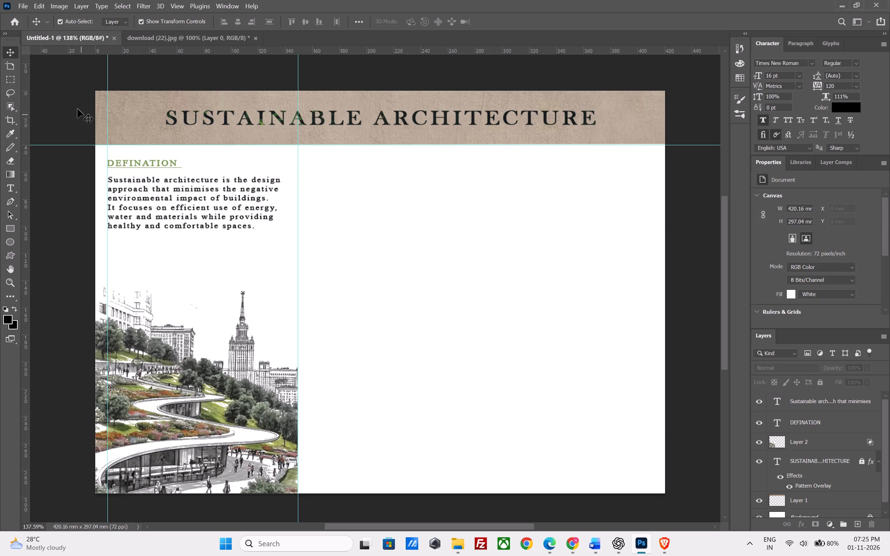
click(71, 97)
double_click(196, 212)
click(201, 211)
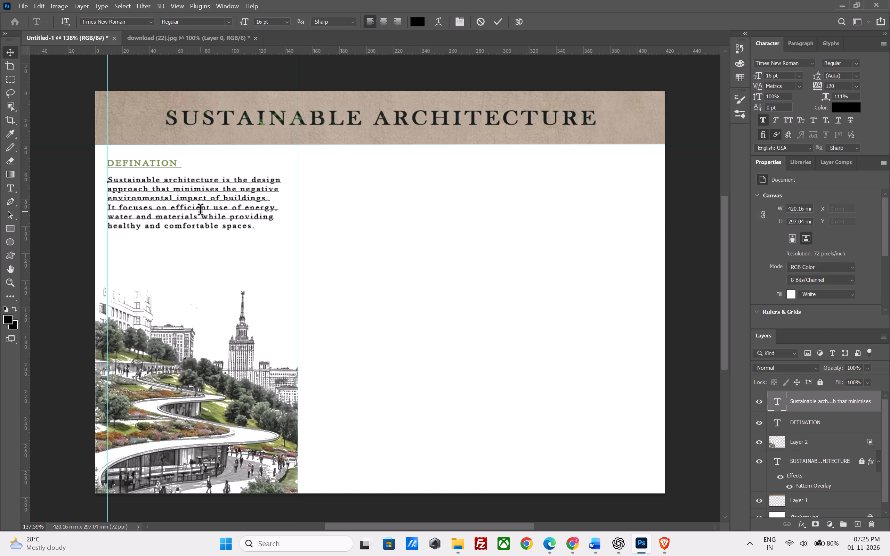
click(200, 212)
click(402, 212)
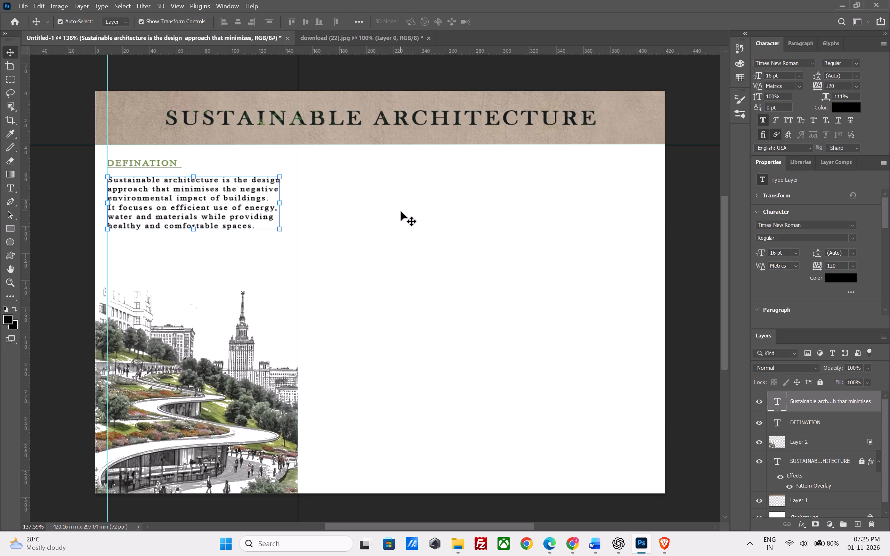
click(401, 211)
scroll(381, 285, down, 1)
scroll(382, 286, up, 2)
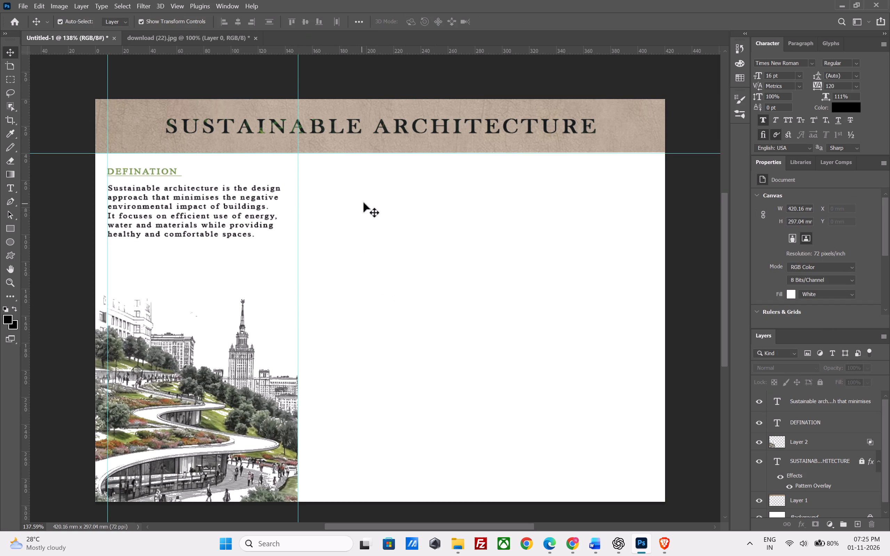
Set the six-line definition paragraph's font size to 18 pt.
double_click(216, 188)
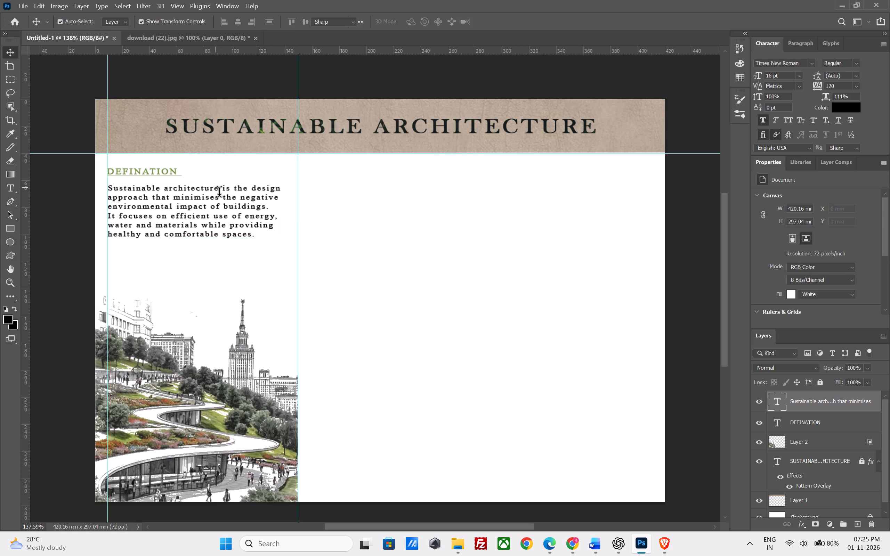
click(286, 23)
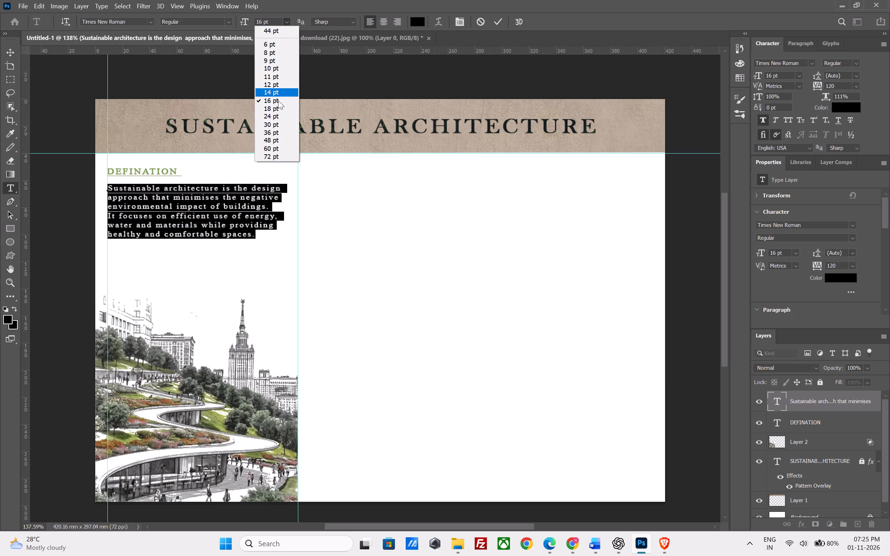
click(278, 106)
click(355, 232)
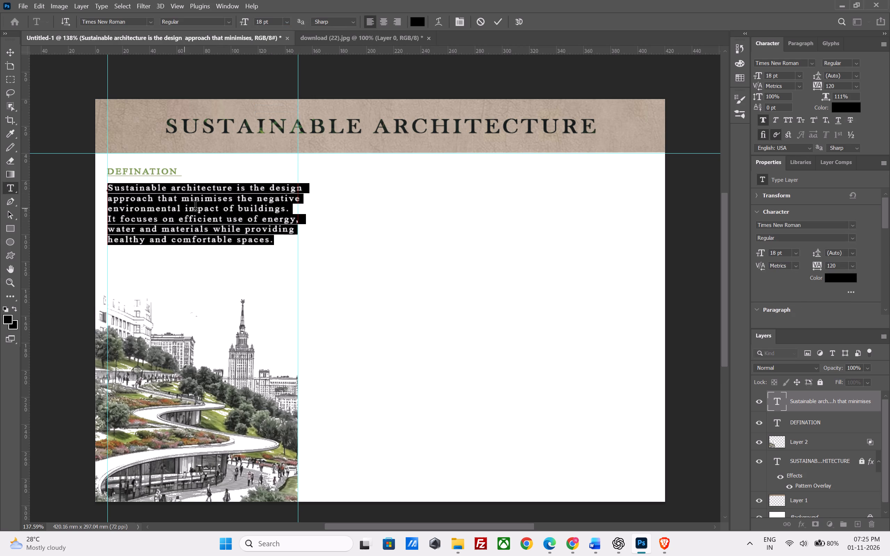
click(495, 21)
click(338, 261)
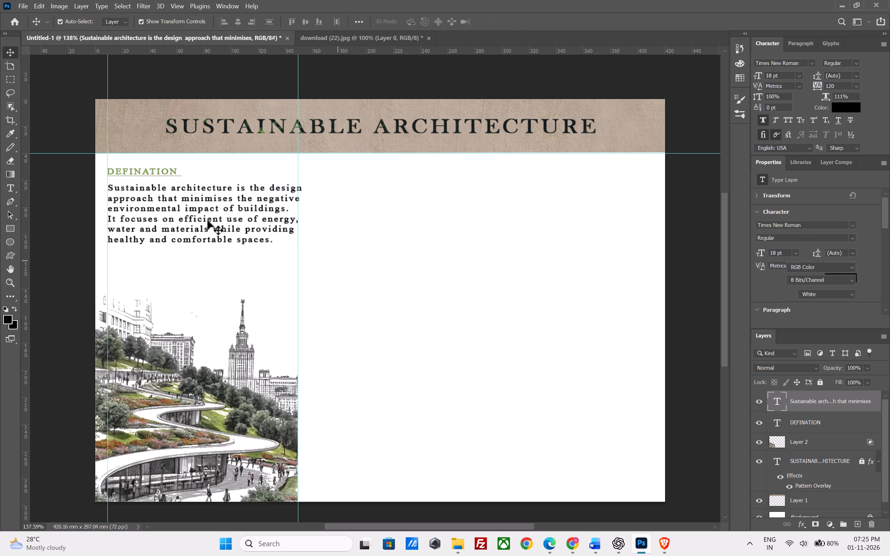
Move the definition paragraph about 10.6 mm down and 2.5 mm left, and shift the left vertical guide to its left edge.
drag(210, 218, 207, 229)
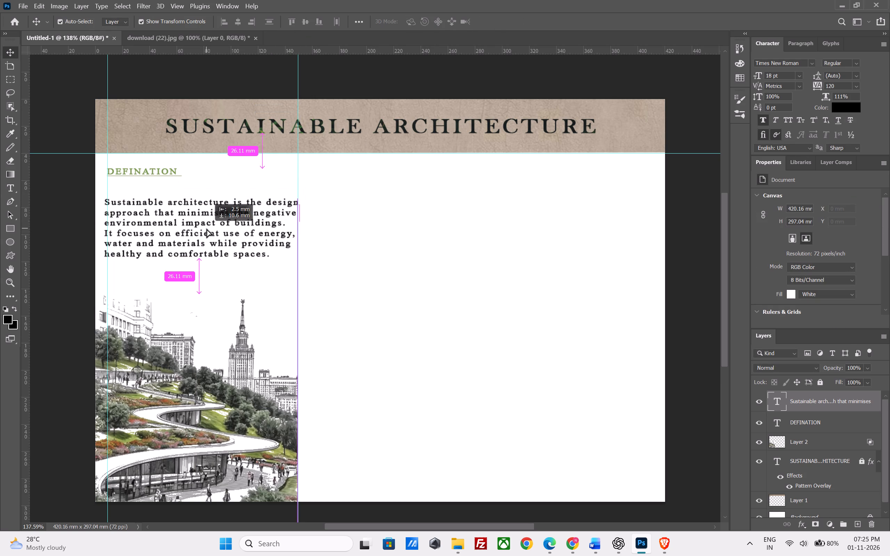
drag(207, 229, 206, 230)
click(106, 221)
click(132, 281)
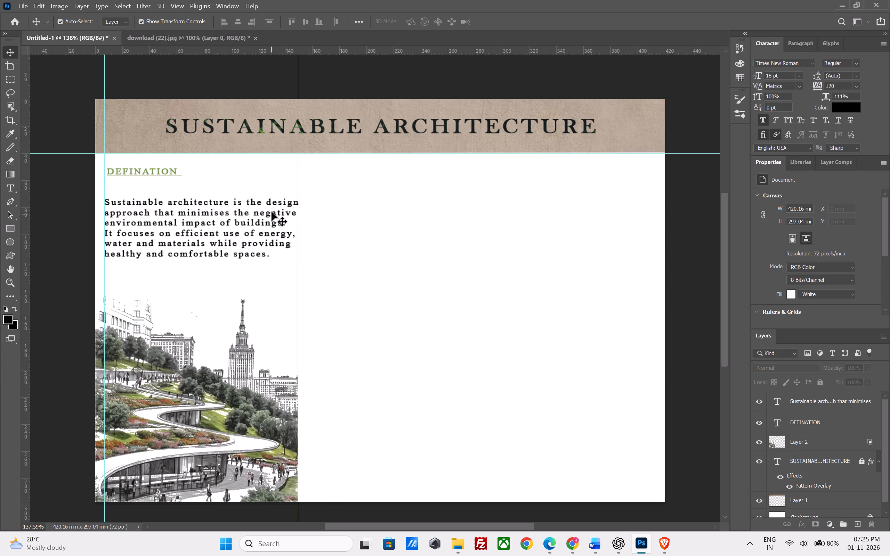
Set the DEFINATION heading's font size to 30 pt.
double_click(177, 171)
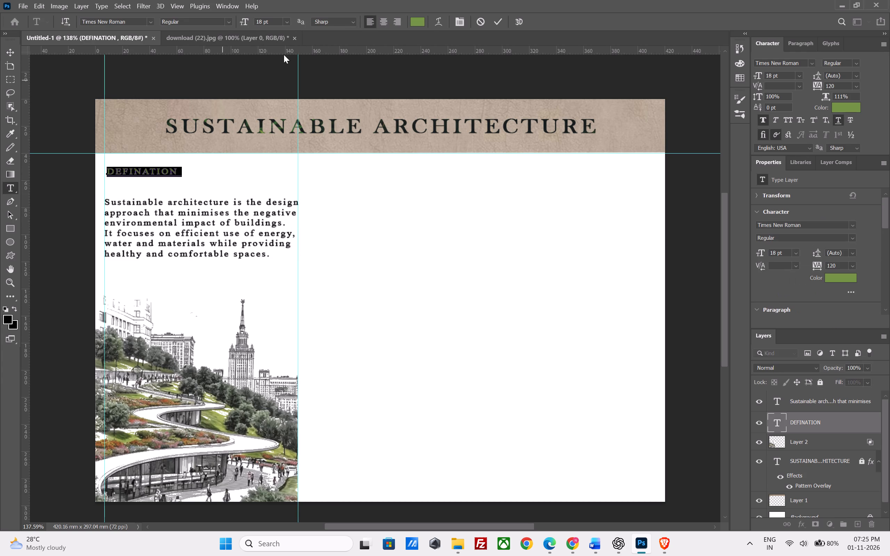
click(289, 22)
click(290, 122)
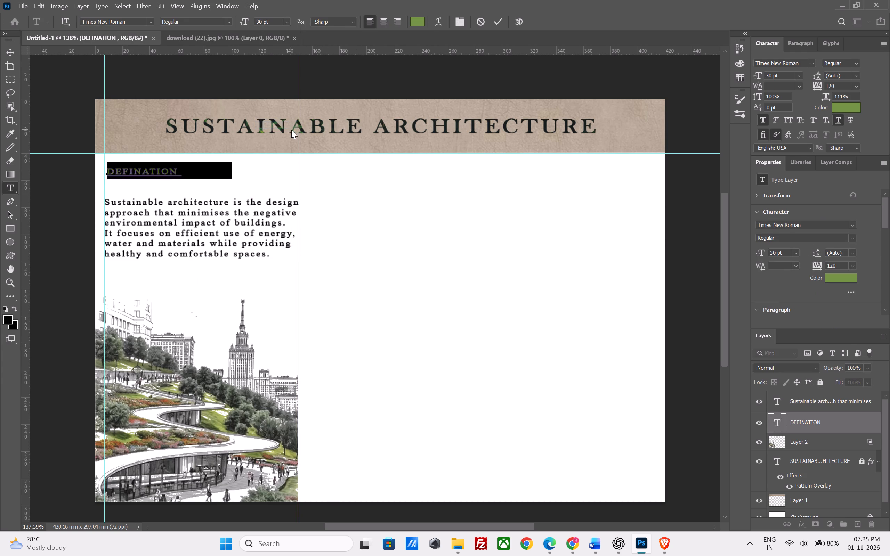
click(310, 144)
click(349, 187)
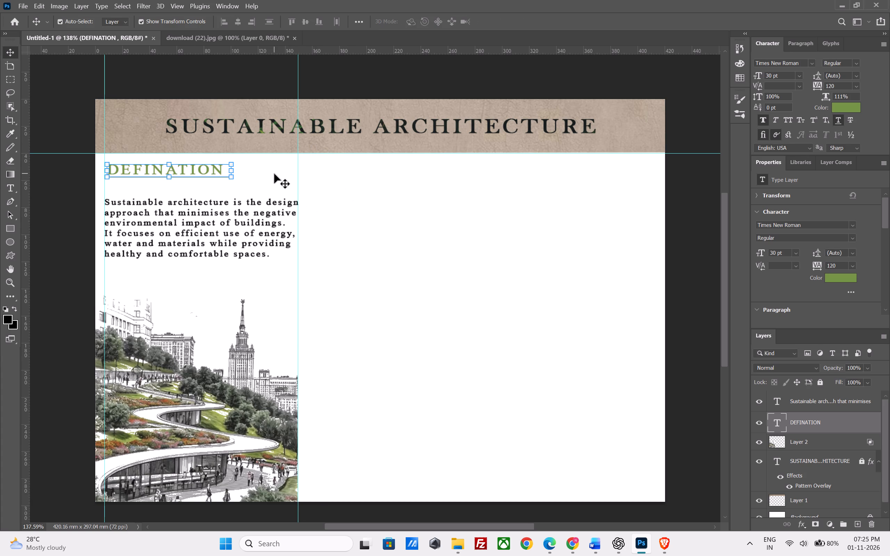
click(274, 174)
Move the DEFINATION heading down and left to align with the left guide, just above the definition paragraph.
drag(172, 170, 171, 179)
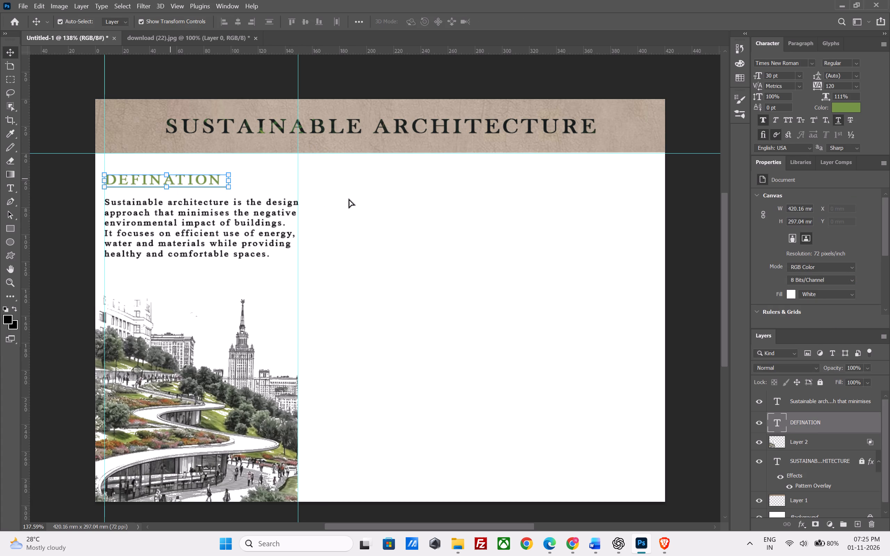
click(353, 198)
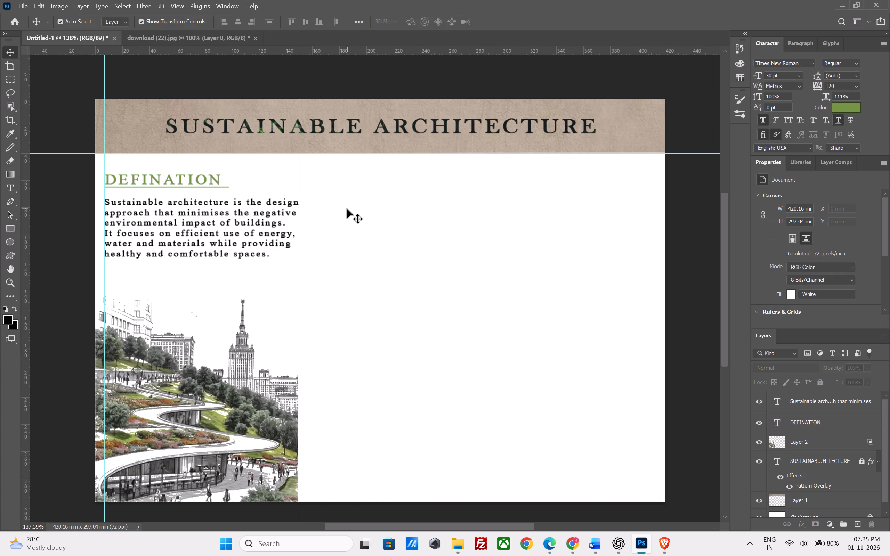
Glance at the reference PDF in Edge, and in Photoshop move the definition paragraph up closer beneath the DEFINATION heading.
click(549, 548)
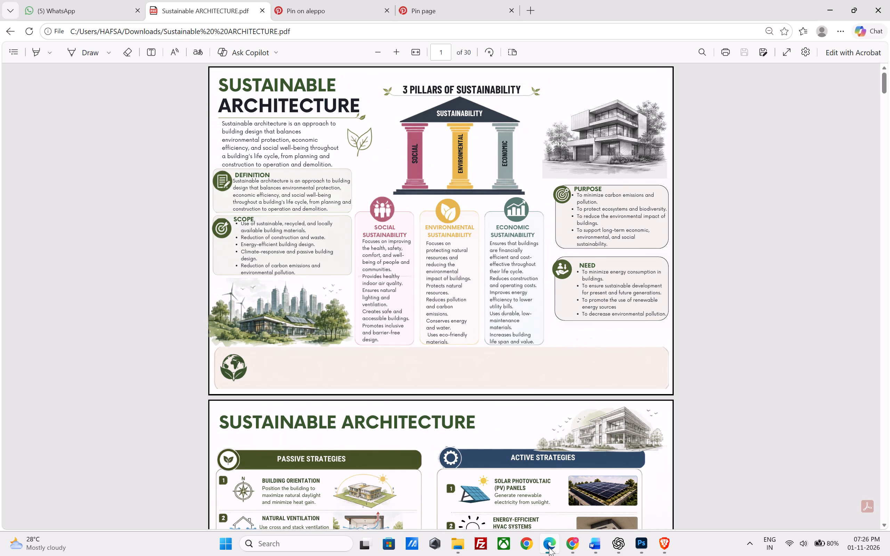
click(549, 547)
click(382, 274)
drag(257, 233, 257, 226)
click(412, 251)
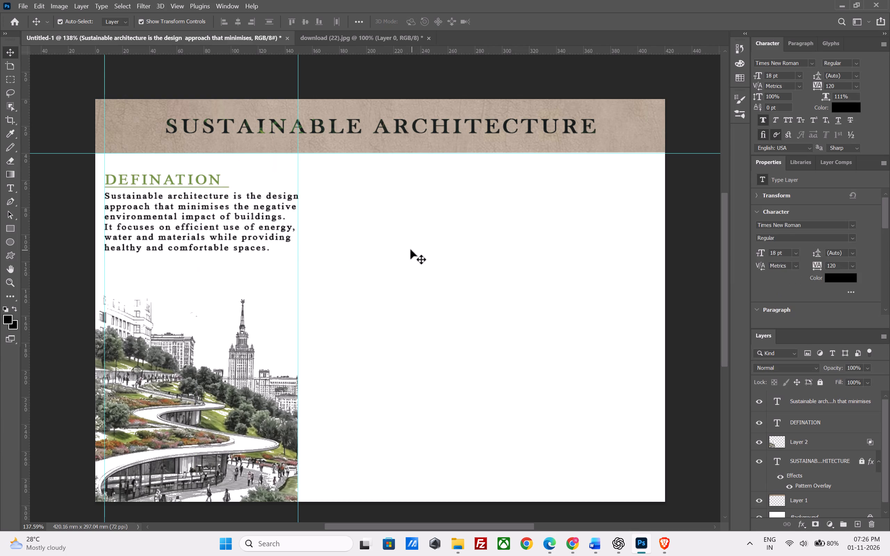
Shift the right vertical guide slightly outward to the definition paragraph's right edge.
scroll(407, 247, down, 4)
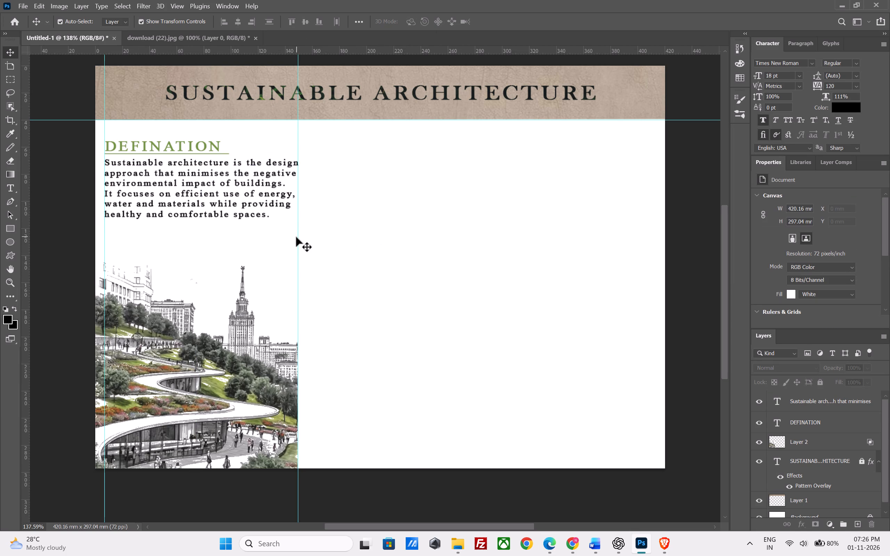
click(298, 235)
click(419, 253)
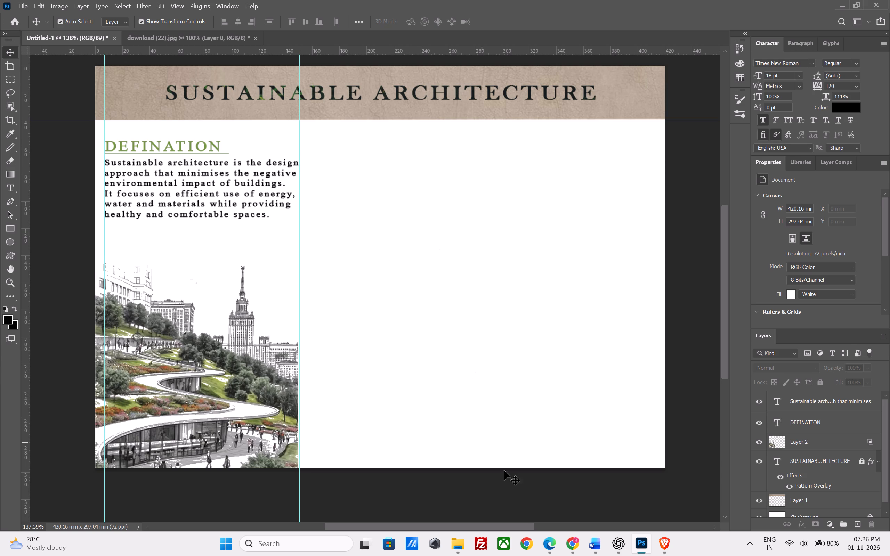
Set the definition paragraph's font size to 14 pt.
click(257, 178)
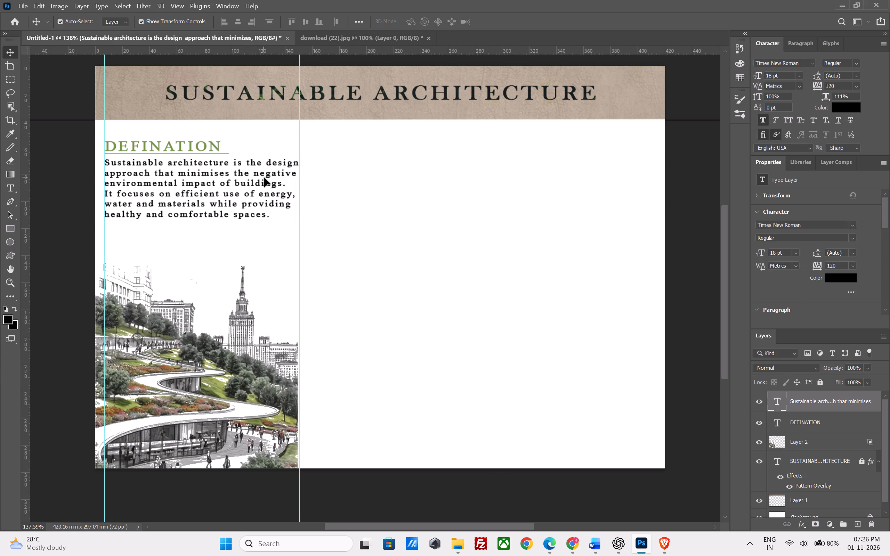
double_click(264, 178)
click(286, 21)
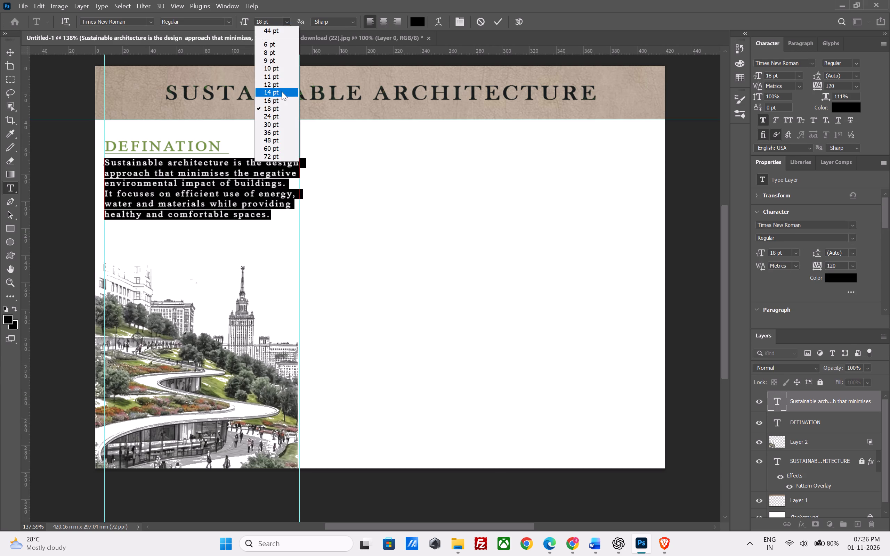
click(282, 91)
click(260, 128)
double_click(211, 149)
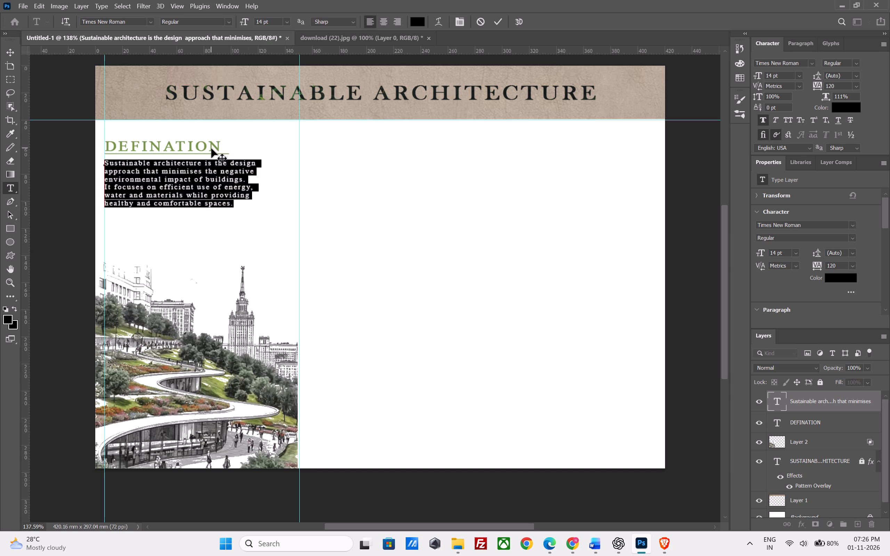
click(376, 156)
Set the DEFINATION heading's font size to 16 pt.
click(214, 137)
click(213, 144)
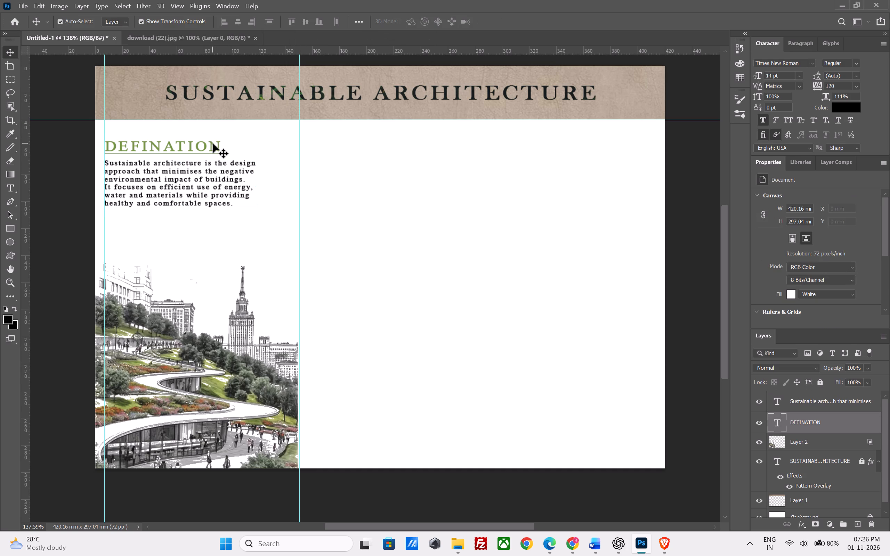
double_click(218, 144)
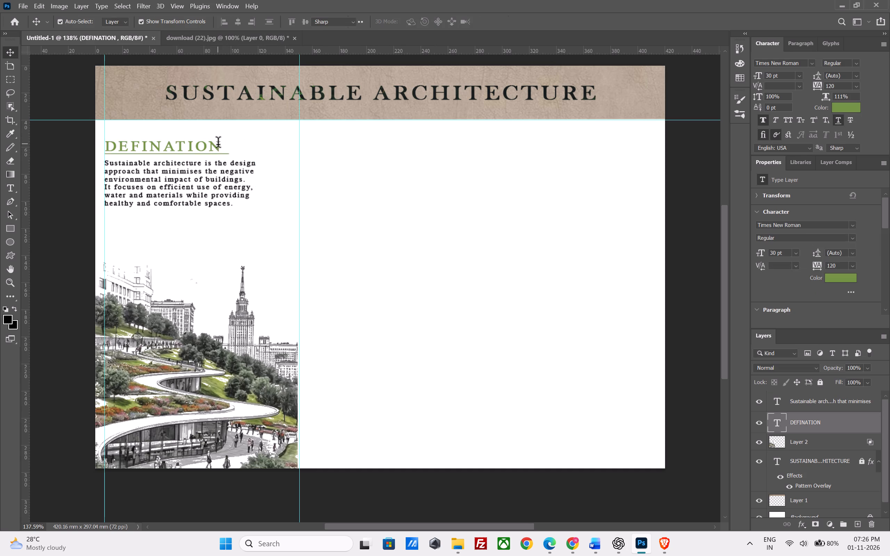
click(285, 19)
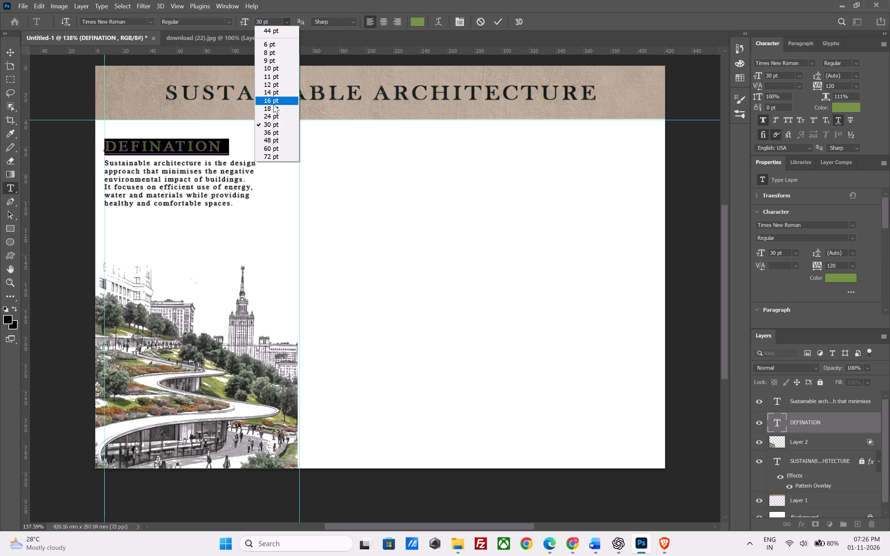
click(273, 101)
click(356, 201)
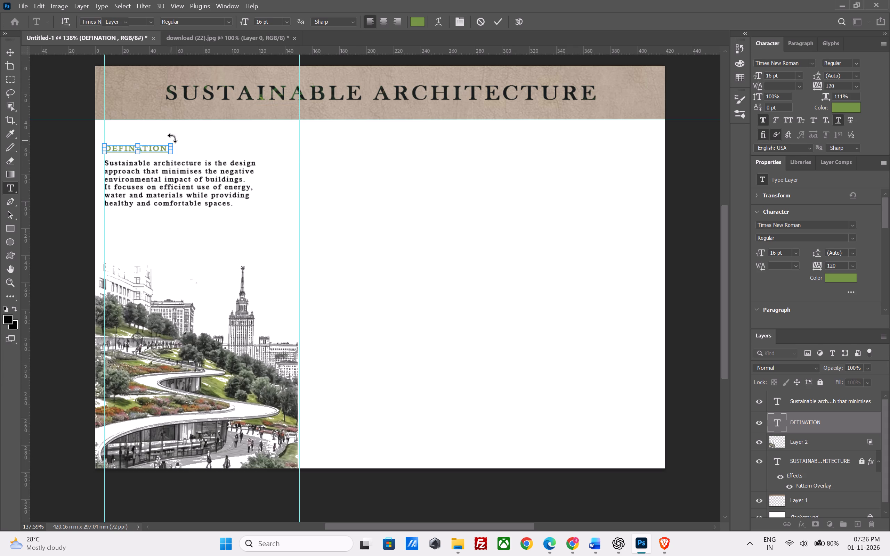
click(248, 134)
Move the DEFINATION heading up to about 6 mm below the header guide and its paragraph about 6 mm beneath the heading.
drag(145, 147, 144, 130)
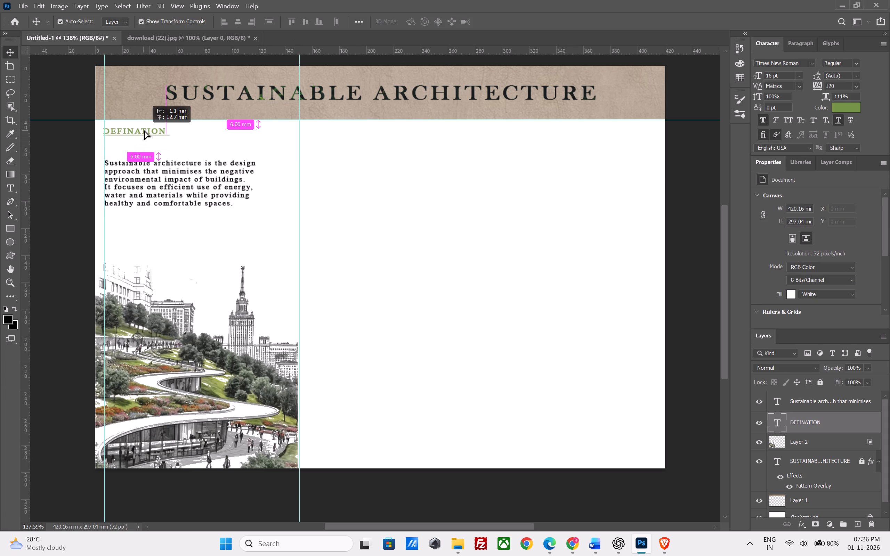
drag(144, 130, 146, 130)
drag(154, 183, 153, 161)
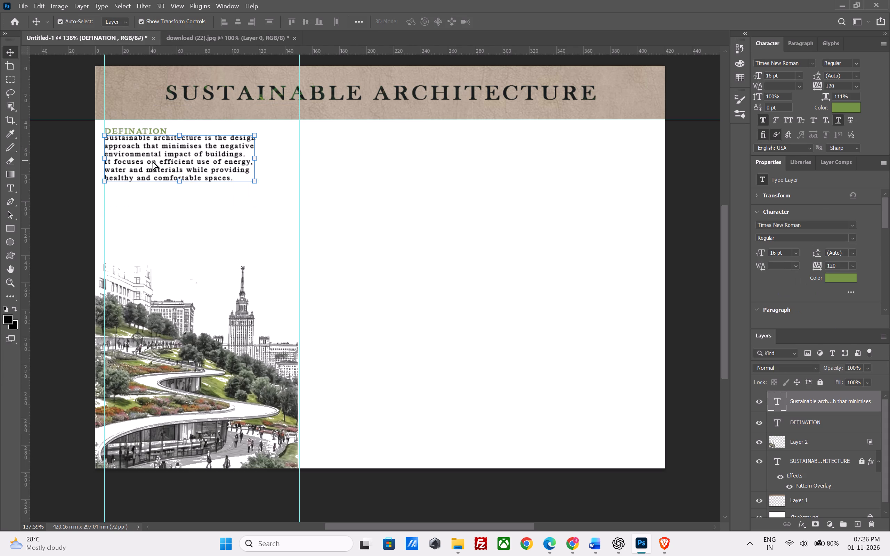
drag(152, 158, 152, 164)
click(300, 170)
click(345, 173)
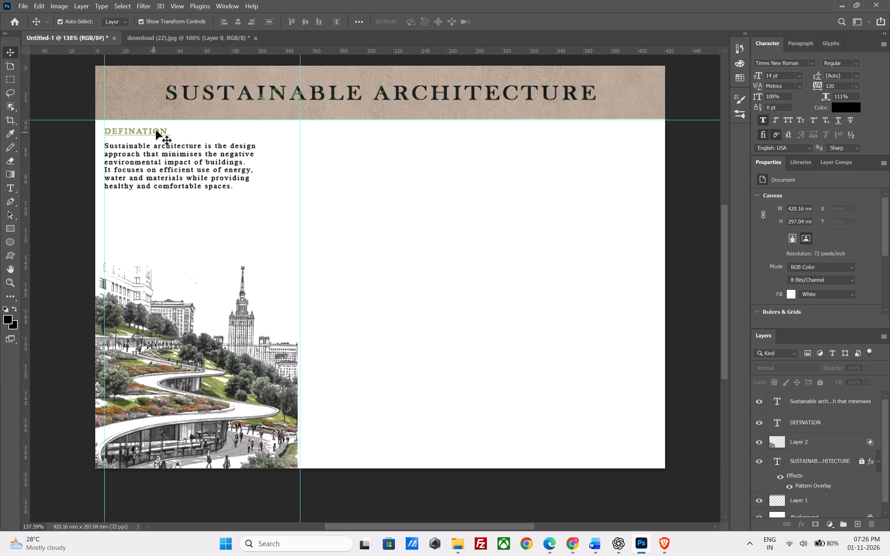
Duplicate the DEFINATION heading about 6 mm below the definition paragraph and change the copy's text to SCOPE.
alt+drag(160, 131, 162, 204)
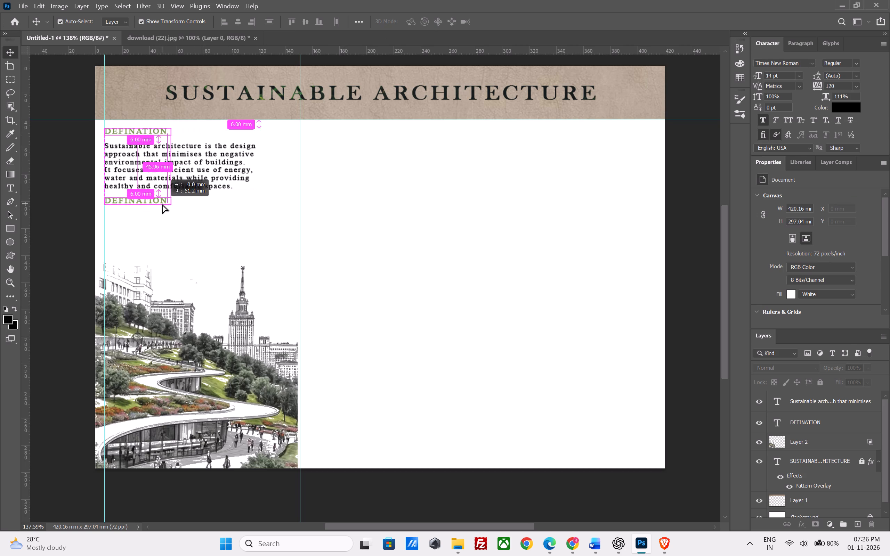
alt+drag(162, 204, 162, 204)
double_click(159, 200)
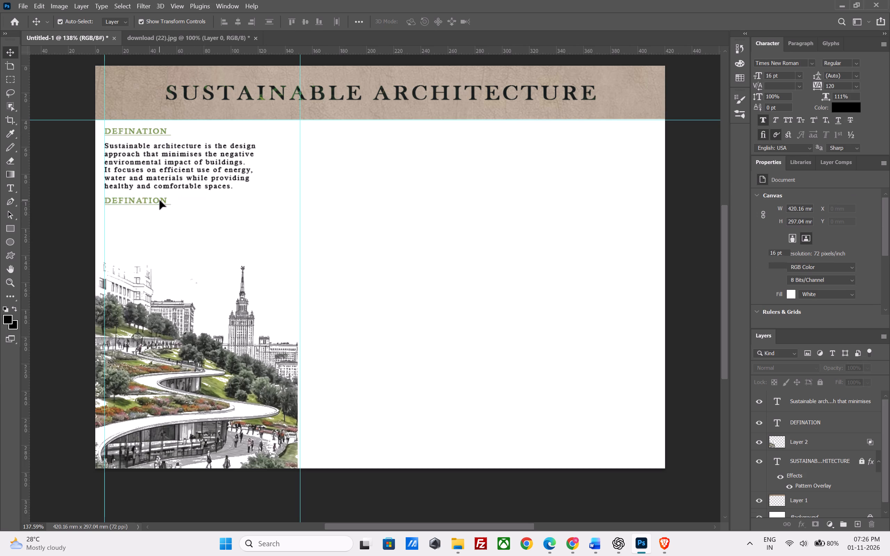
key(s)
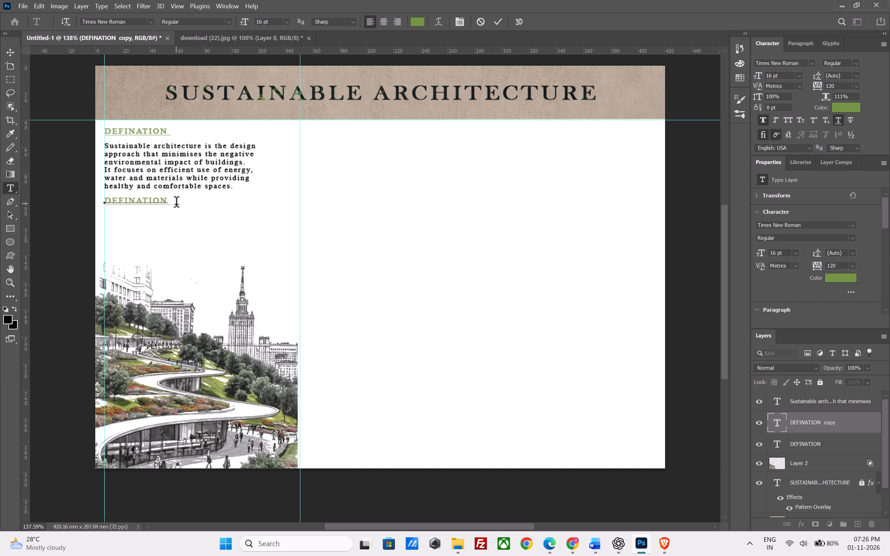
key(BackSpace)
text(SCOPE)
click(176, 204)
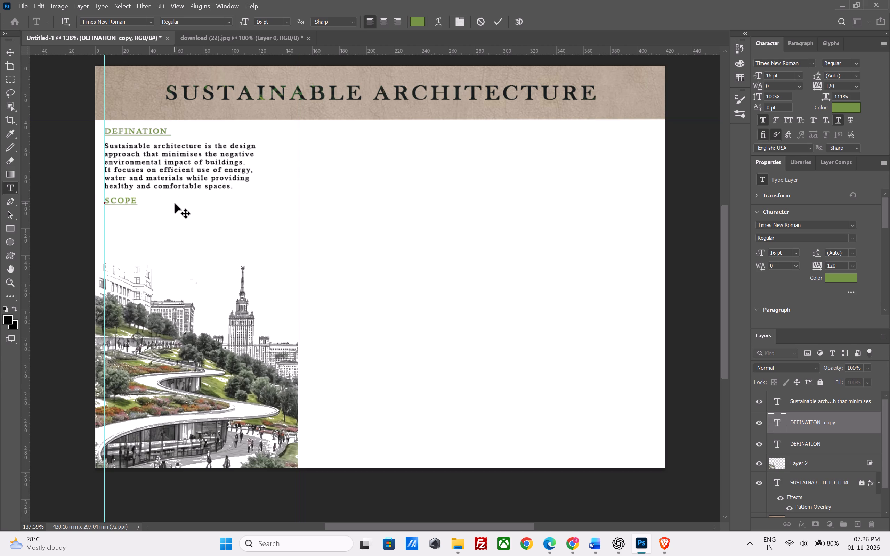
click(354, 198)
click(346, 197)
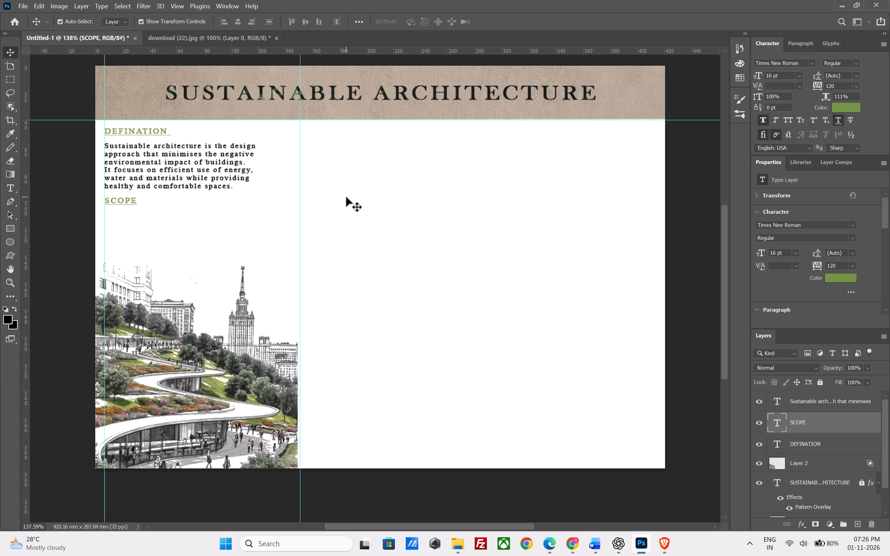
Duplicate the definition paragraph directly beneath the SCOPE heading, aligned with the text above.
click(203, 173)
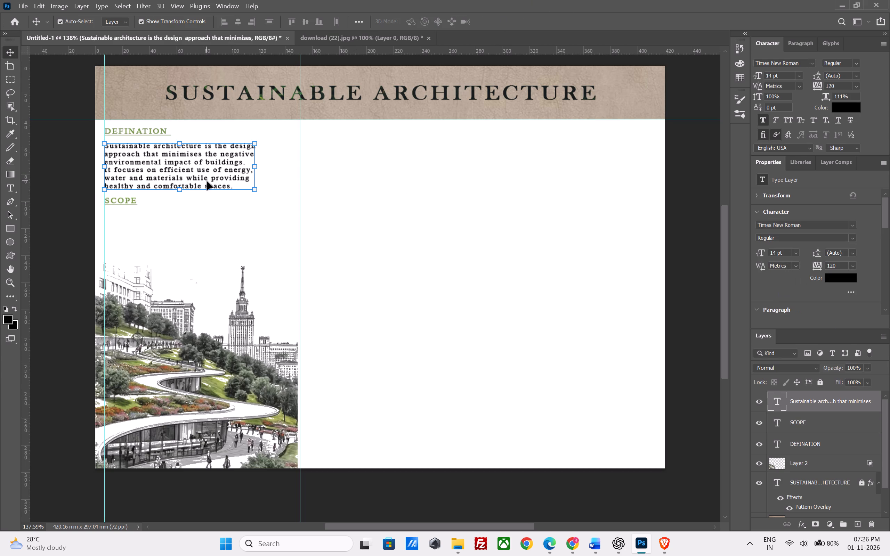
alt+drag(196, 179, 193, 248)
click(386, 242)
Move the city illustration slightly down to leave a gap below the copied paragraph, keeping it along the sheet's left edge.
drag(192, 347, 193, 359)
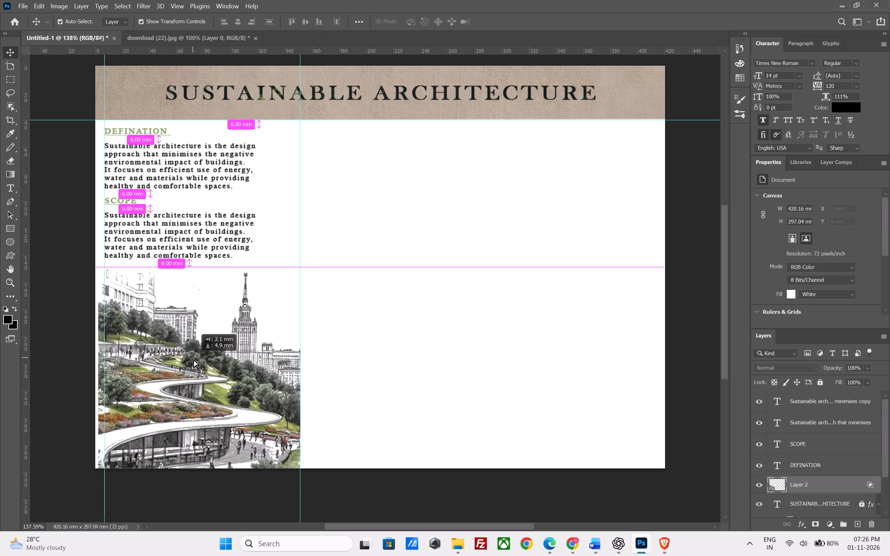
drag(193, 359, 193, 354)
click(399, 295)
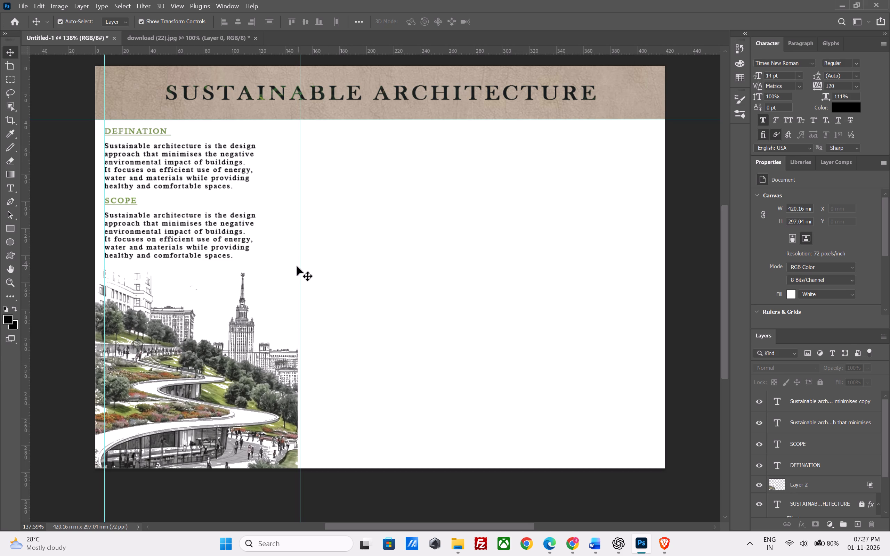
Widen the definition paragraph's first line towards the vertical guide so that it breaks after "approach".
click(213, 169)
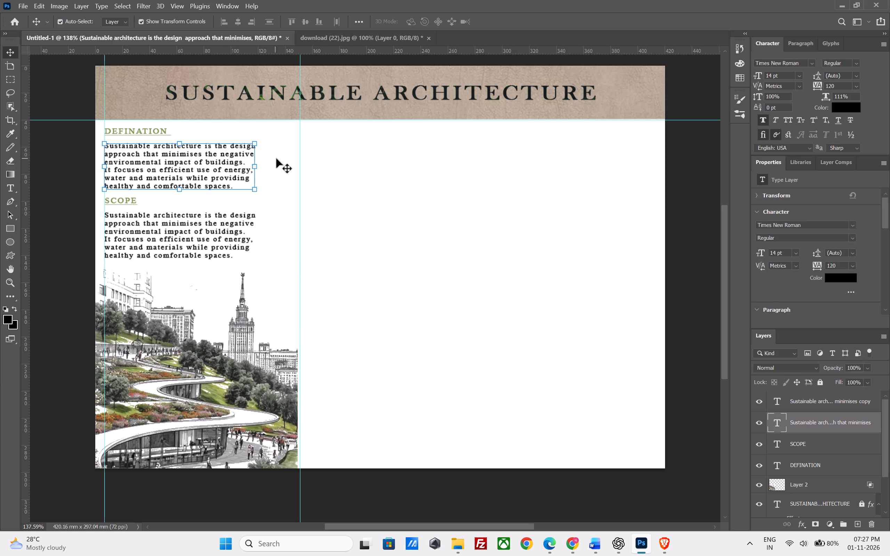
double_click(199, 160)
click(345, 163)
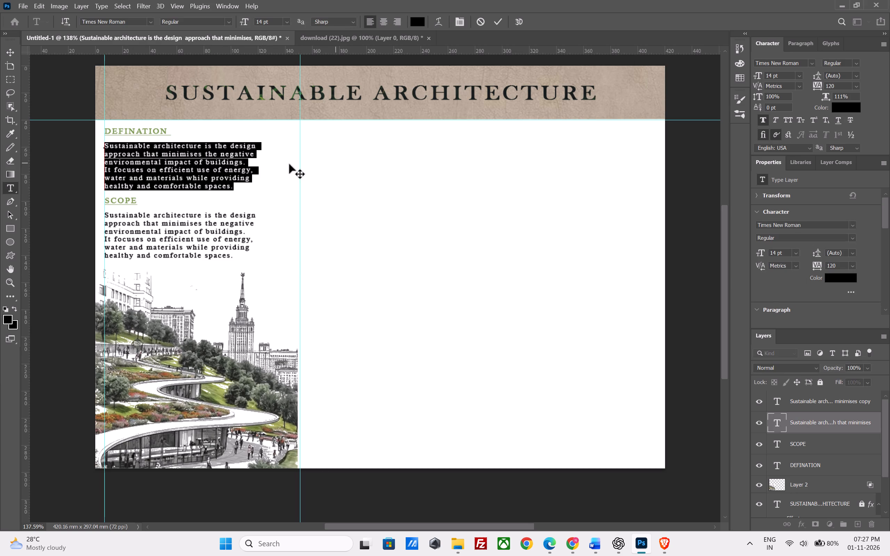
click(342, 162)
click(102, 158)
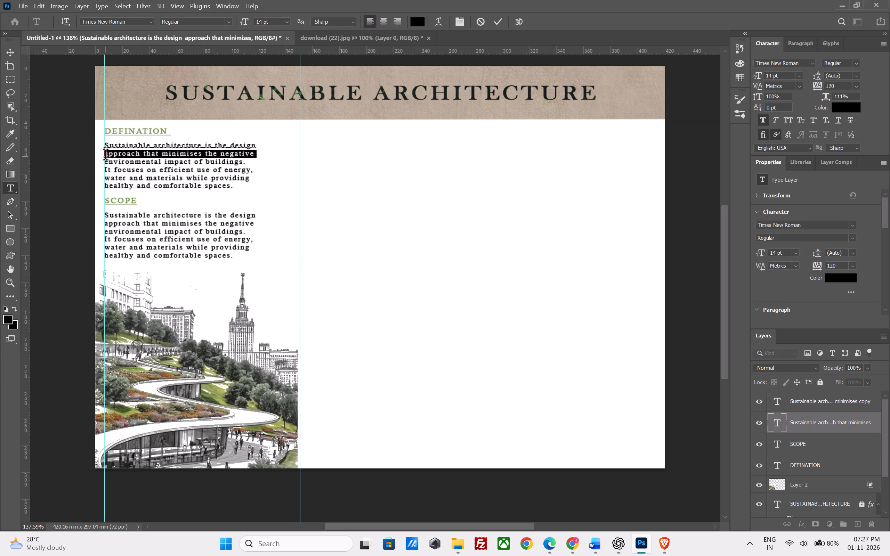
click(105, 157)
key(BackSpace)
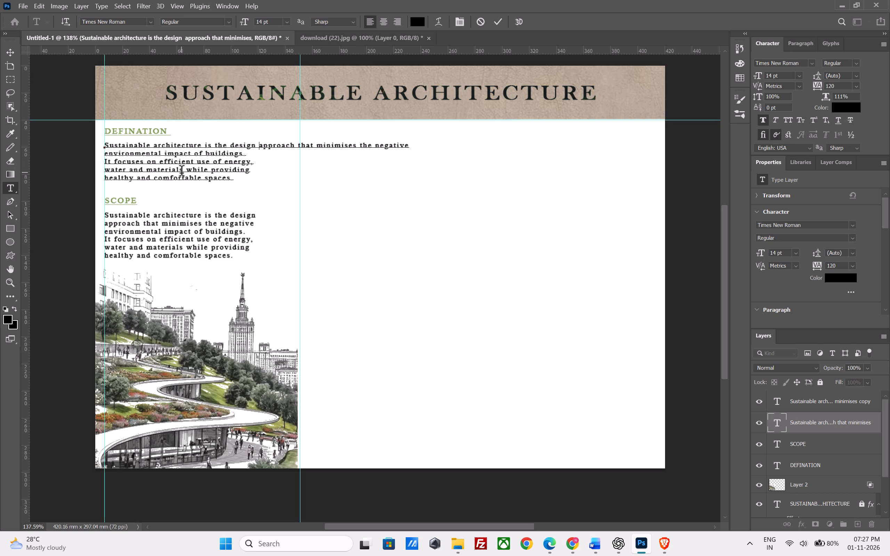
click(295, 149)
click(297, 149)
key(BackSpace)
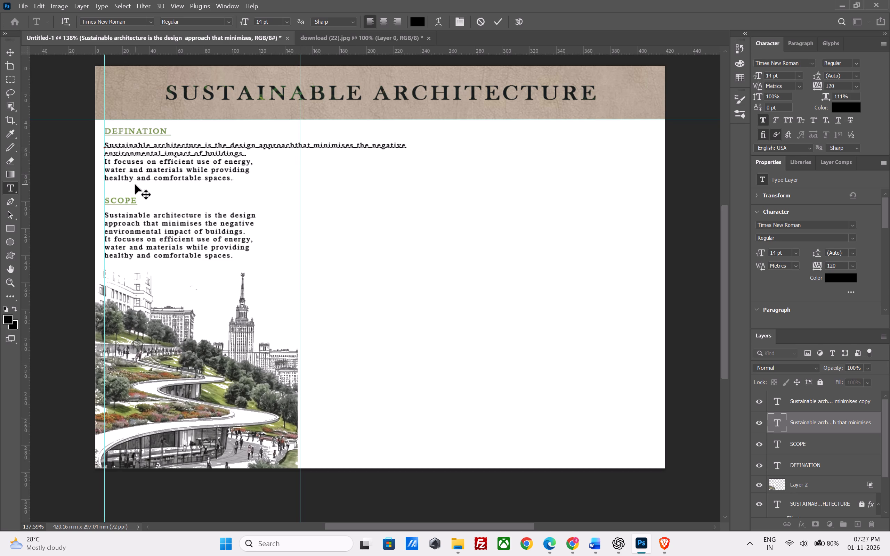
key(Return)
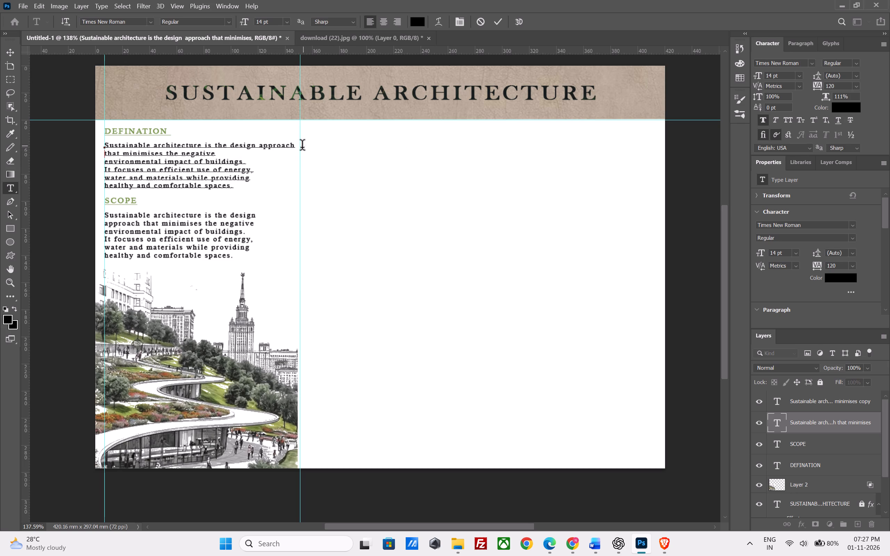
Reflow the definition paragraph's second and third lines to break after "environmental" and "efficient use".
click(104, 163)
key(BackSpace)
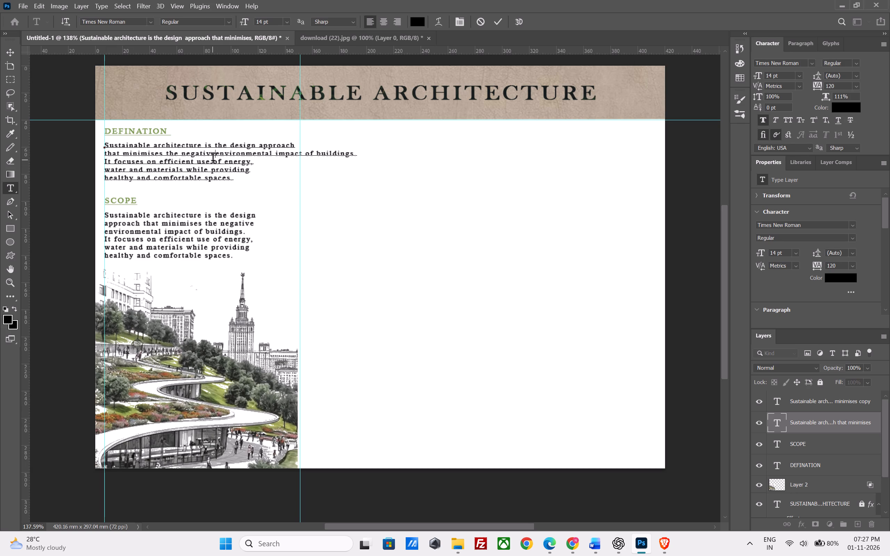
key(space)
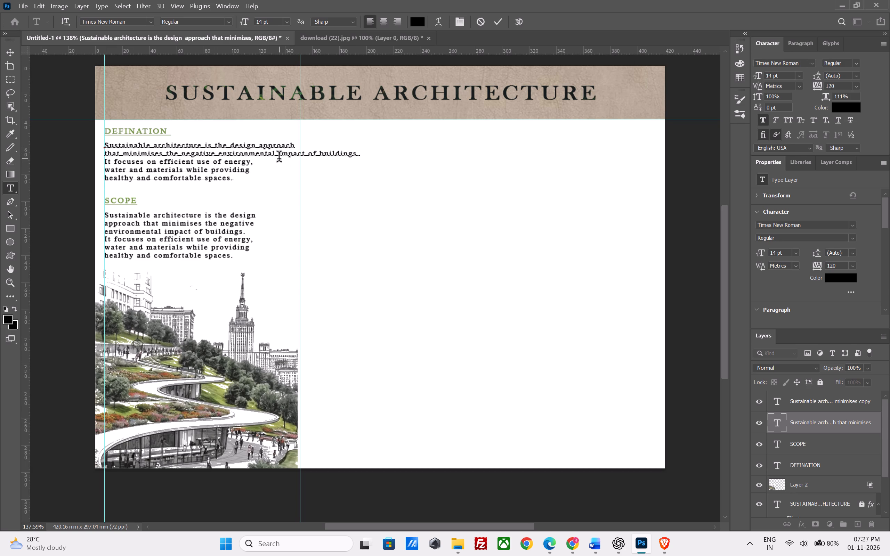
click(278, 158)
key(Return)
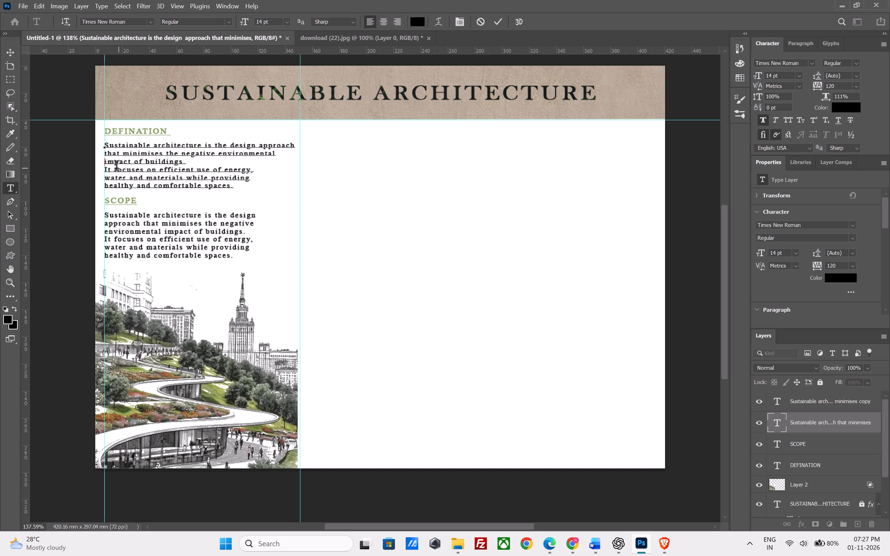
click(106, 172)
key(BackSpace)
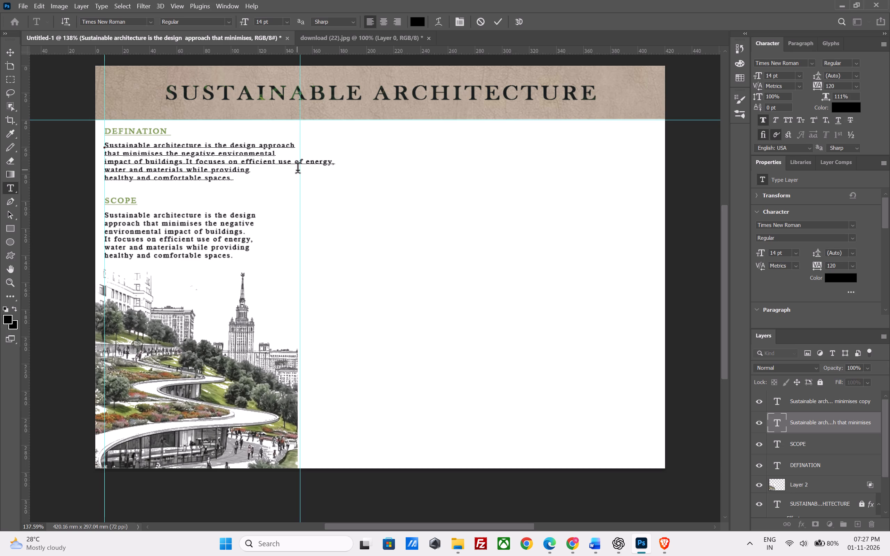
click(294, 165)
key(Return)
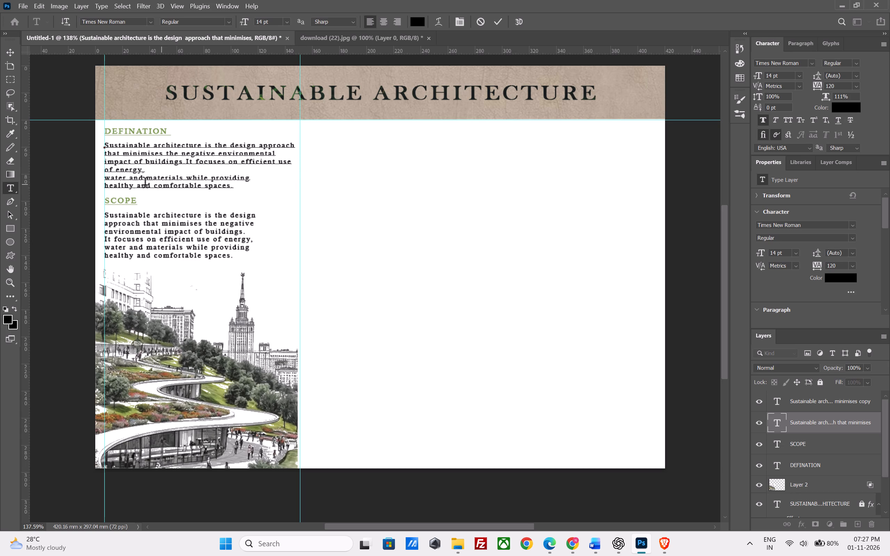
Join the remaining definition lines after "of energy," and break the text before "healthy and comfortable spaces.".
click(105, 183)
key(BackSpace)
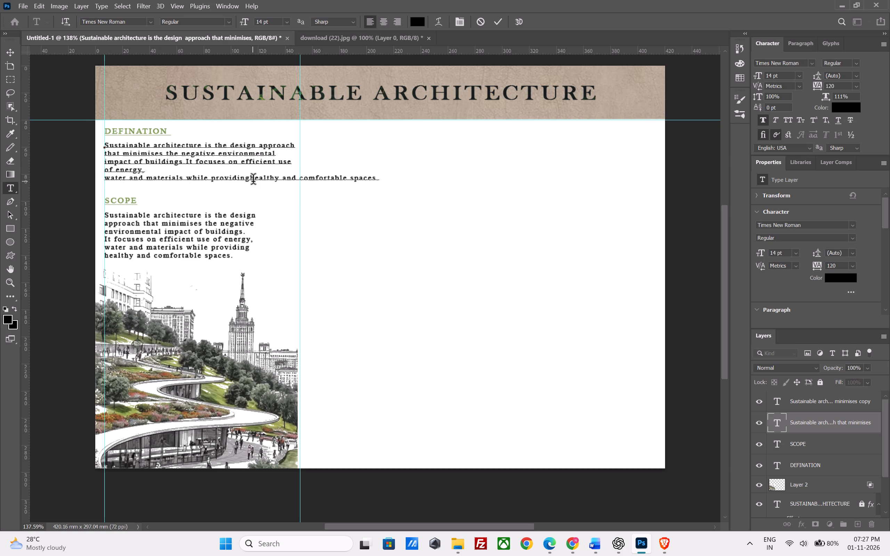
click(106, 177)
key(BackSpace)
key(BackSpace)
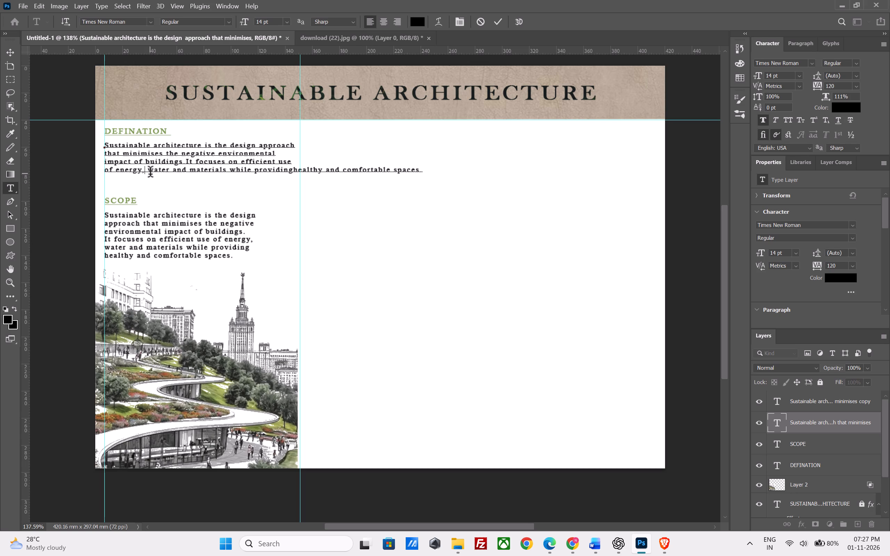
click(291, 170)
key(Return)
click(263, 184)
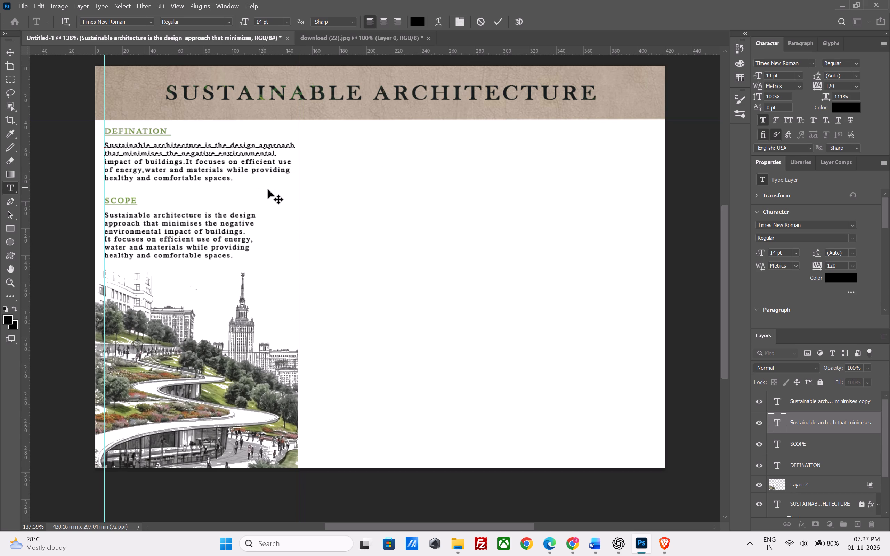
click(424, 219)
Move the SCOPE heading and its paragraph up to close the gap beneath the shortened definition paragraph.
click(133, 201)
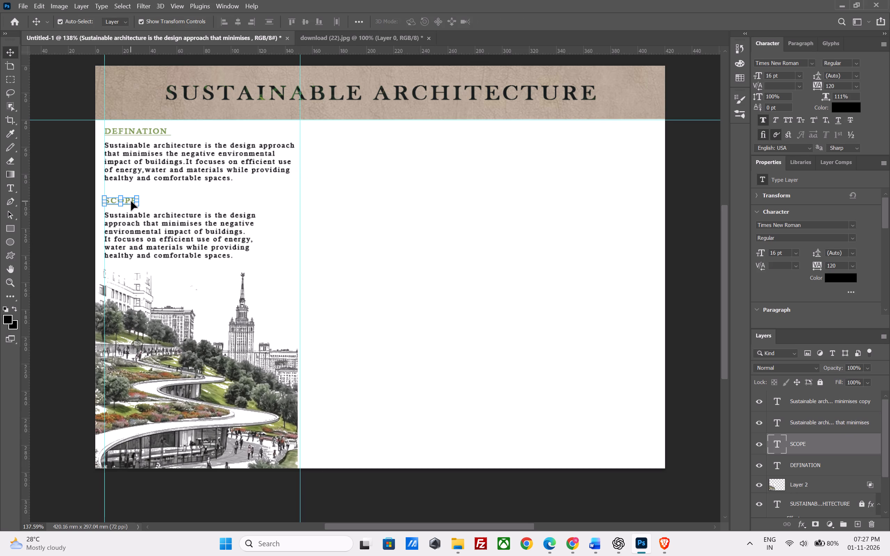
drag(131, 201, 131, 193)
click(222, 204)
drag(199, 228, 199, 222)
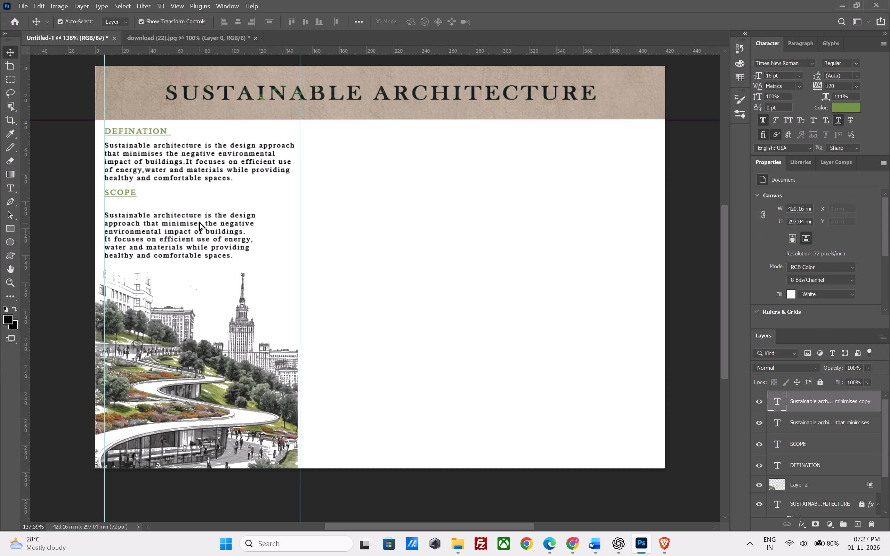
drag(199, 222, 199, 218)
click(357, 202)
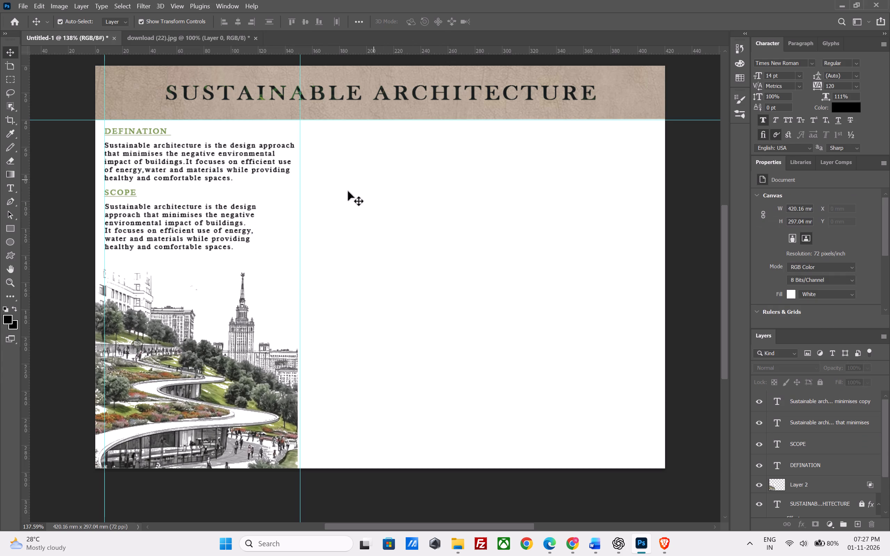
click(165, 213)
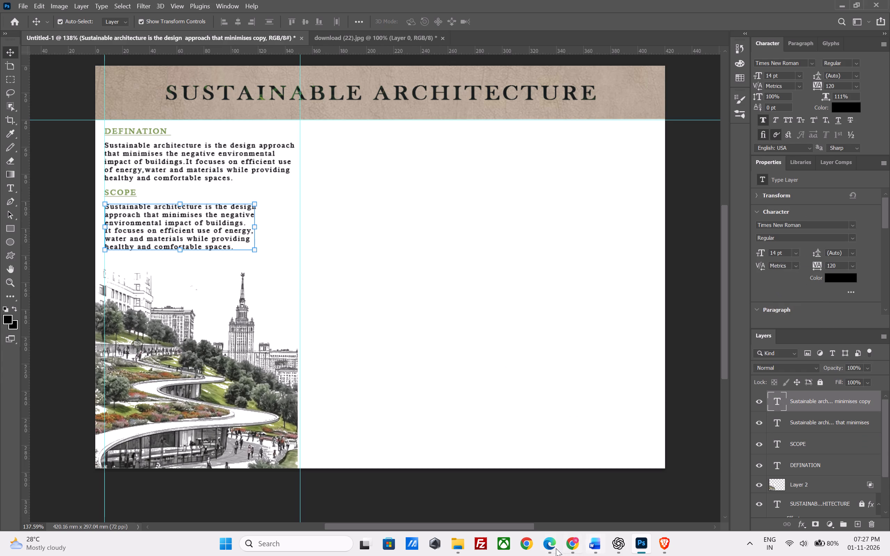
click(550, 548)
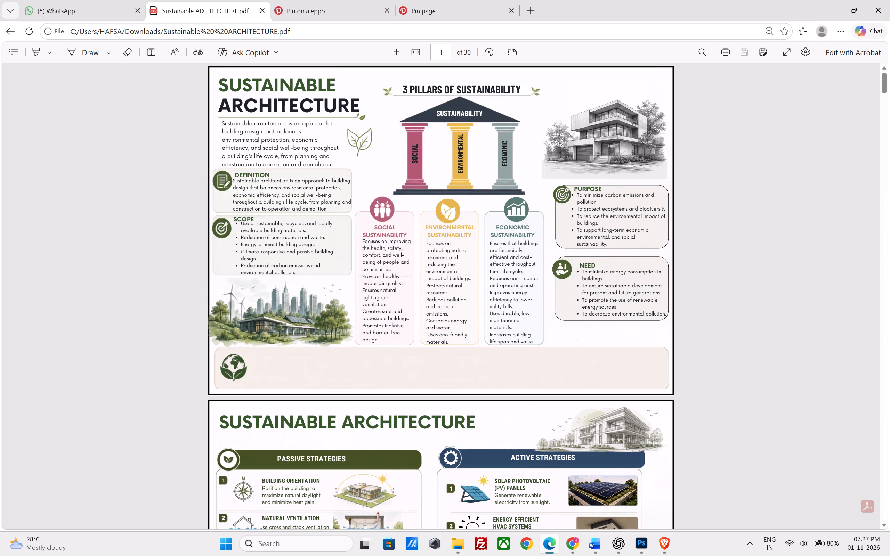
click(820, 6)
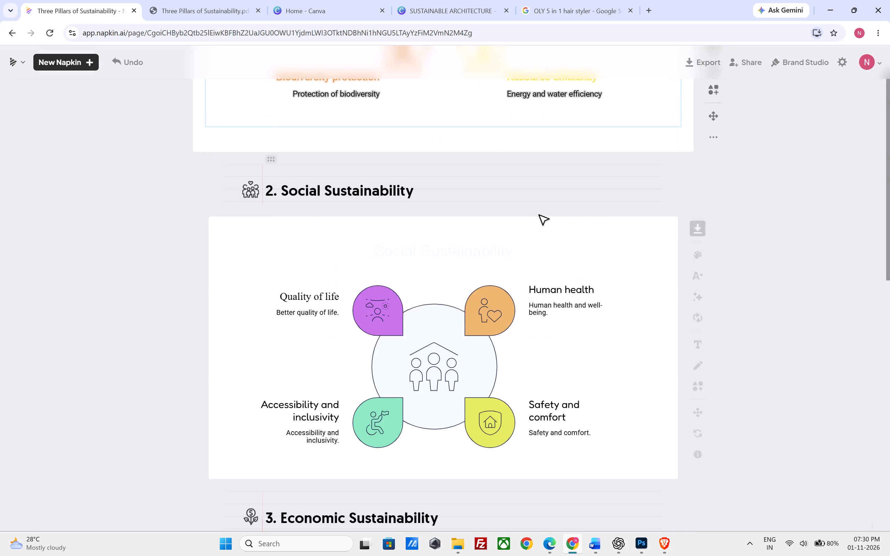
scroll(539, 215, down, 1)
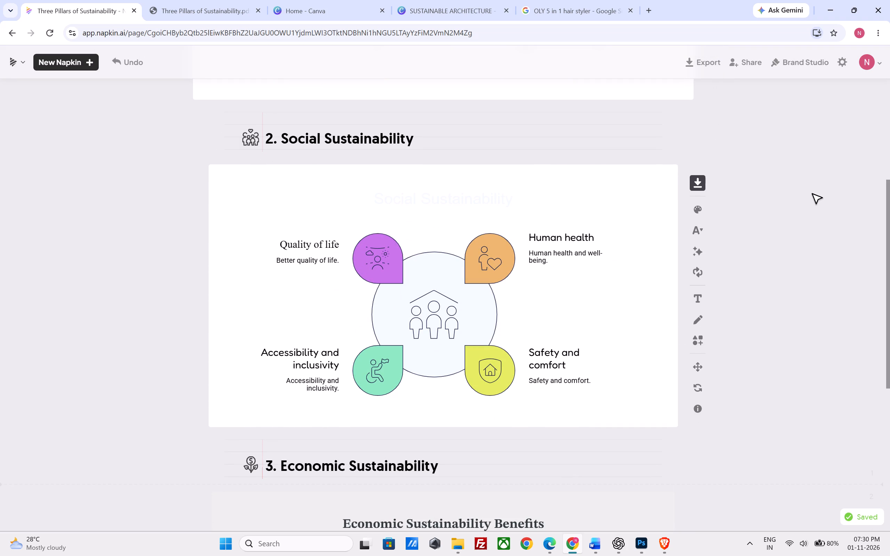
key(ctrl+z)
Undo the earlier styling trials on the page title and first section heading, and the Times New Roman font on the Environmental Sustainability diagram title.
scroll(498, 289, up, 9)
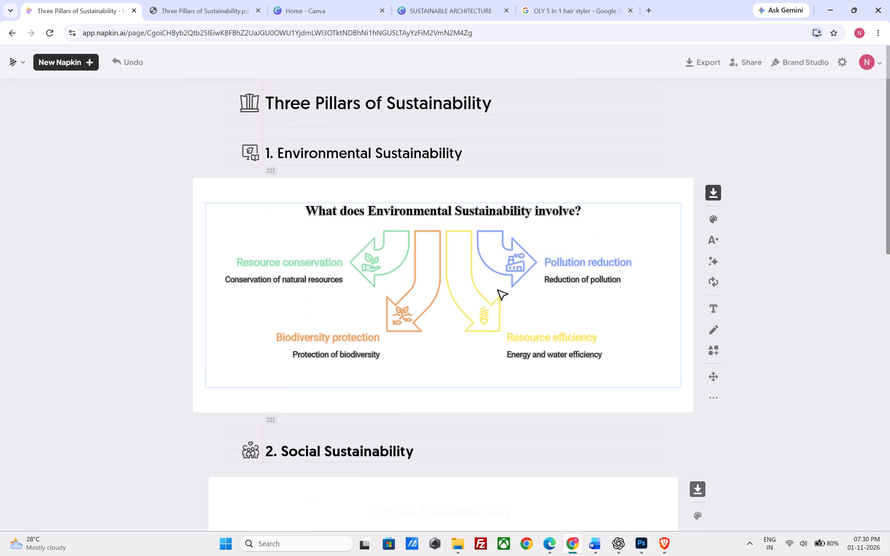
key(ctrl+z)
key(ctrl+z)
key(ctrl+z)
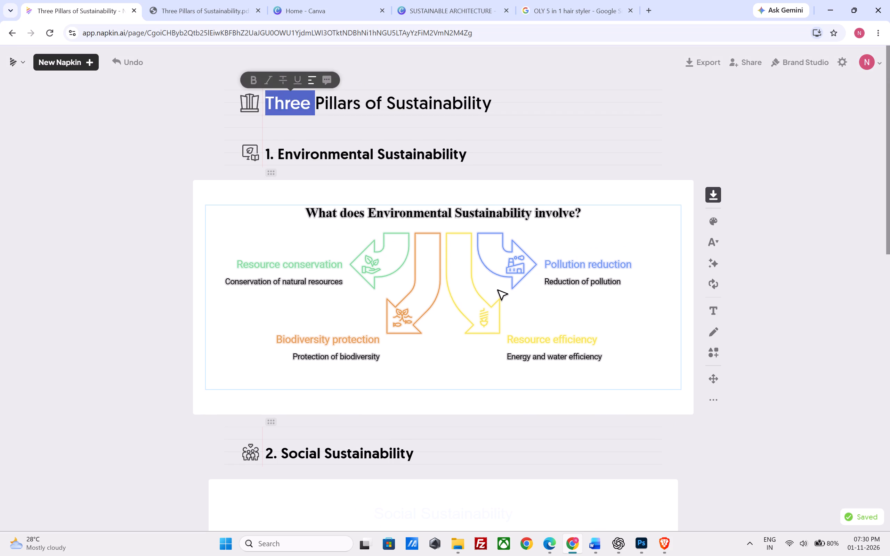
key(ctrl+z)
key(ctrl+z)
key(ctrl+z)
key(ctrl+z)
key(ctrl+z)
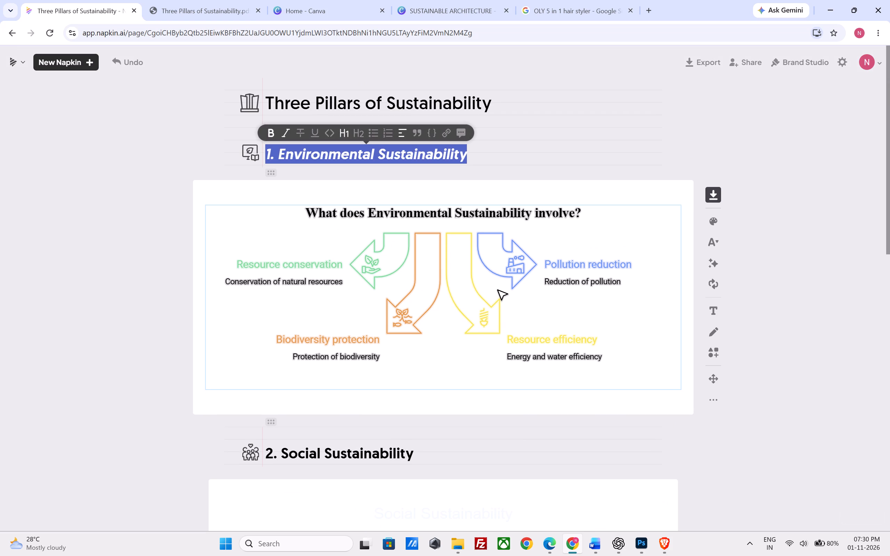
key(ctrl+z)
key(ctrl+z)
key(ctrl+z)
key(ctrl+z)
key(ctrl+z)
key(ctrl+z)
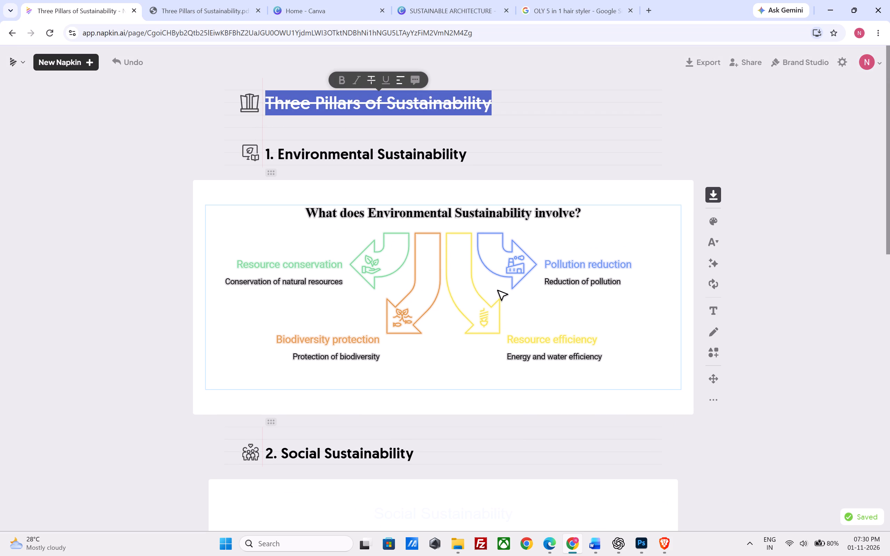
key(ctrl+z)
key(ctrl+z)
key(ctrl+z)
key(ctrl+z)
key(ctrl+z)
key(ctrl+z)
key(ctrl+z)
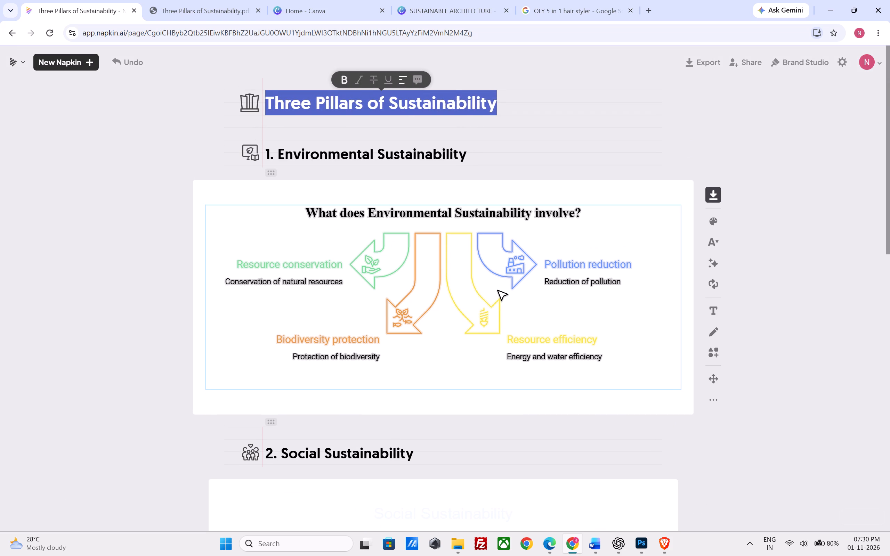
key(ctrl+z)
key(ctrl+z)
key(ctrl+z)
click(807, 211)
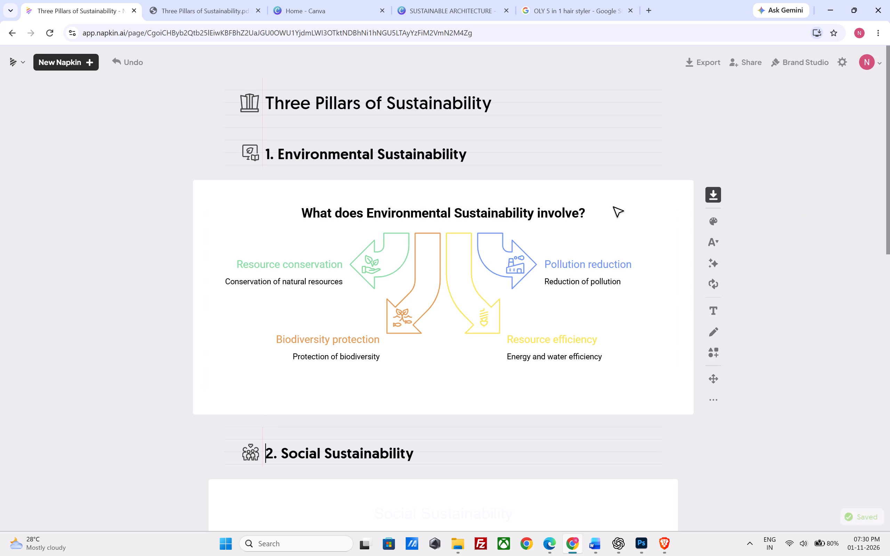
Check the text formatting of the "1. Environmental Sustainability" heading and the font of the diagram title below it.
drag(589, 207, 586, 207)
click(529, 216)
click(550, 144)
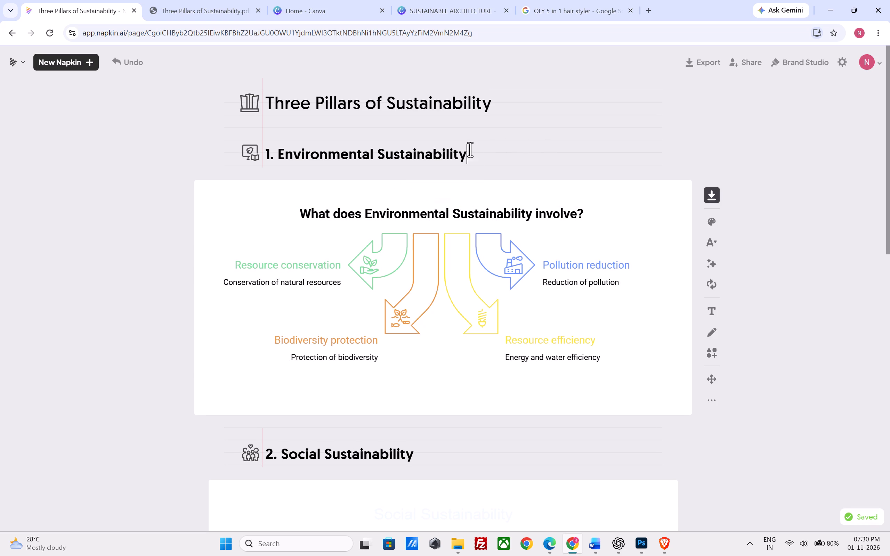
click(465, 150)
double_click(441, 155)
click(371, 200)
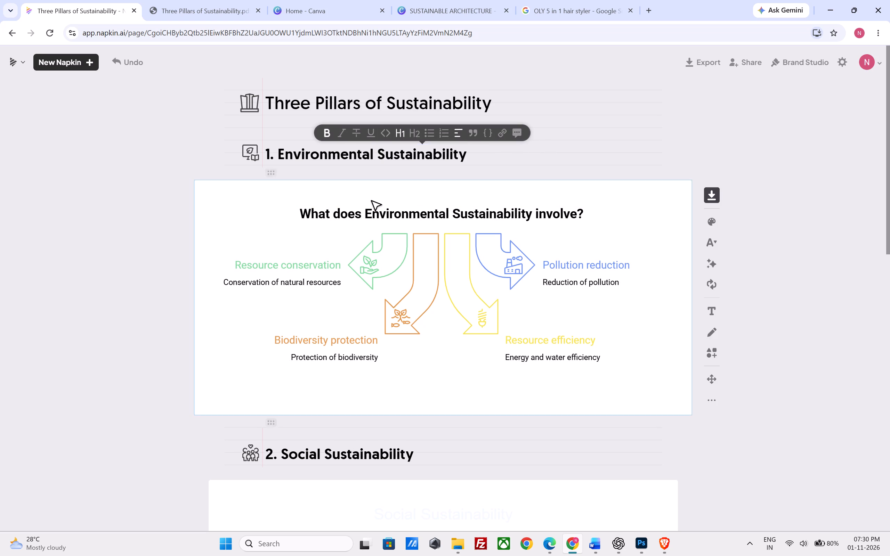
click(375, 214)
click(405, 214)
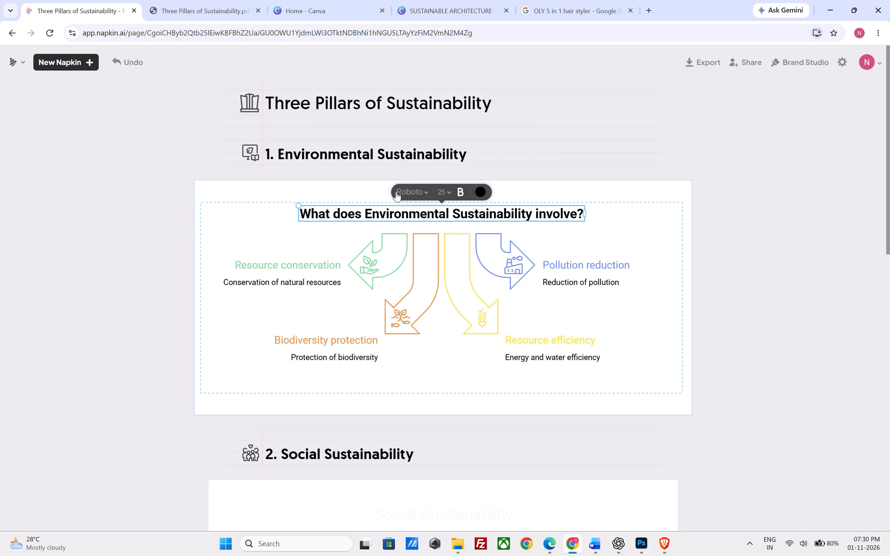
click(841, 148)
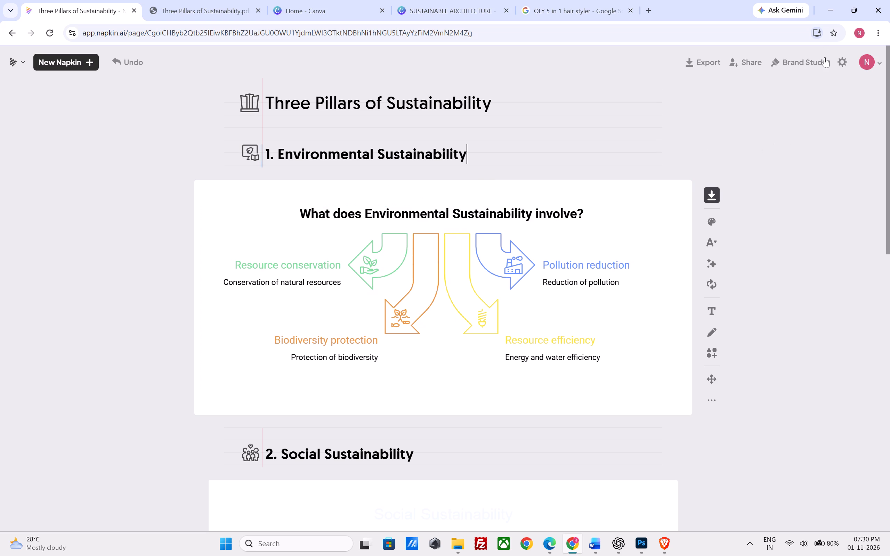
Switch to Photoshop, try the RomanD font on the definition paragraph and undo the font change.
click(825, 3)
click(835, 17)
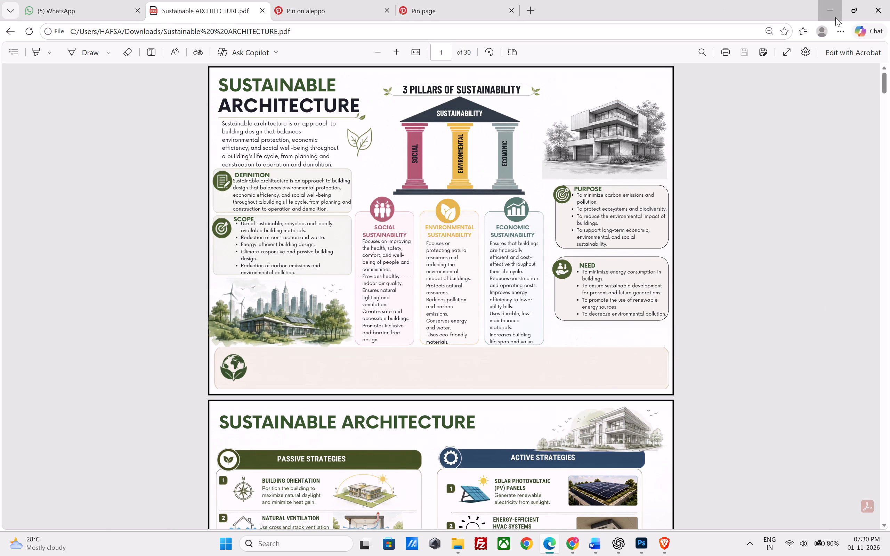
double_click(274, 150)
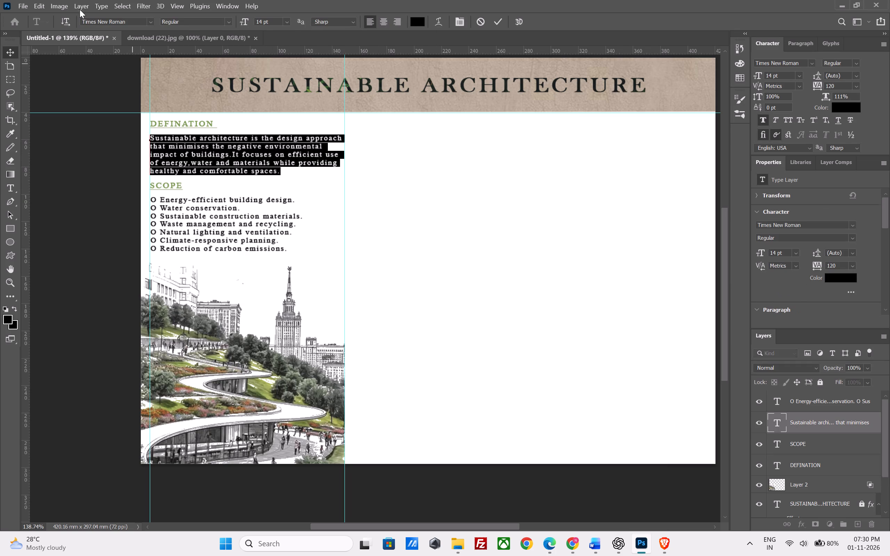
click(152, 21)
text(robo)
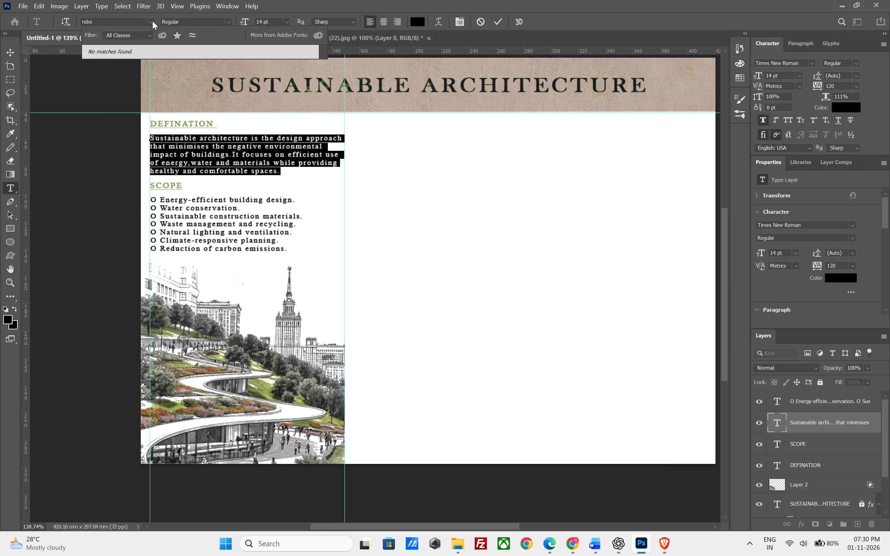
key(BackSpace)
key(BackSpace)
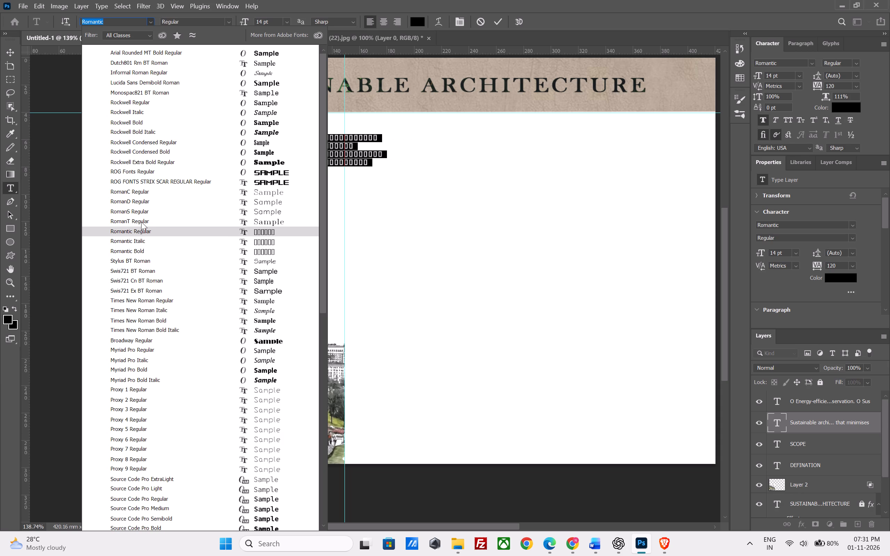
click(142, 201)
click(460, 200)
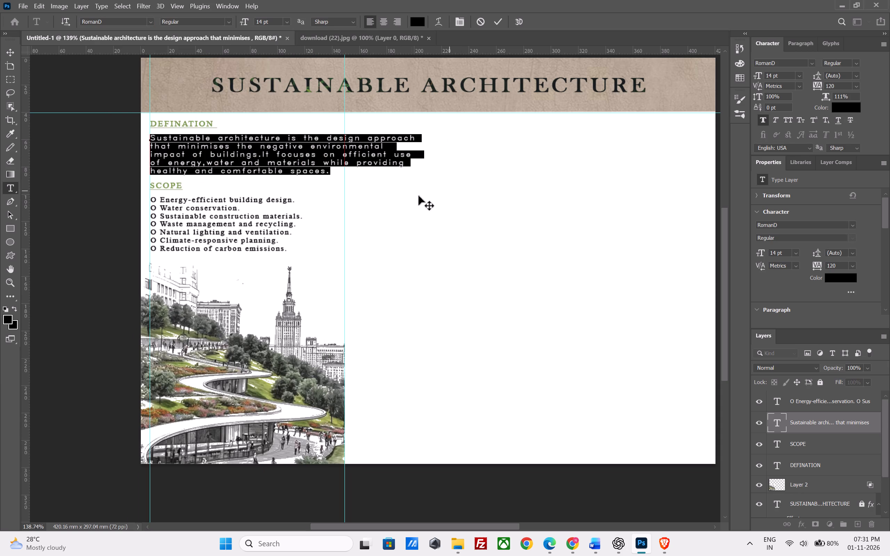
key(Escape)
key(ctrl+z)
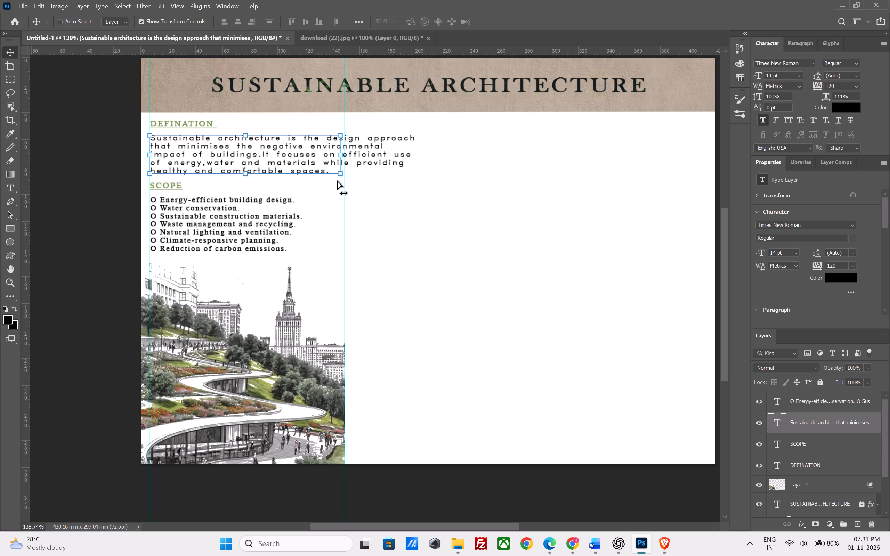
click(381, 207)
Place the Three Pillars of Sustainability PDF from Downloads on the sheet, scaled to about 153.8 by 218 mm, beside the text column's vertical guide.
click(460, 547)
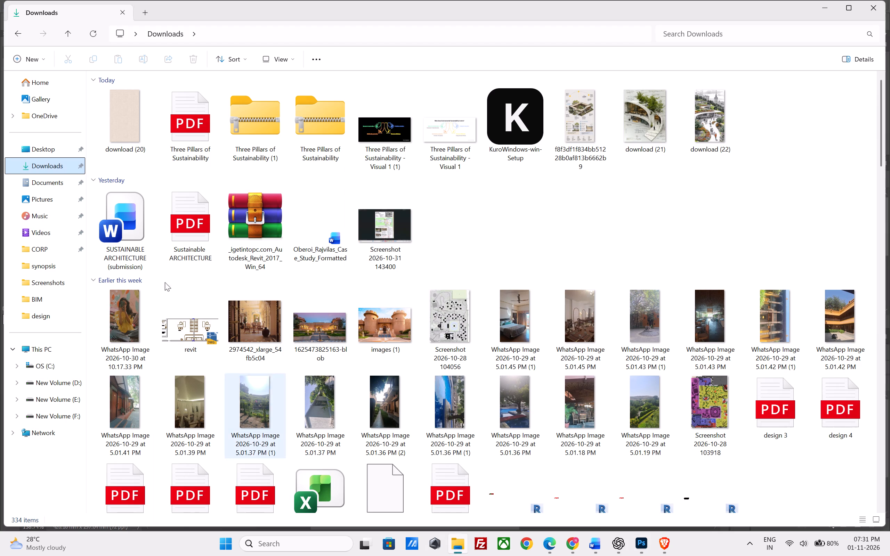
drag(201, 125, 351, 198)
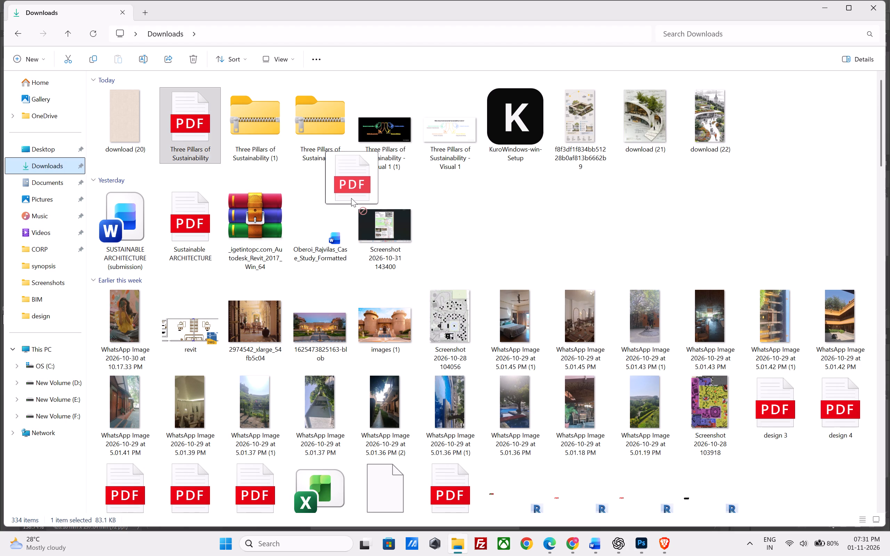
drag(351, 198, 404, 320)
key(alt+Tab)
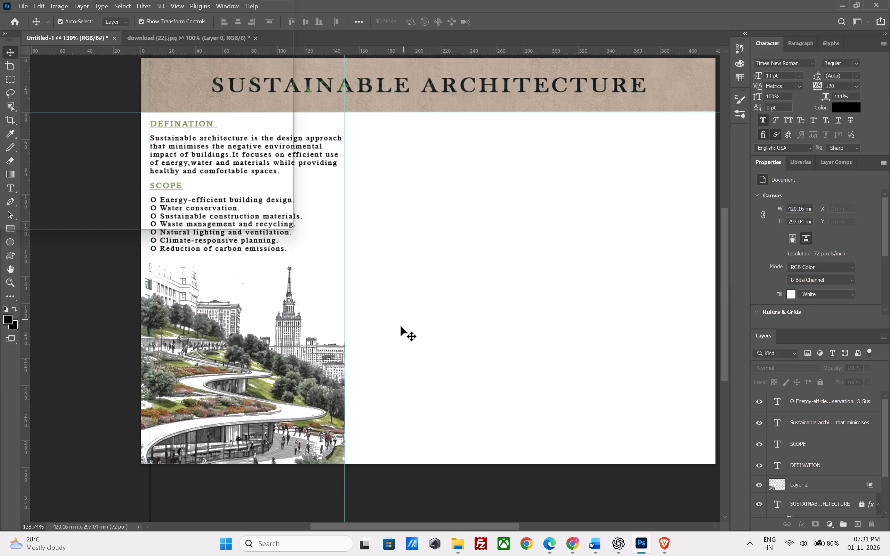
click(528, 302)
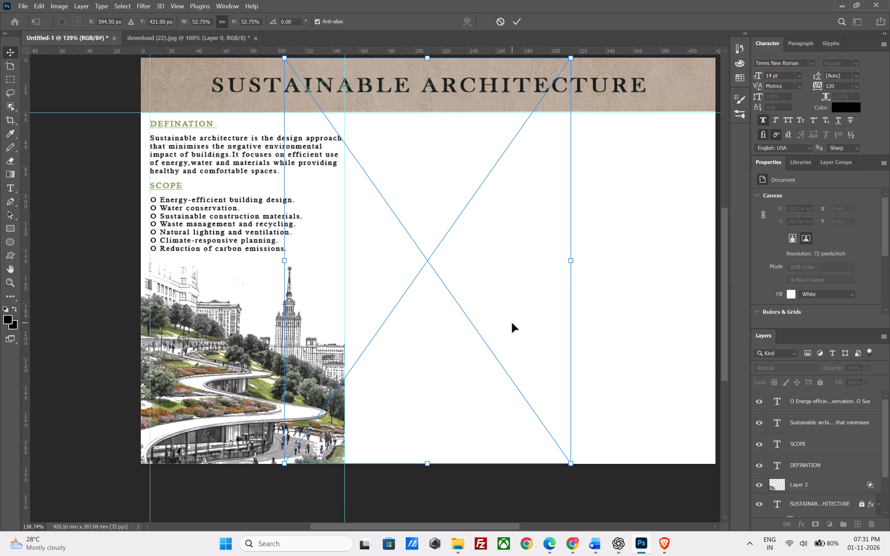
drag(570, 59, 491, 166)
drag(452, 225, 499, 196)
click(623, 223)
drag(459, 276, 480, 260)
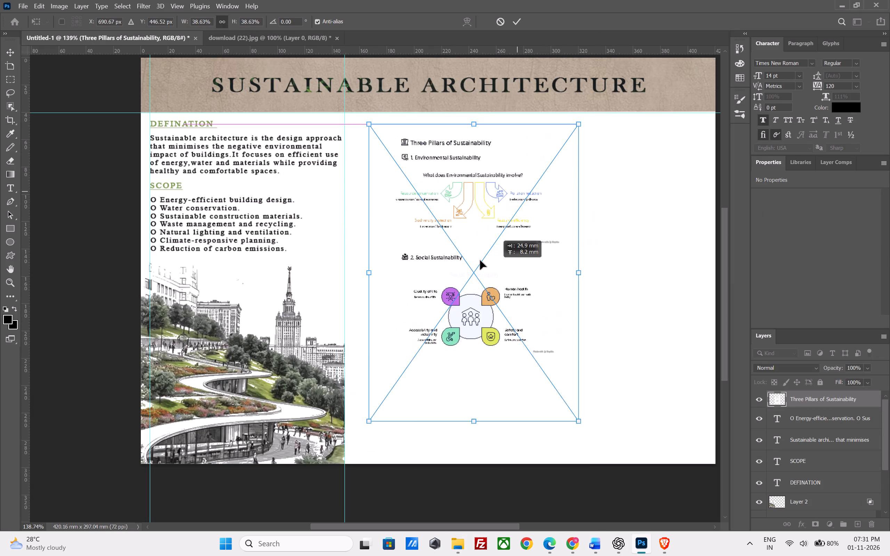
drag(480, 260, 476, 258)
click(512, 15)
Examine the placed Three Pillars of Sustainability page for legibility and how it fits with the rest of the sheet.
scroll(479, 194, up, 3)
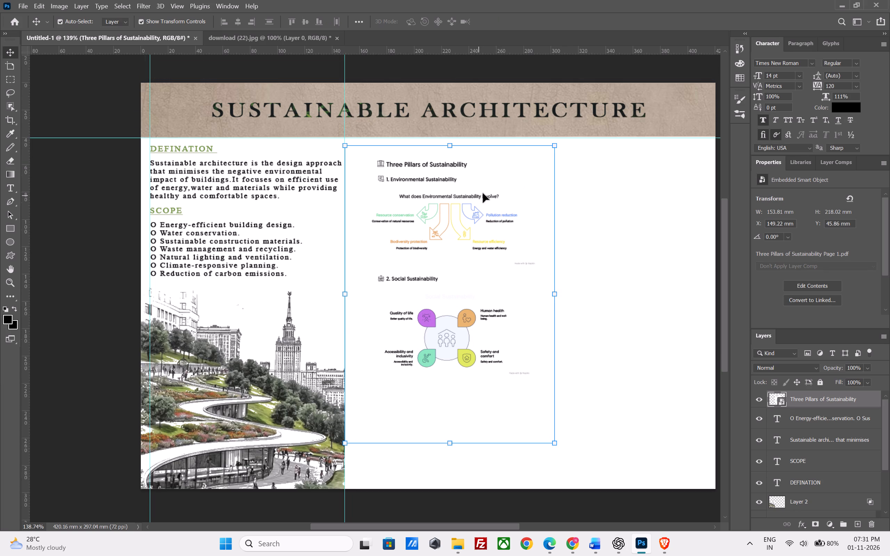
scroll(495, 162, down, 4)
shift+scroll(495, 260, up, 3)
ctrl+scroll(362, 226, down, 3)
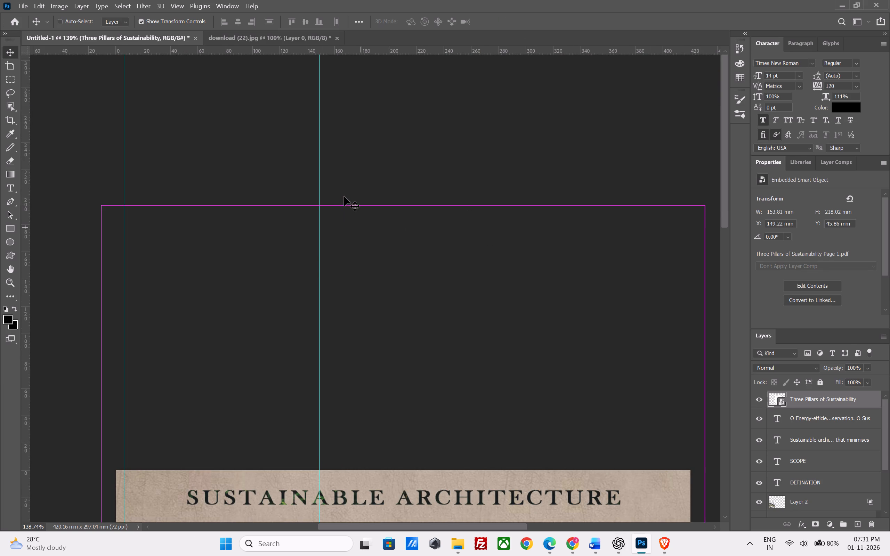
shift+scroll(346, 191, down, 7)
scroll(361, 193, up, 6)
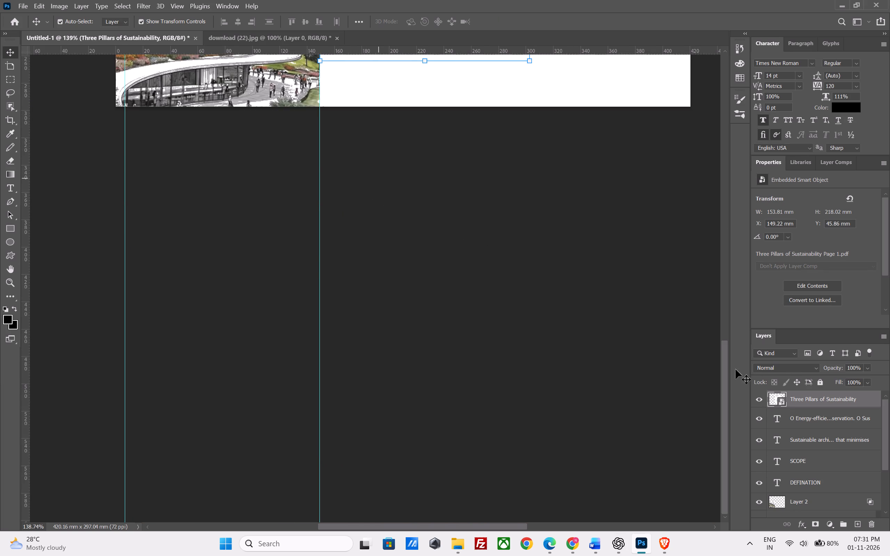
drag(726, 356, 717, 233)
alt+scroll(381, 267, down, 3)
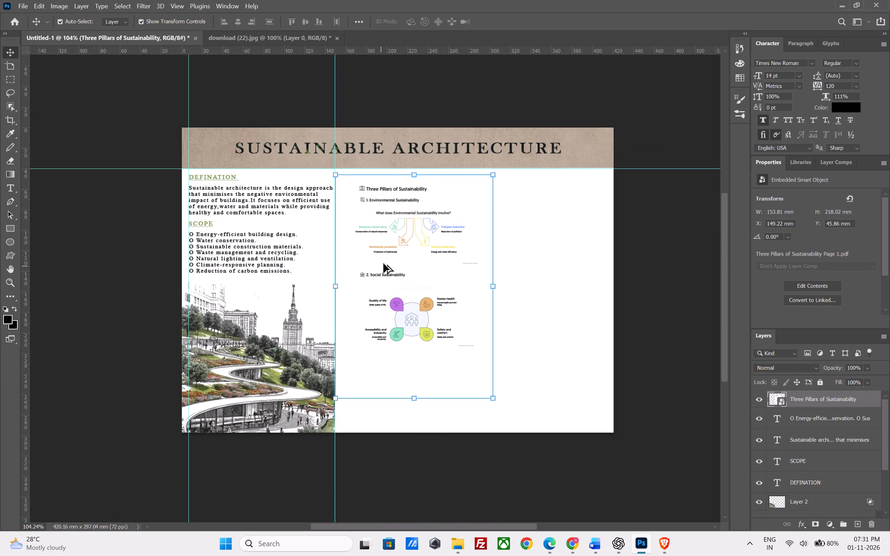
alt+scroll(385, 262, up, 4)
click(637, 240)
alt+scroll(443, 232, up, 7)
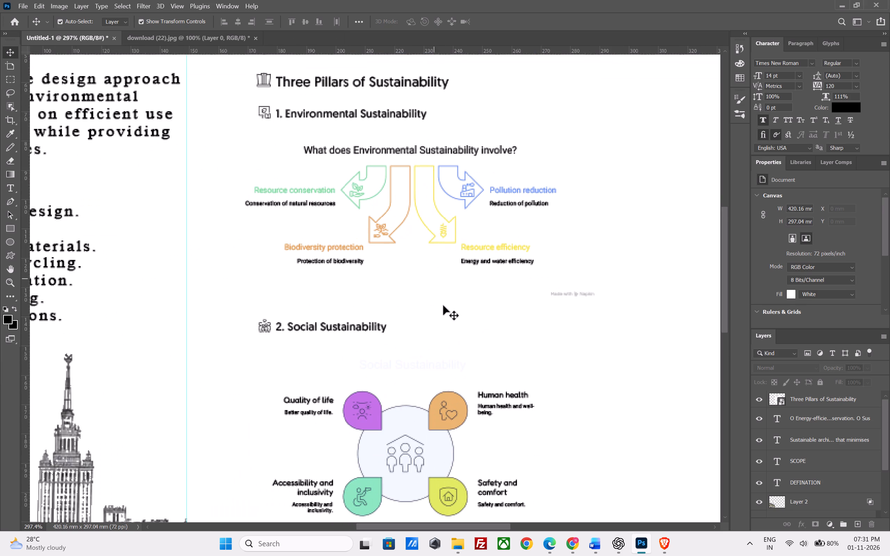
click(461, 318)
scroll(307, 232, down, 3)
click(697, 190)
alt+scroll(436, 211, down, 4)
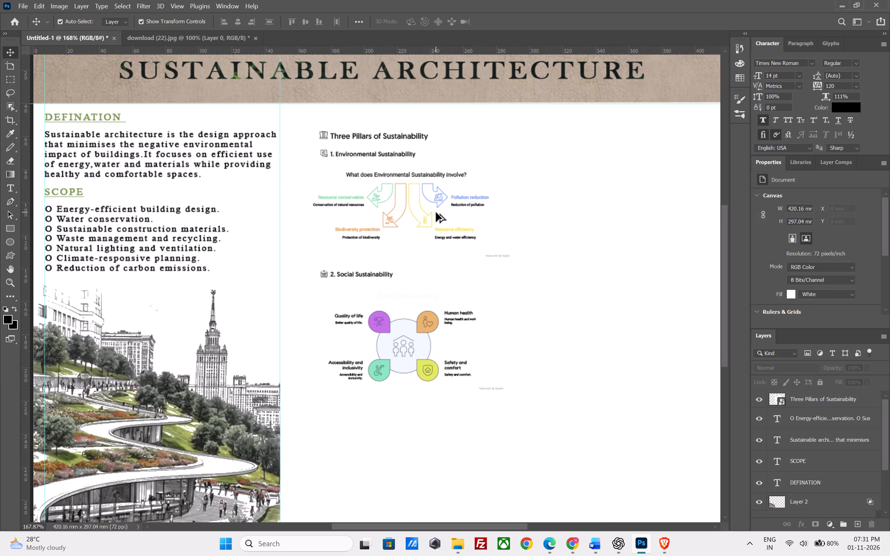
Scale the placed Three Pillars of Sustainability page down to about 121.7 by 172.5 mm and move it up beneath the header.
alt+click(408, 190)
drag(532, 112, 469, 180)
click(532, 196)
click(519, 22)
scroll(377, 234, up, 4)
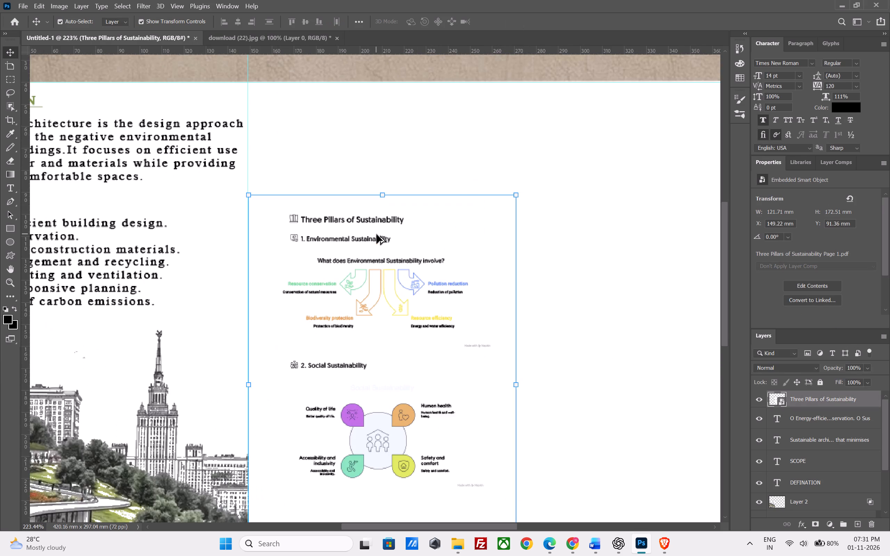
scroll(377, 234, up, 2)
scroll(416, 154, down, 6)
drag(394, 221, 394, 167)
alt+scroll(378, 162, up, 6)
click(631, 157)
alt+scroll(450, 178, down, 8)
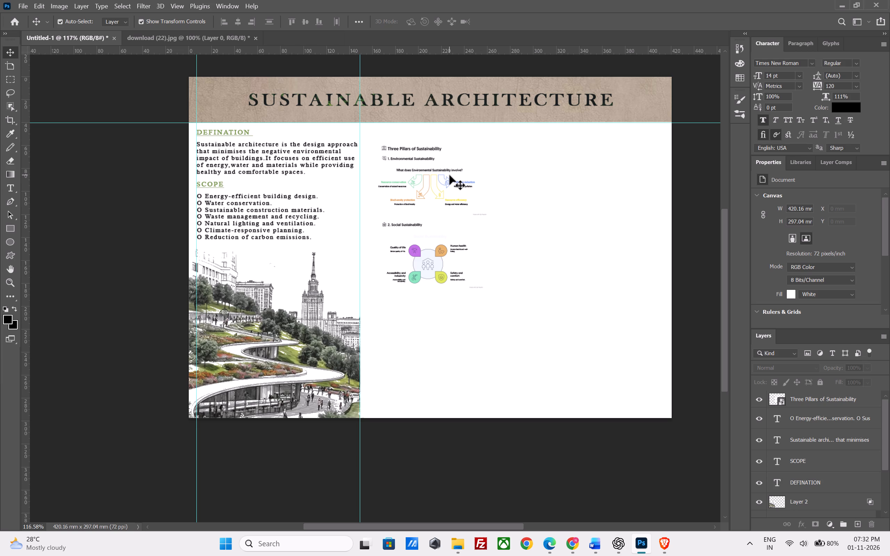
scroll(491, 186, up, 1)
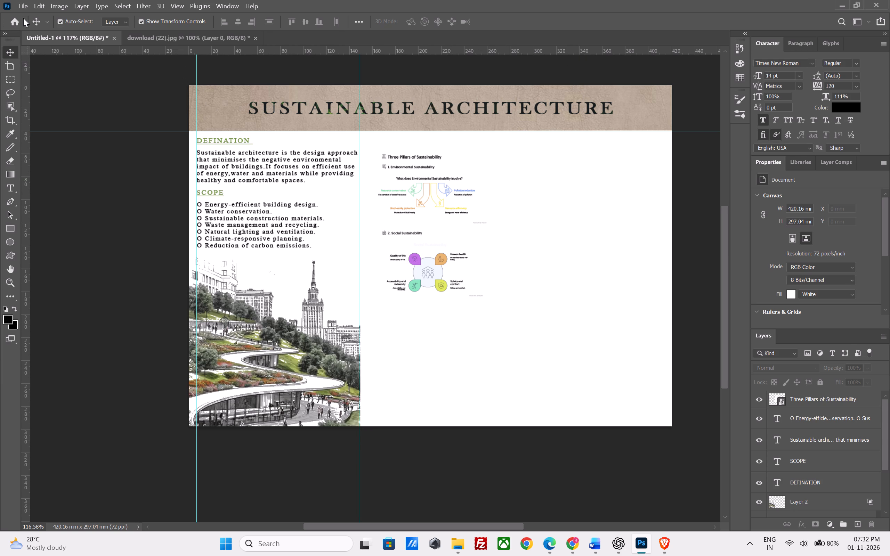
Close the download (22).jpg document without saving its changes.
click(187, 32)
click(256, 39)
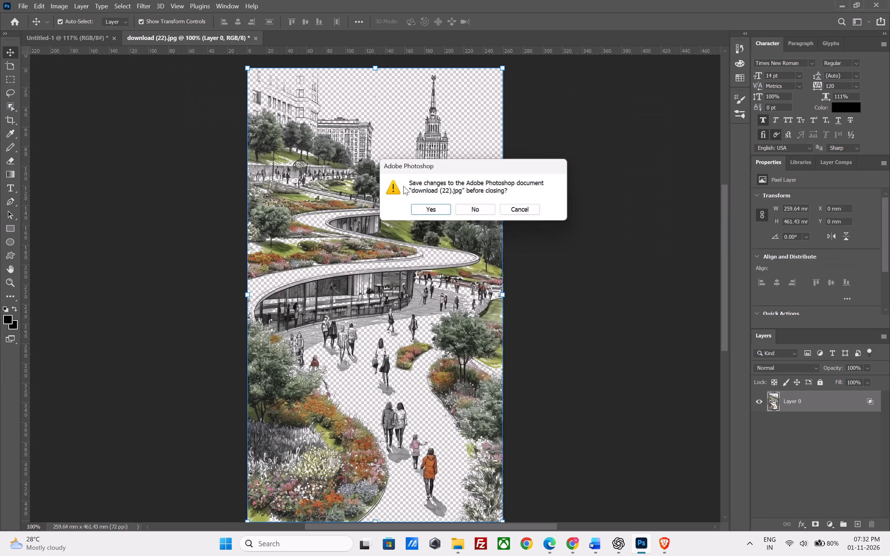
click(469, 212)
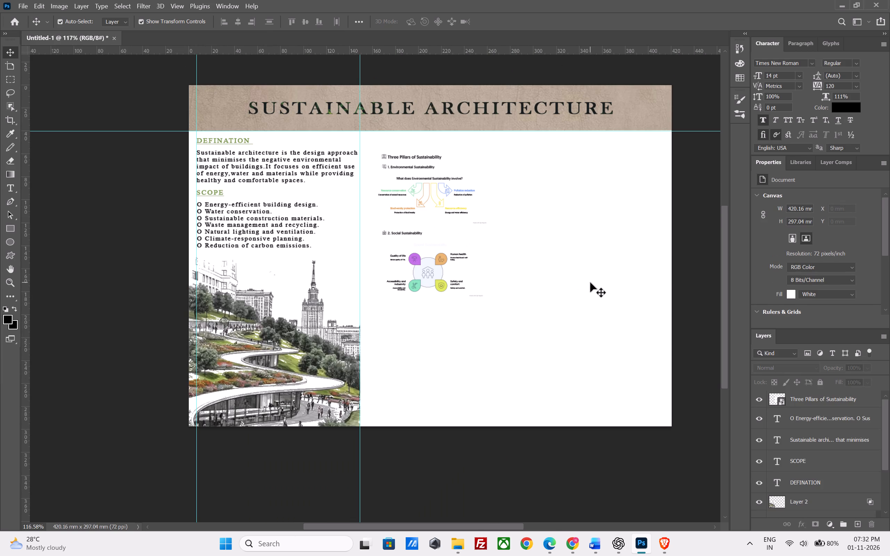
Examine the placed Three Pillars of Sustainability page up close, checking the legibility of its environmental and social diagrams.
scroll(435, 243, up, 4)
alt+scroll(435, 243, up, 2)
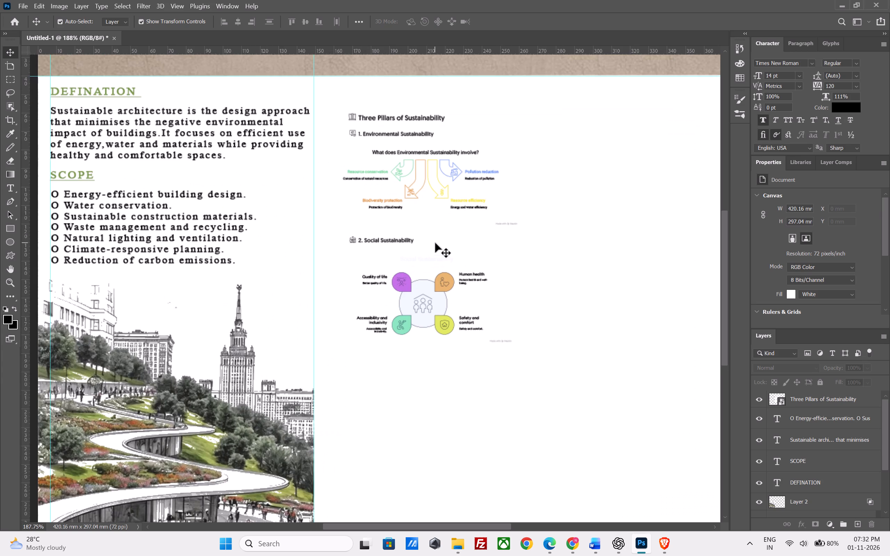
alt+scroll(430, 242, up, 4)
alt+scroll(406, 325, up, 3)
click(447, 219)
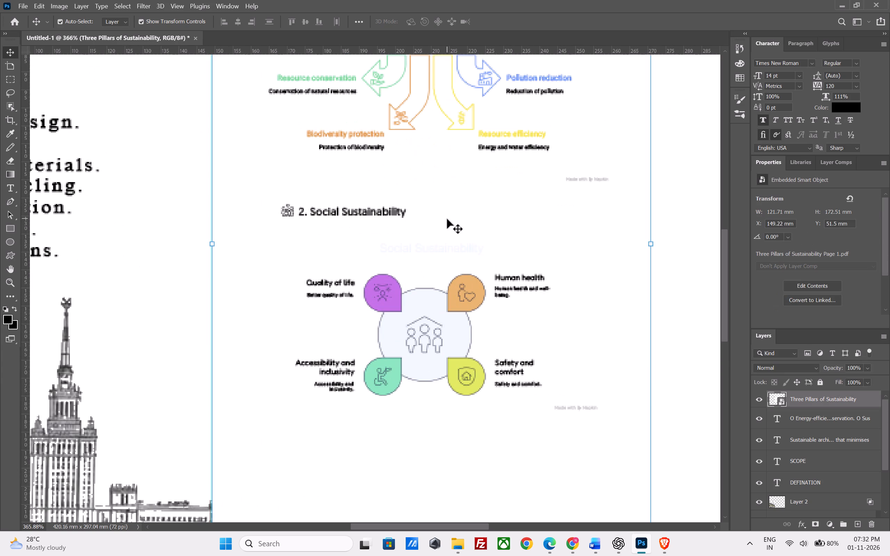
alt+scroll(315, 262, down, 8)
click(553, 175)
scroll(298, 114, up, 9)
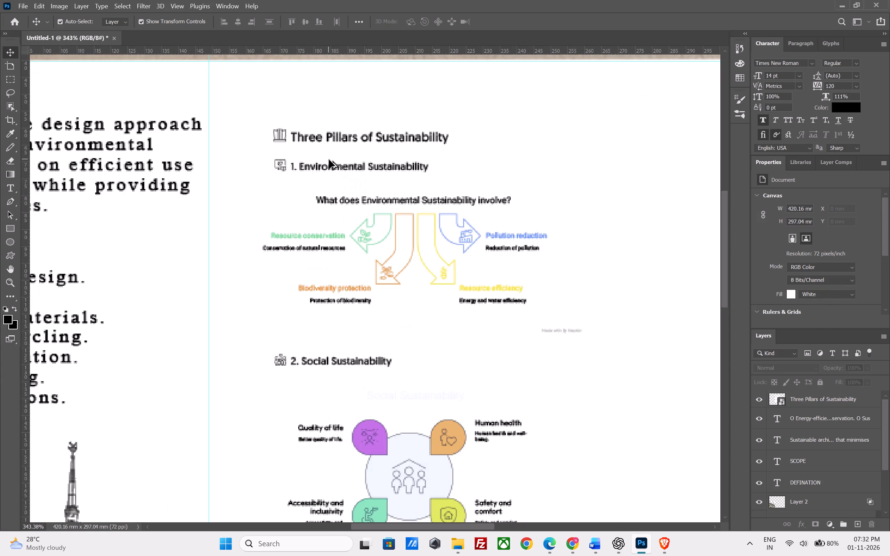
alt+scroll(329, 160, down, 9)
click(484, 227)
alt+scroll(358, 210, up, 9)
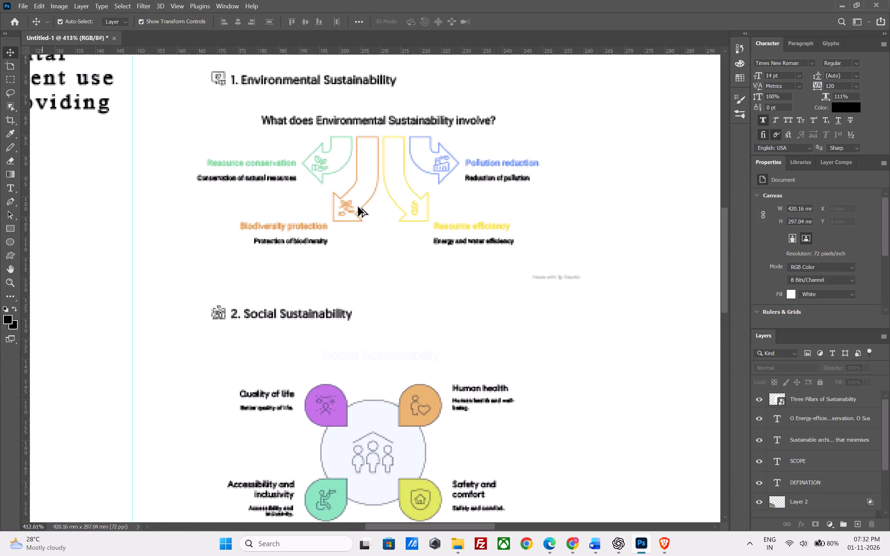
alt+scroll(358, 207, up, 6)
alt+scroll(396, 210, down, 10)
Scale the placed Three Pillars of Sustainability page up to about 142.5 by 201.8 mm, keeping its upper-left corner at the text column's guide.
click(423, 189)
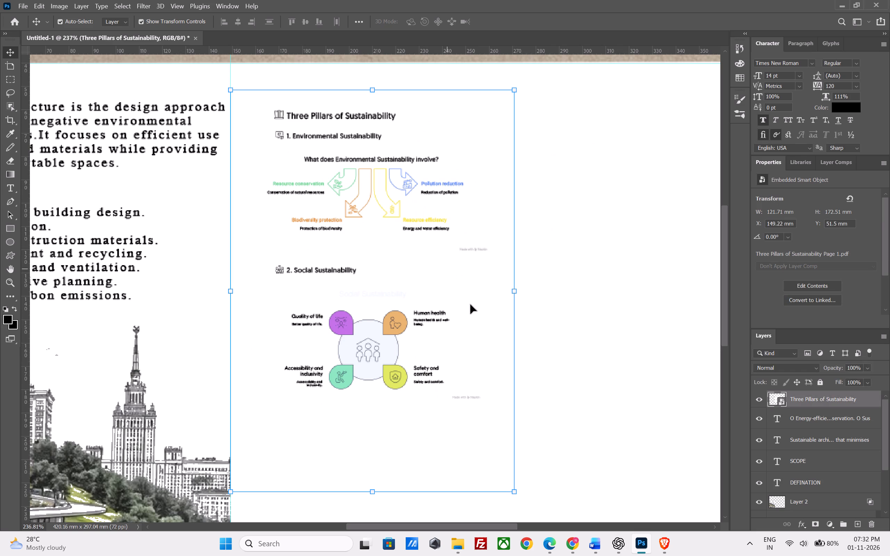
drag(515, 494, 557, 540)
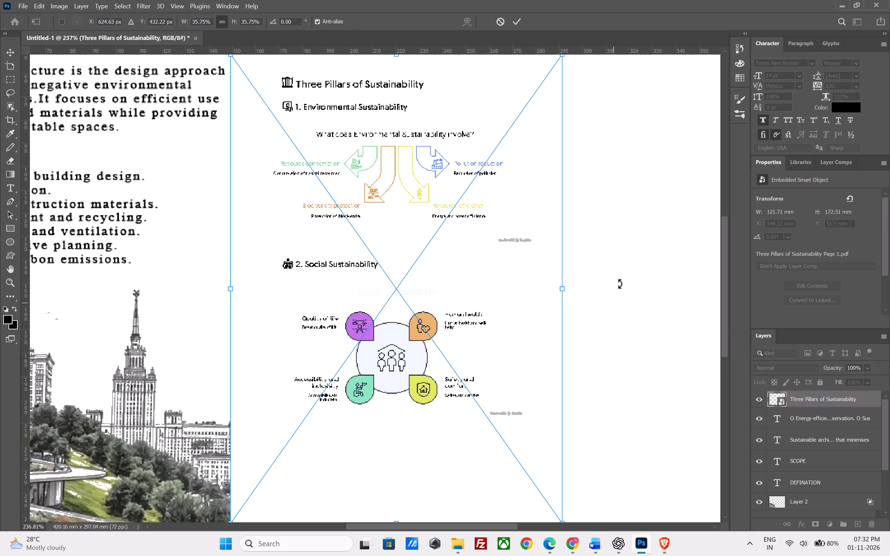
click(619, 277)
click(517, 22)
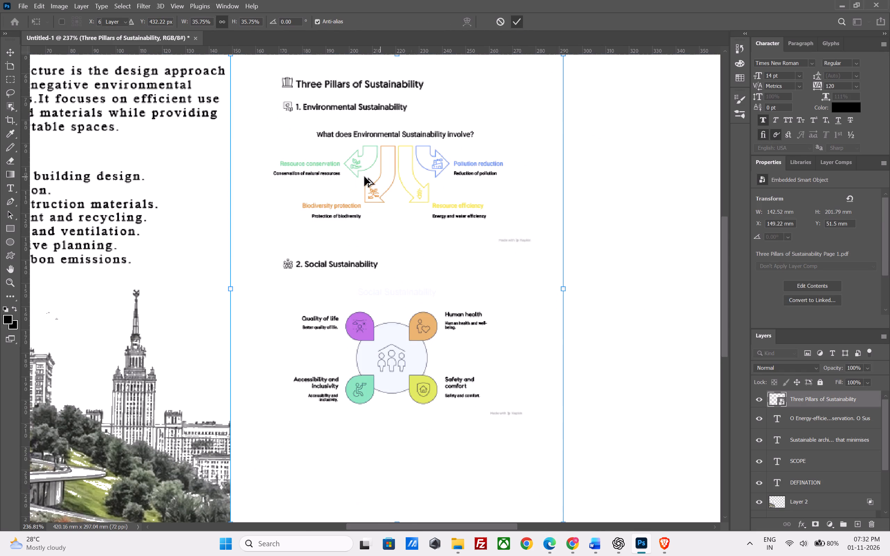
alt+scroll(356, 178, down, 5)
alt+scroll(401, 300, up, 2)
alt+scroll(544, 280, down, 2)
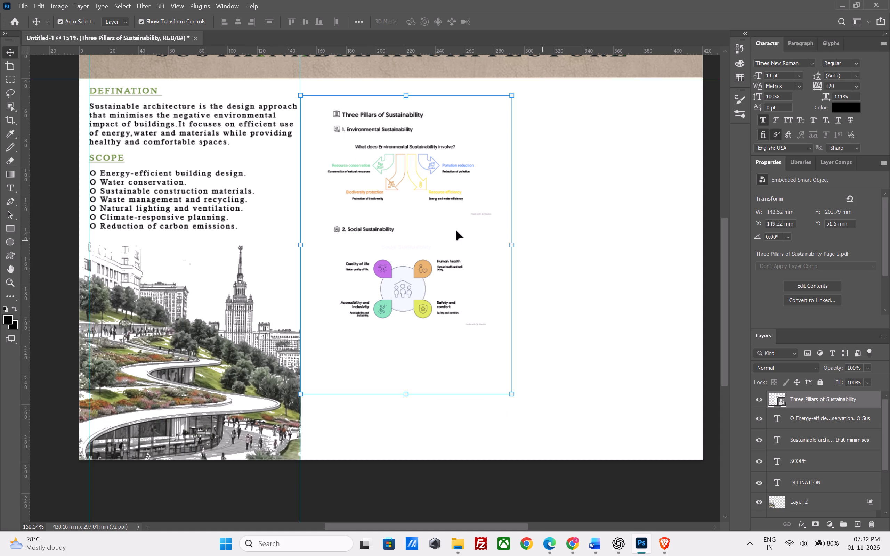
alt+scroll(448, 253, down, 4)
alt+scroll(335, 335, up, 2)
alt+scroll(347, 270, down, 2)
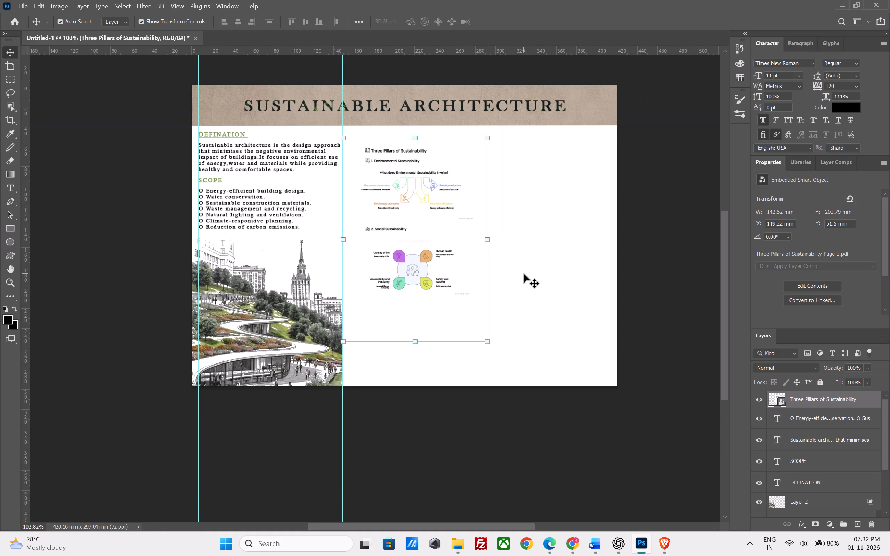
Switch to Chrome and review the SUSTAINABLE ARCHITECTURE design in Canva, comparing it with the Photoshop sheet.
click(572, 544)
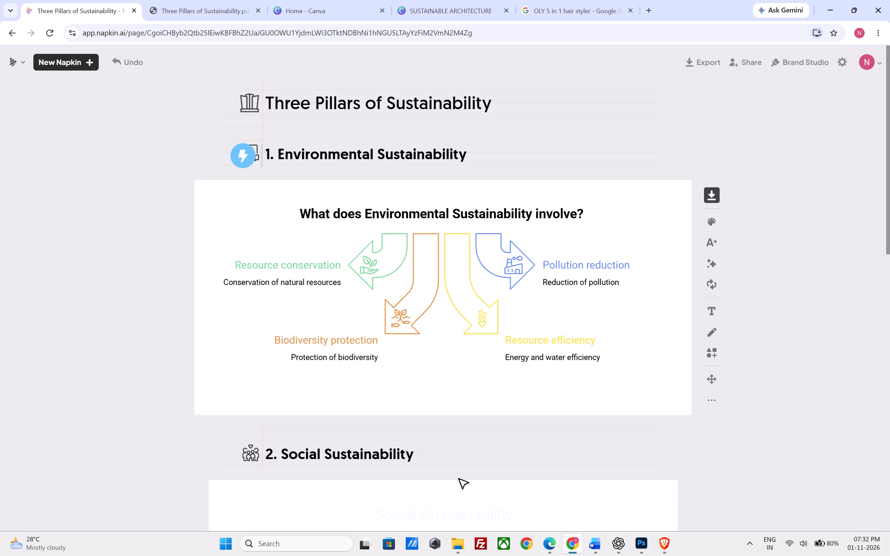
click(358, 0)
click(447, 0)
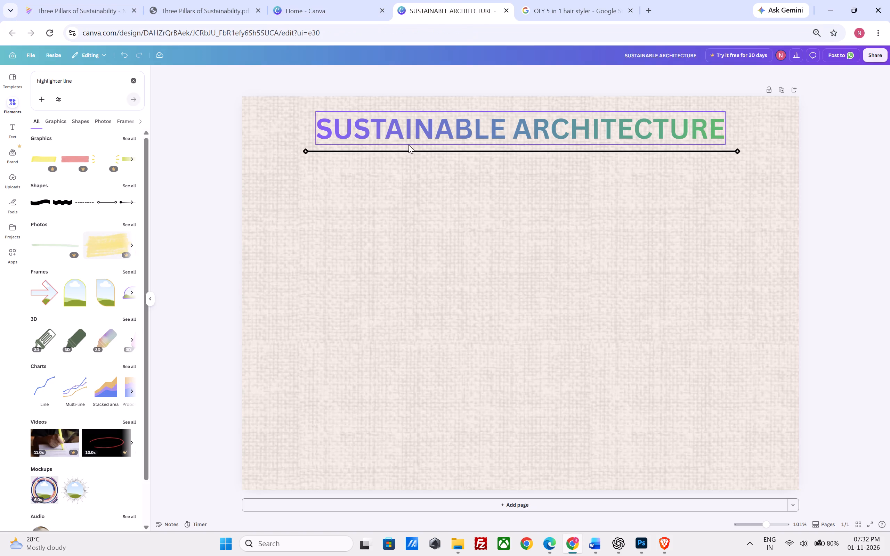
alt+scroll(350, 205, down, 3)
ctrl+scroll(469, 175, down, 2)
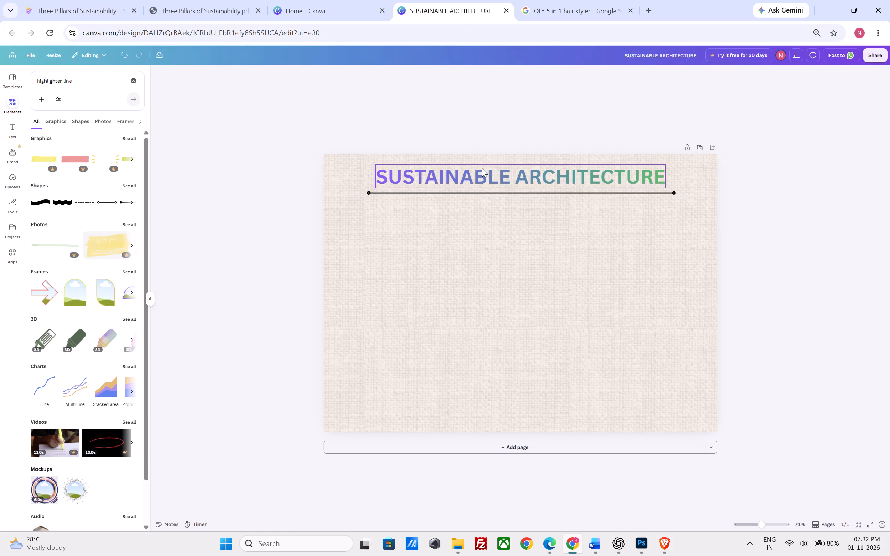
ctrl+scroll(542, 196, up, 2)
alt+scroll(337, 156, down, 1)
scroll(337, 156, down, 2)
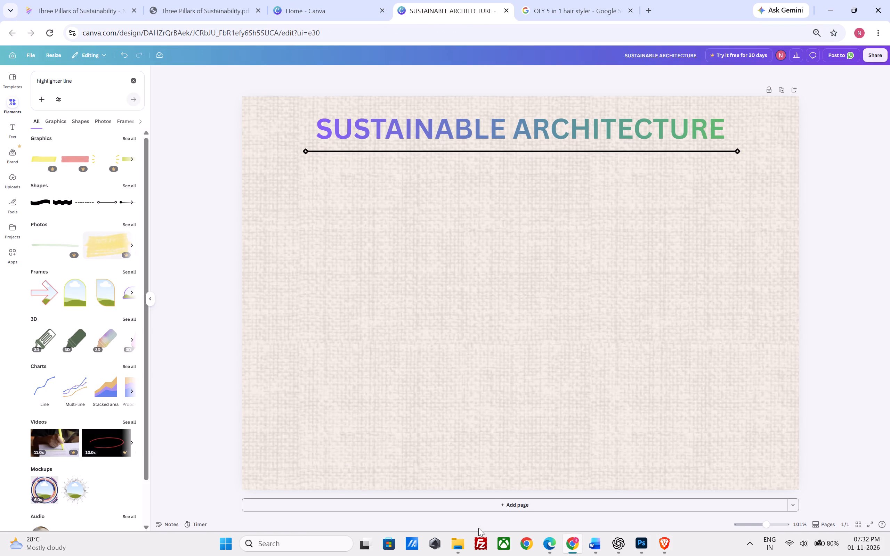
click(642, 546)
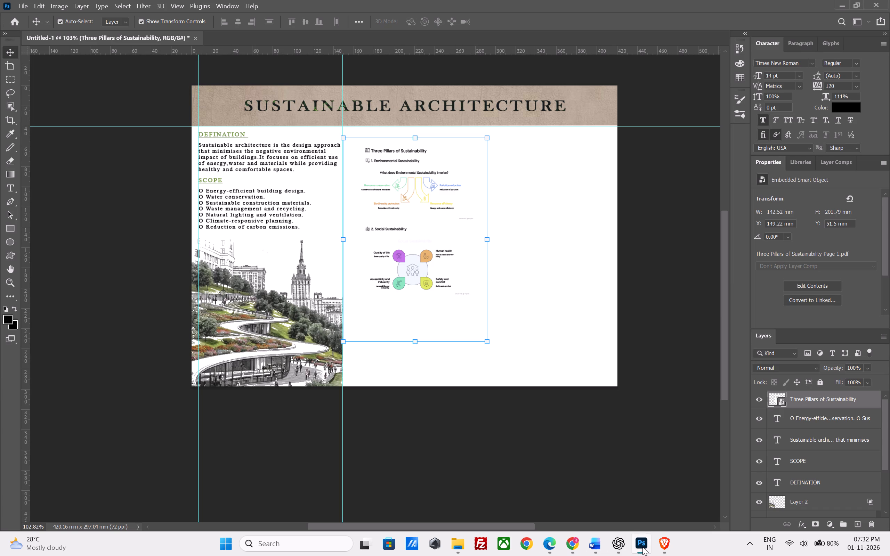
click(642, 547)
click(642, 547)
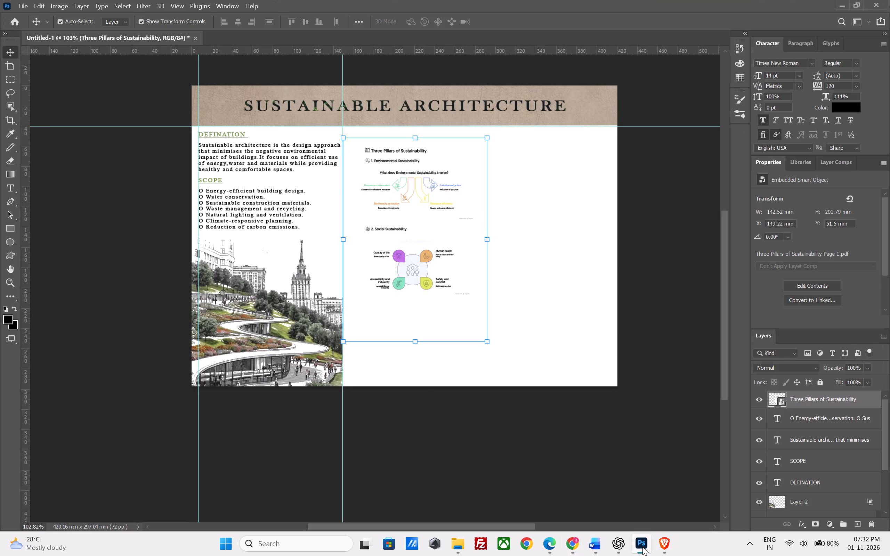
click(642, 547)
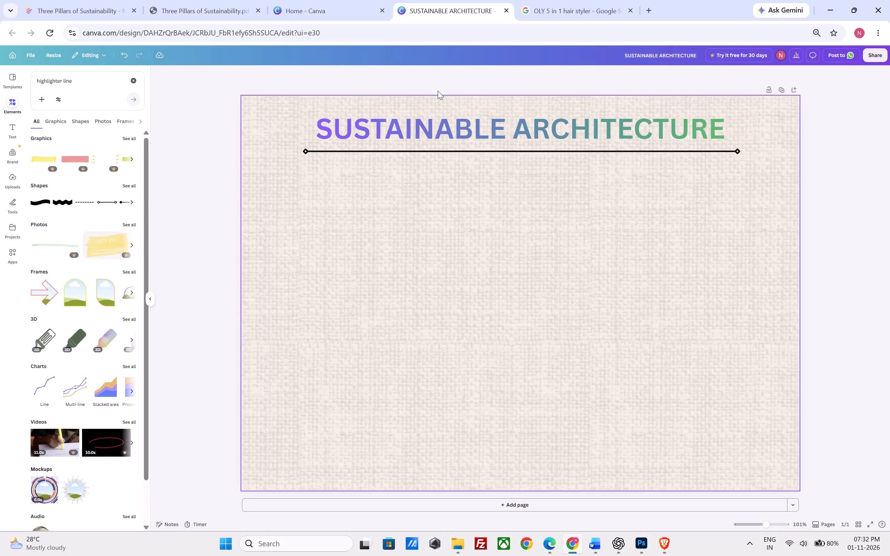
Reduce the SUSTAINABLE ARCHITECTURE title's font size to 52 in the Canva design.
click(462, 128)
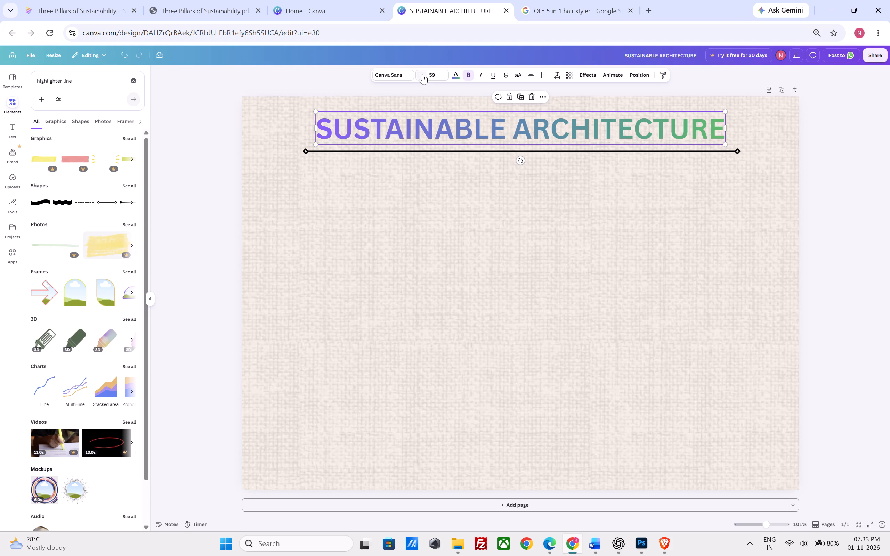
triple_click(422, 74)
triple_click(422, 74)
click(422, 74)
click(215, 81)
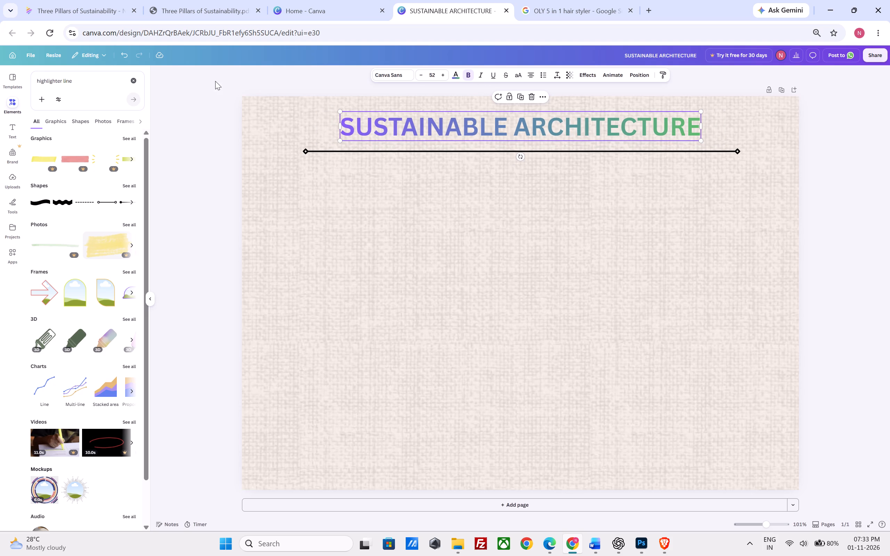
Move the title slightly up toward the page's upper edge and bring the divider line up close beneath it.
drag(459, 128, 459, 129)
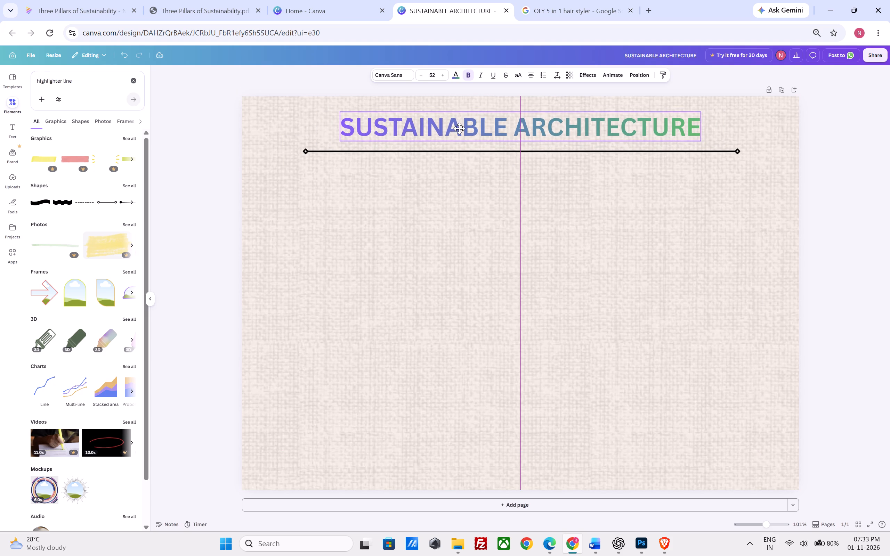
drag(459, 129, 459, 125)
drag(185, 126, 188, 125)
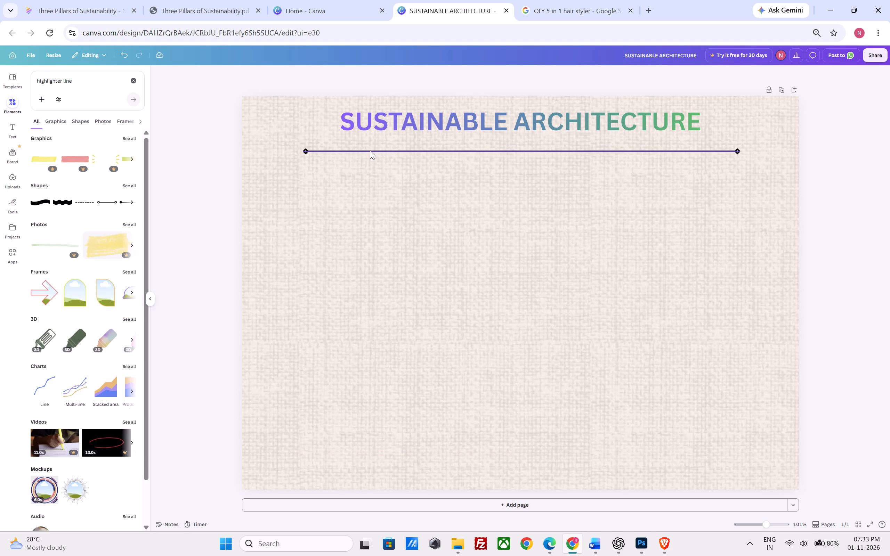
drag(370, 150, 365, 141)
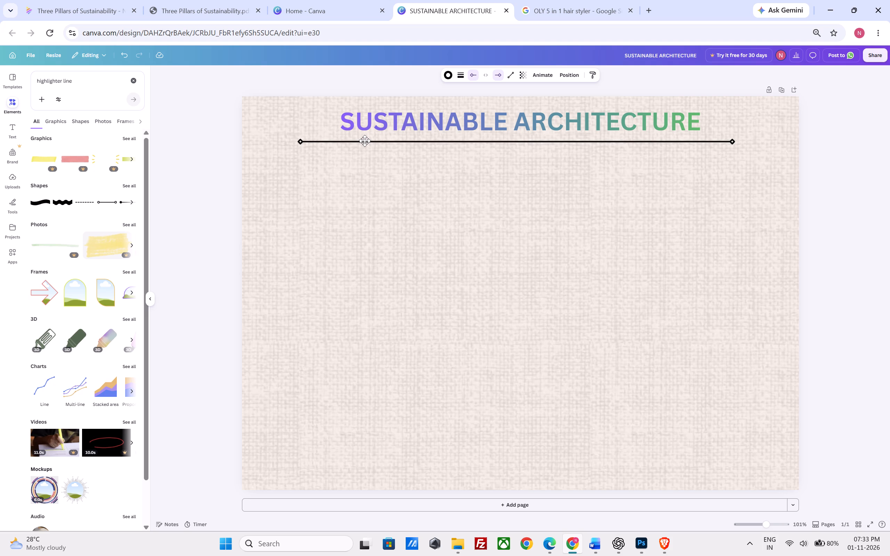
drag(365, 141, 365, 141)
click(214, 145)
Check the reference Sustainable Architecture PDF in Edge and return to the Photoshop sheet.
click(542, 545)
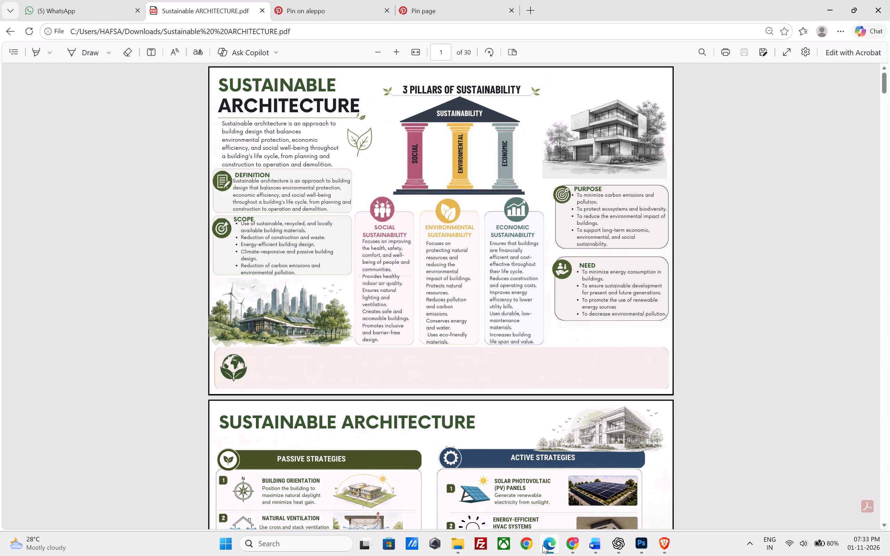
click(648, 545)
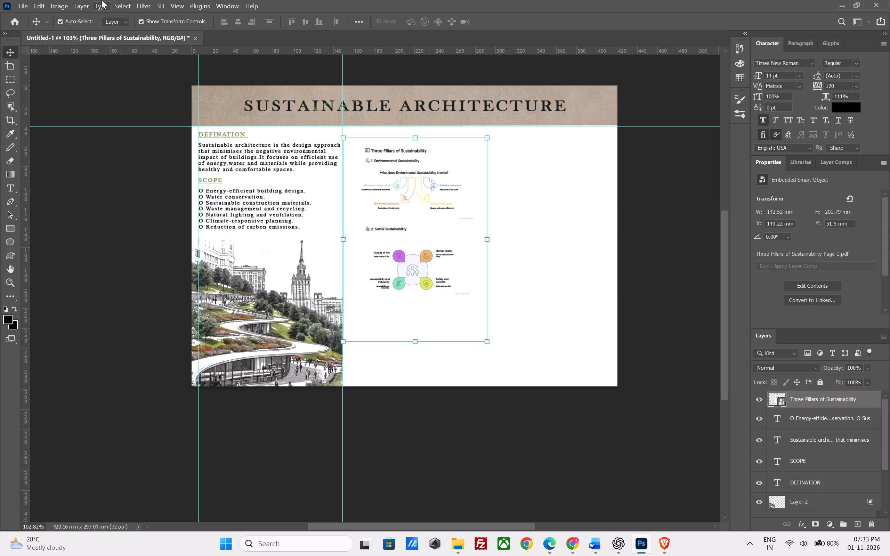
click(118, 37)
click(152, 235)
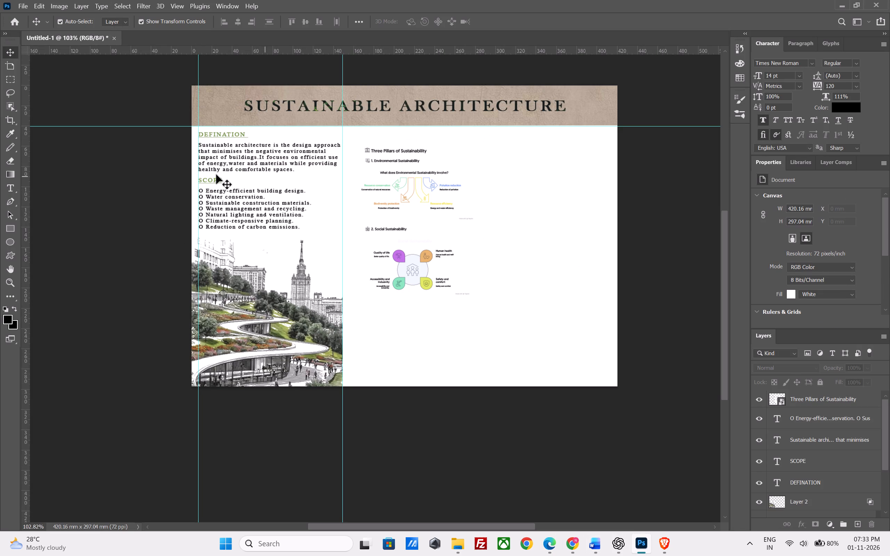
click(216, 174)
click(310, 205)
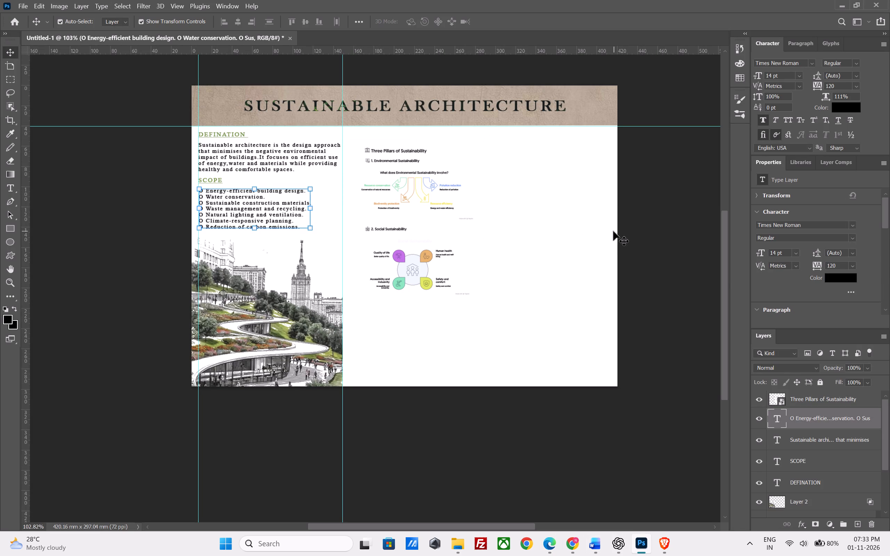
click(613, 231)
Hide the Three Pillars page, all definition and scope texts, the sheet title and the header texture, leaving the city illustration and Background.
click(762, 418)
click(760, 400)
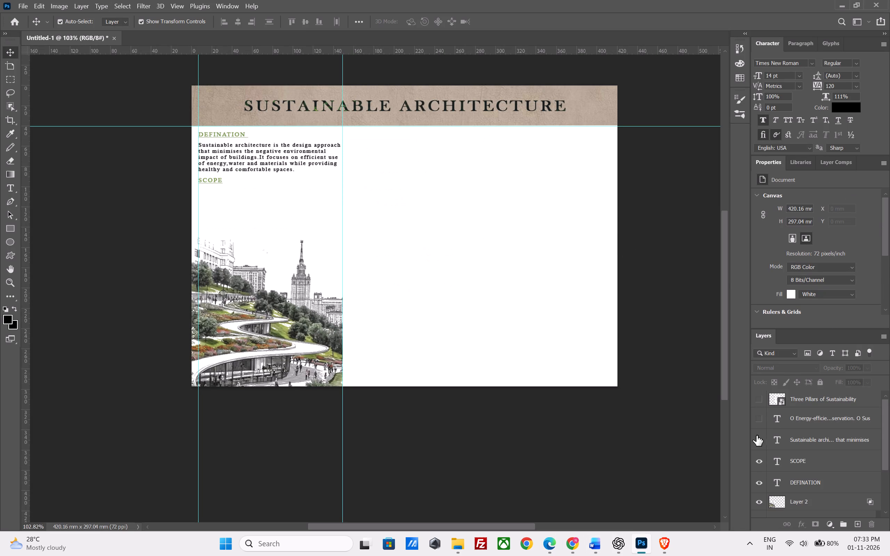
click(757, 439)
click(760, 459)
scroll(773, 435, down, 2)
click(761, 446)
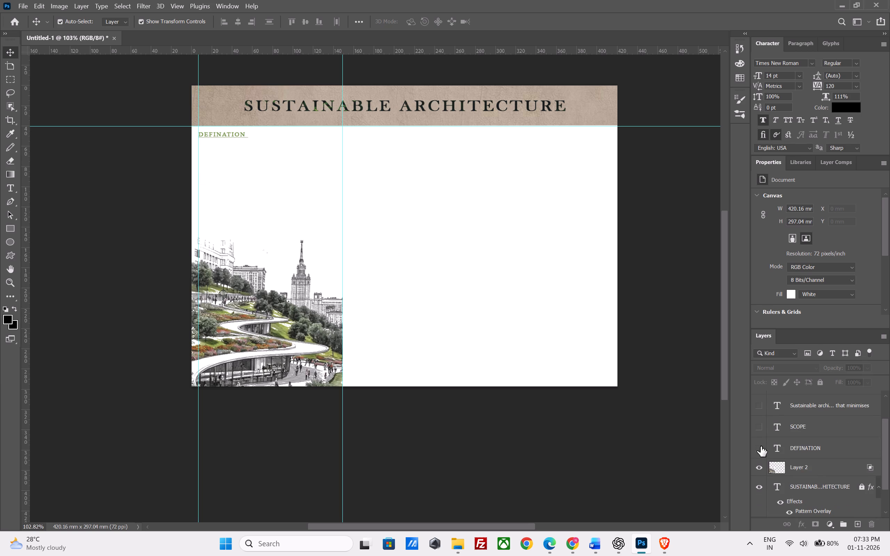
scroll(791, 443, down, 3)
click(763, 451)
scroll(794, 442, down, 2)
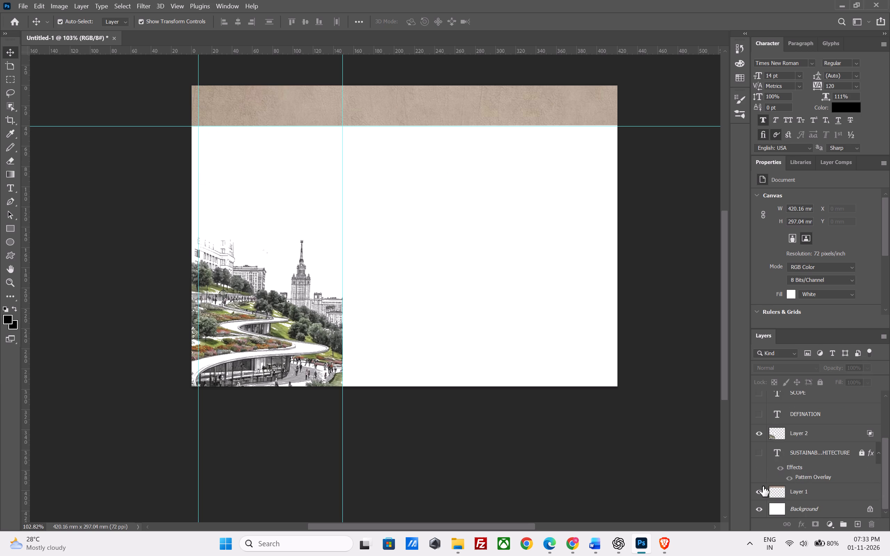
click(757, 491)
click(421, 283)
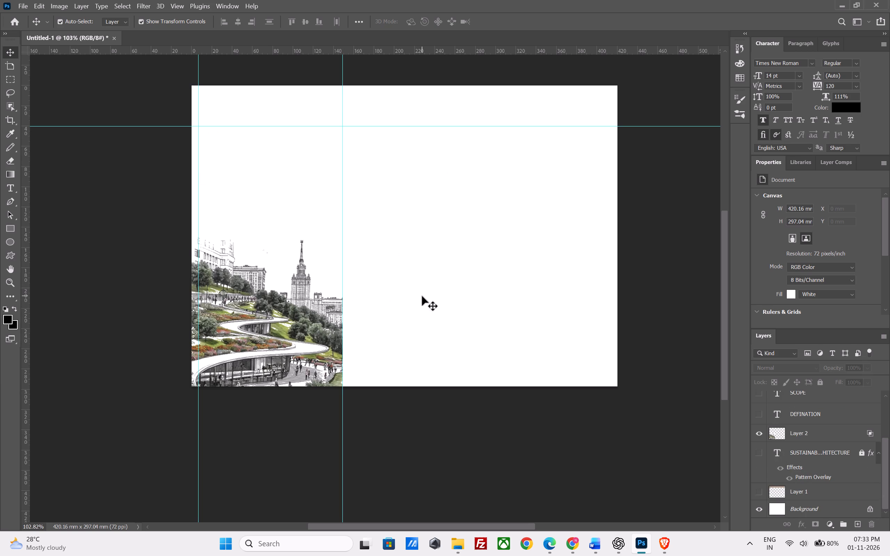
Export the sheet as a 1191 by 842 px PNG with transparency, named dg, to the Downloads folder.
click(25, 7)
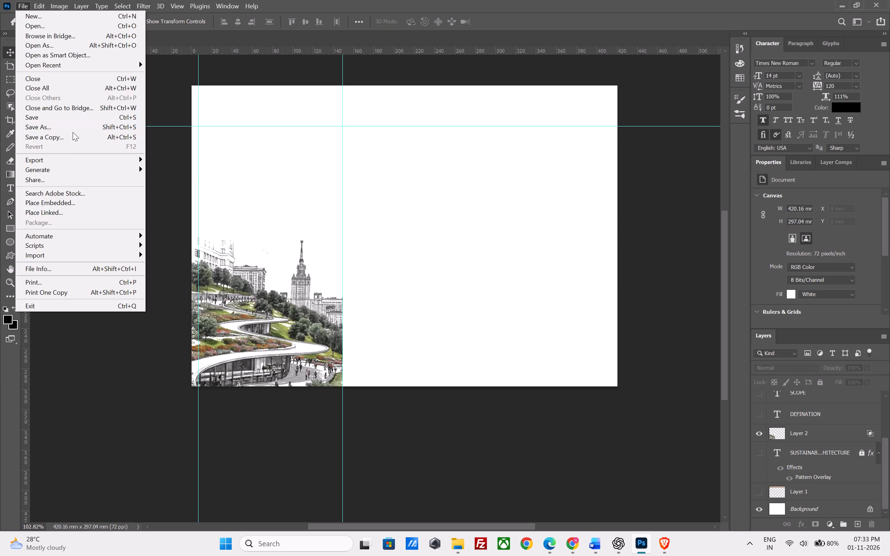
click(76, 160)
click(209, 174)
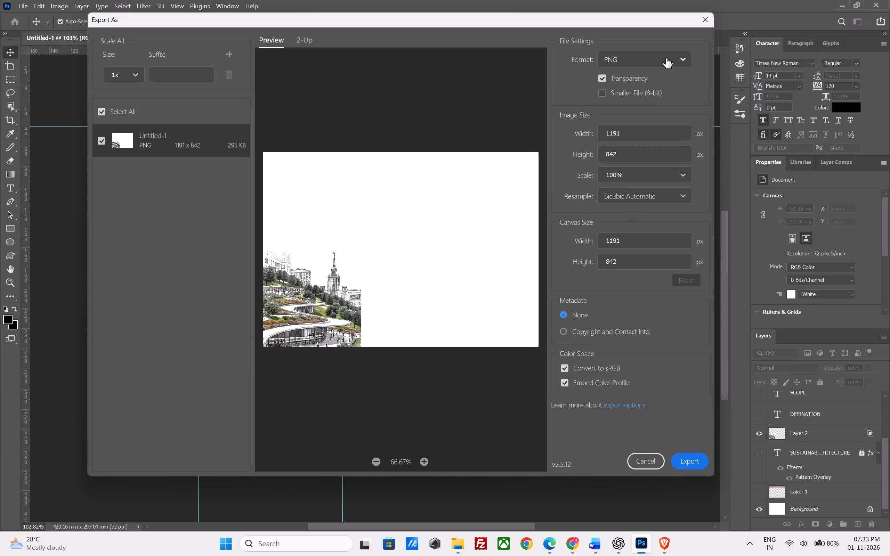
click(689, 462)
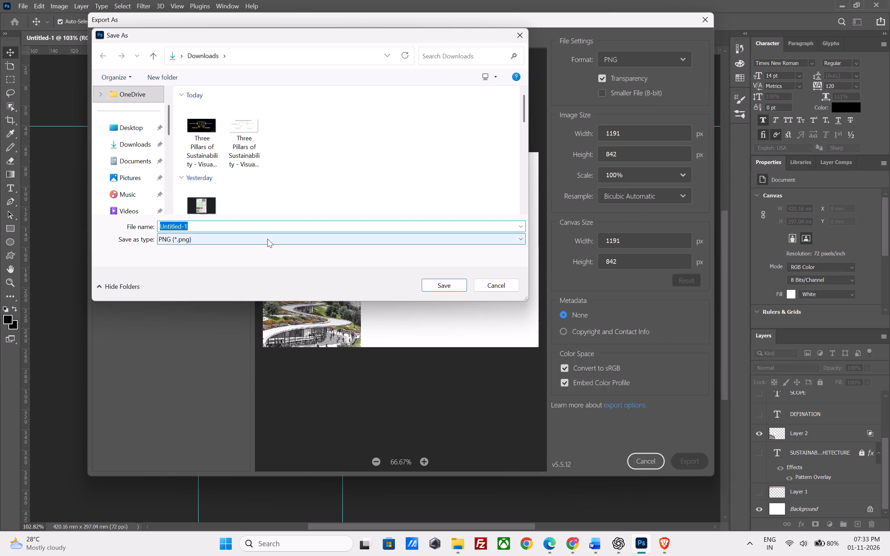
key(d)
key(g)
key(space)
click(440, 288)
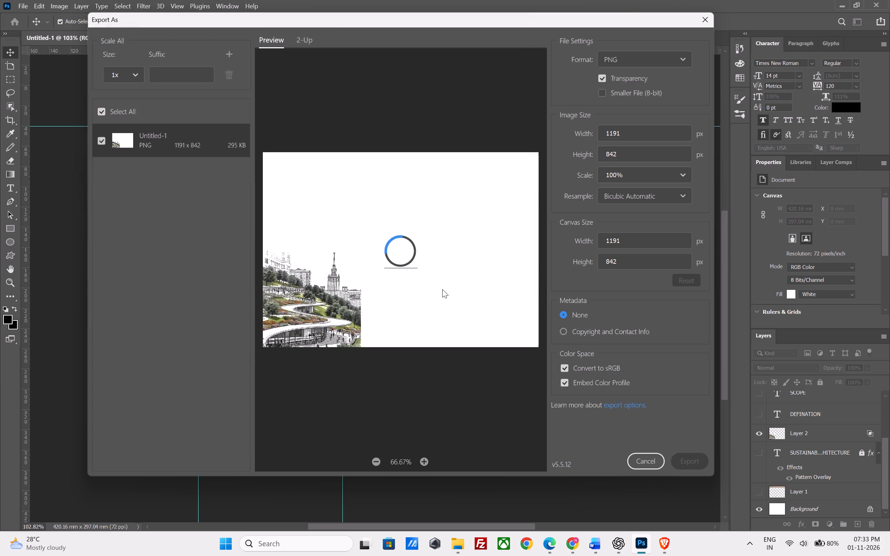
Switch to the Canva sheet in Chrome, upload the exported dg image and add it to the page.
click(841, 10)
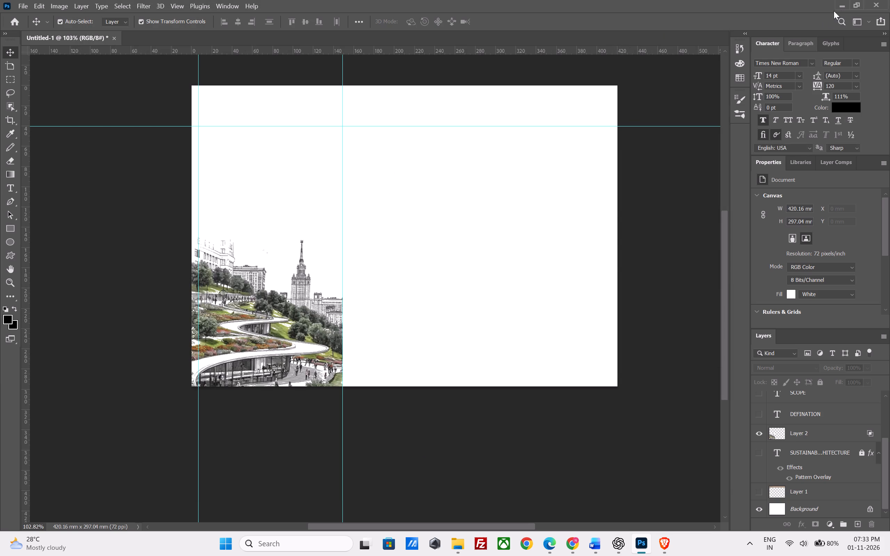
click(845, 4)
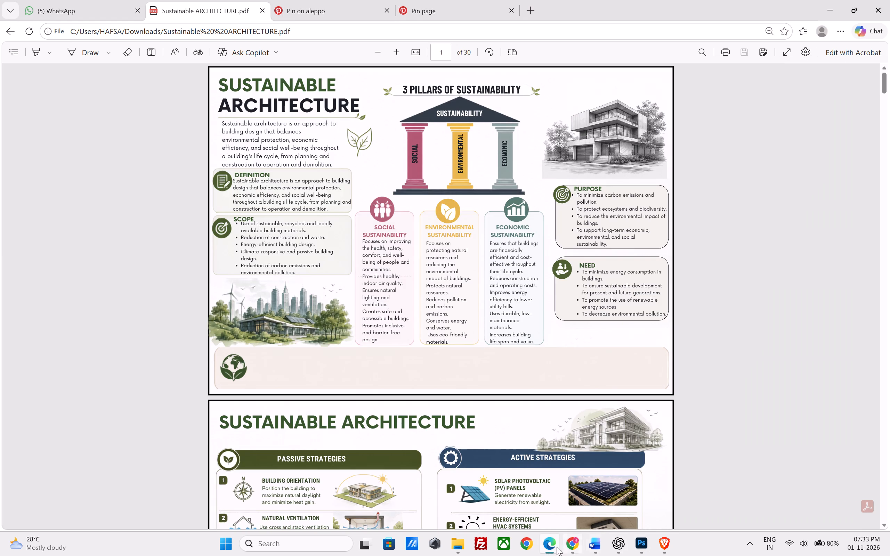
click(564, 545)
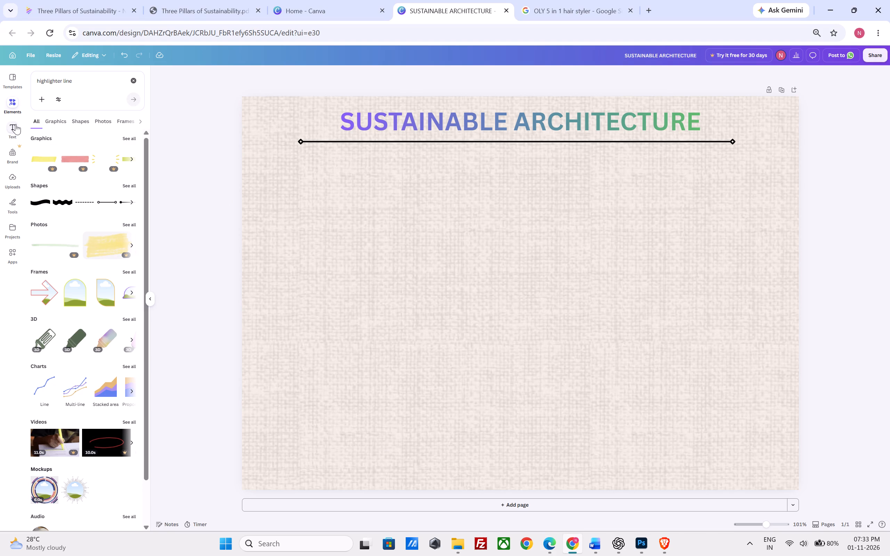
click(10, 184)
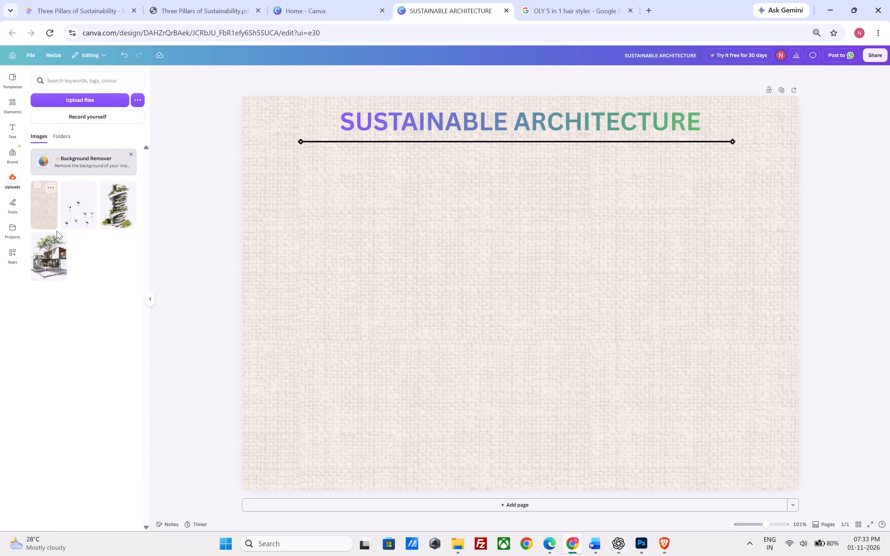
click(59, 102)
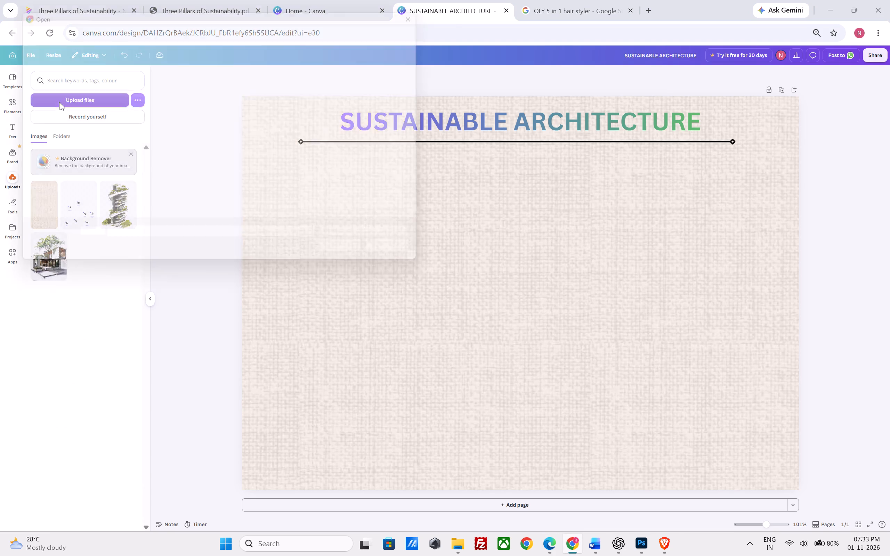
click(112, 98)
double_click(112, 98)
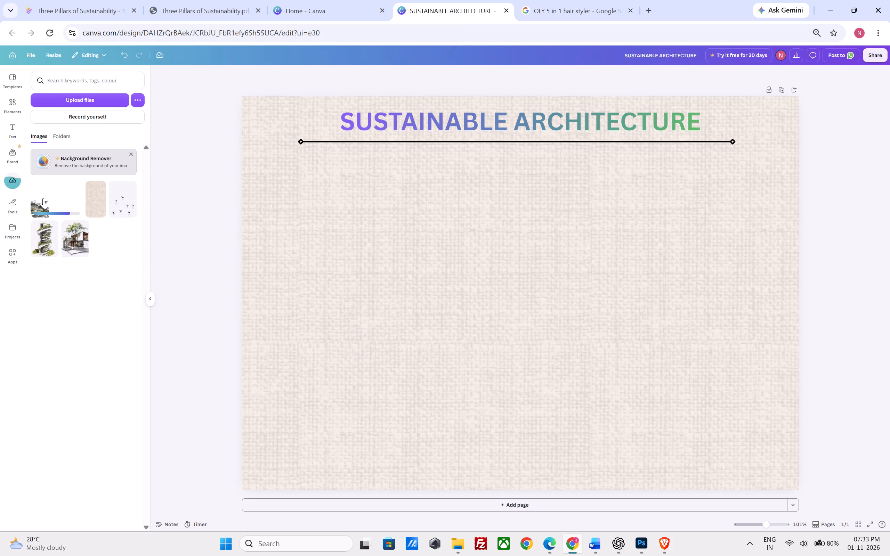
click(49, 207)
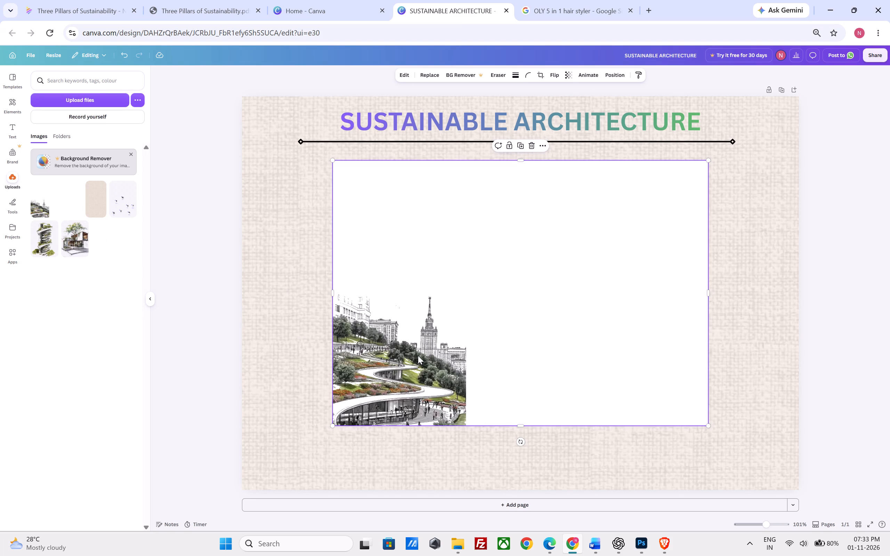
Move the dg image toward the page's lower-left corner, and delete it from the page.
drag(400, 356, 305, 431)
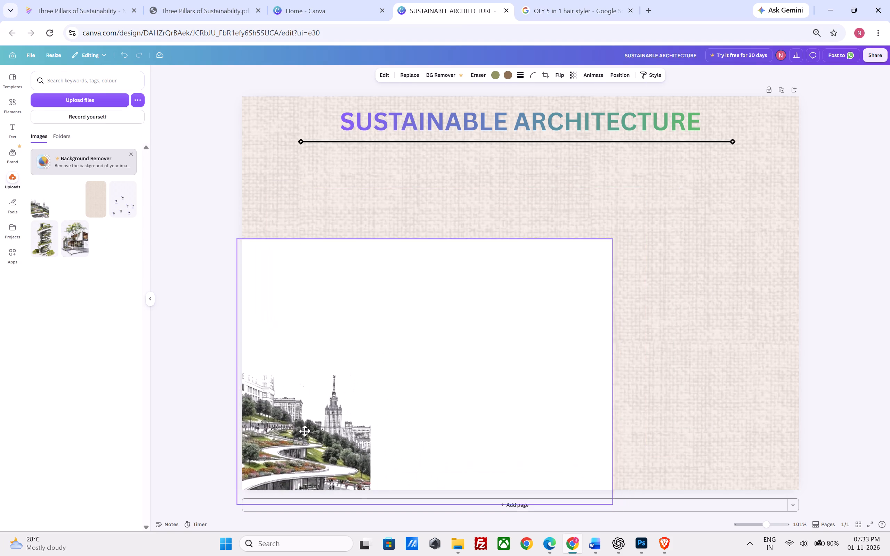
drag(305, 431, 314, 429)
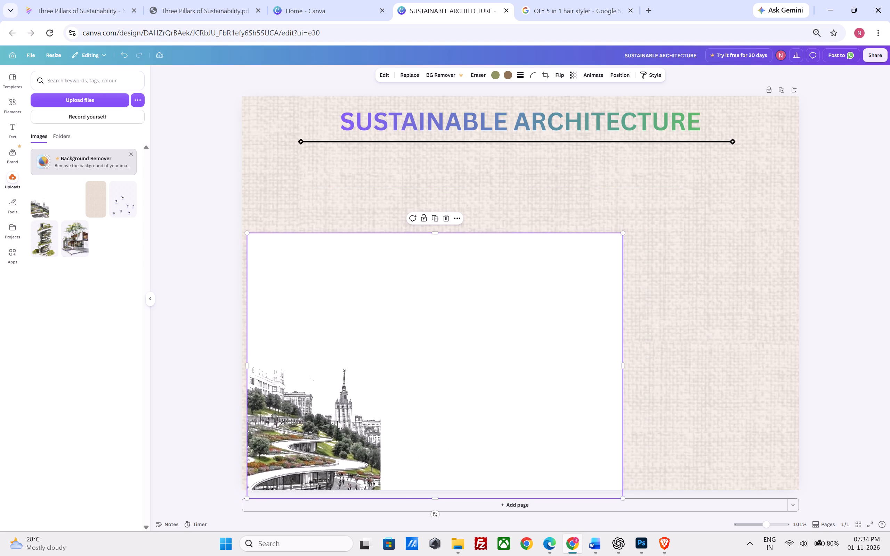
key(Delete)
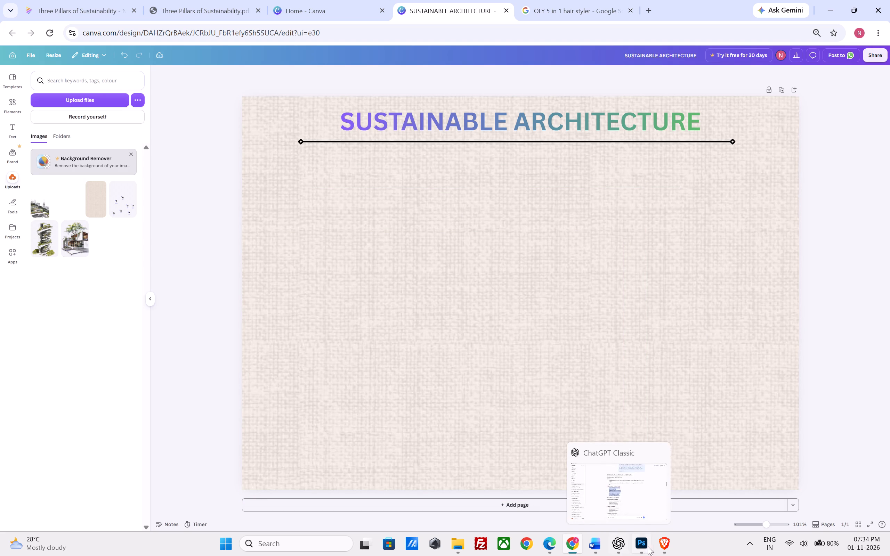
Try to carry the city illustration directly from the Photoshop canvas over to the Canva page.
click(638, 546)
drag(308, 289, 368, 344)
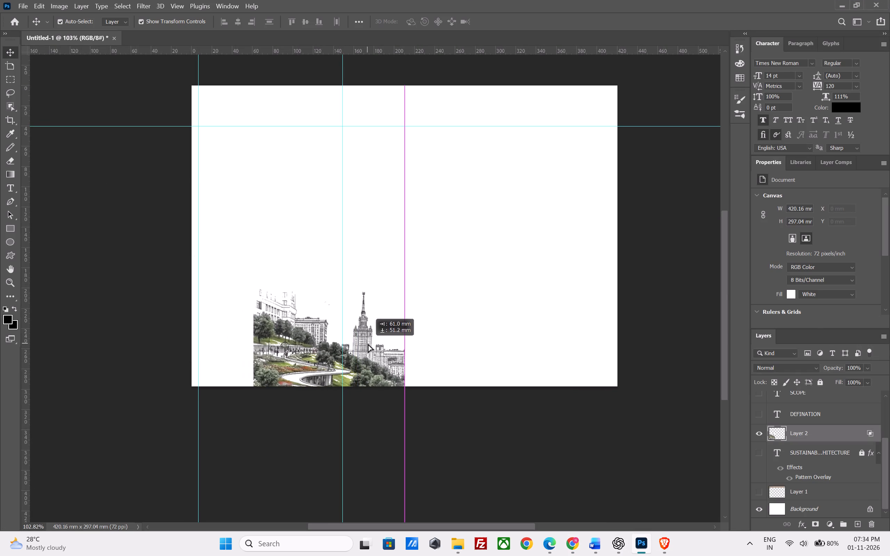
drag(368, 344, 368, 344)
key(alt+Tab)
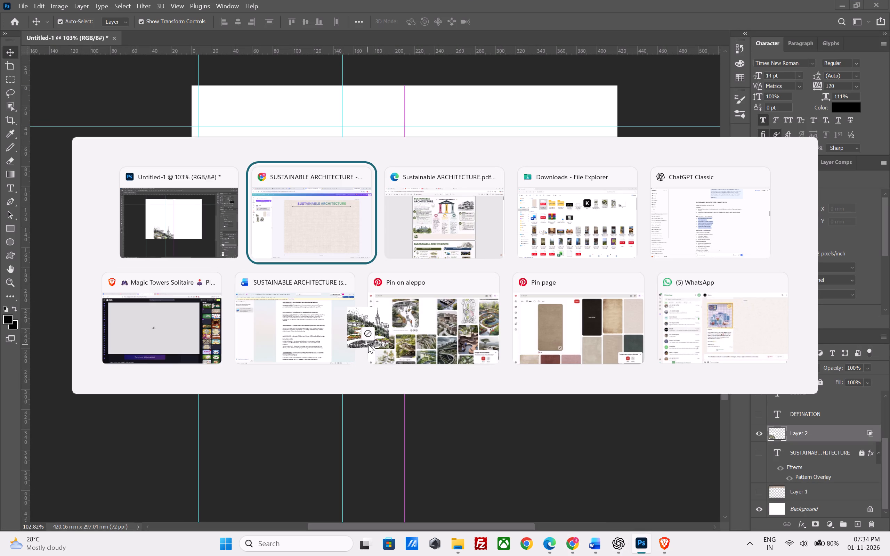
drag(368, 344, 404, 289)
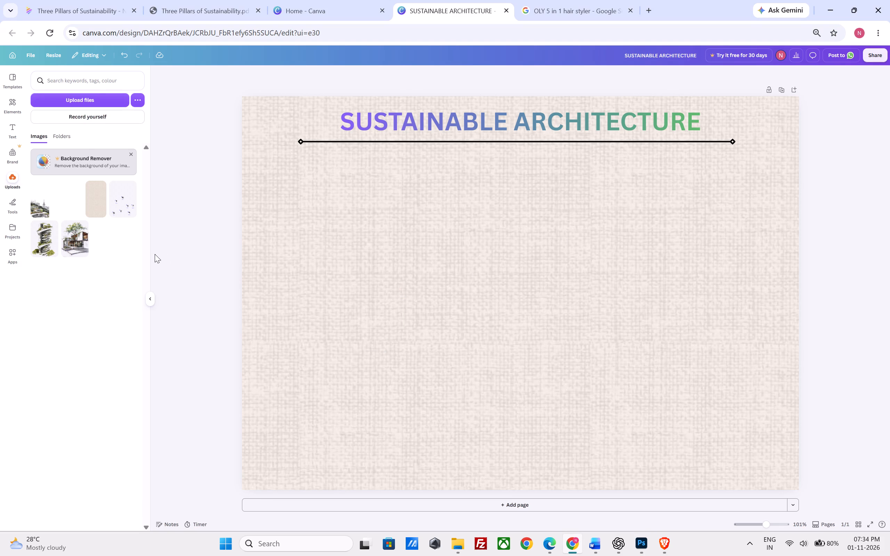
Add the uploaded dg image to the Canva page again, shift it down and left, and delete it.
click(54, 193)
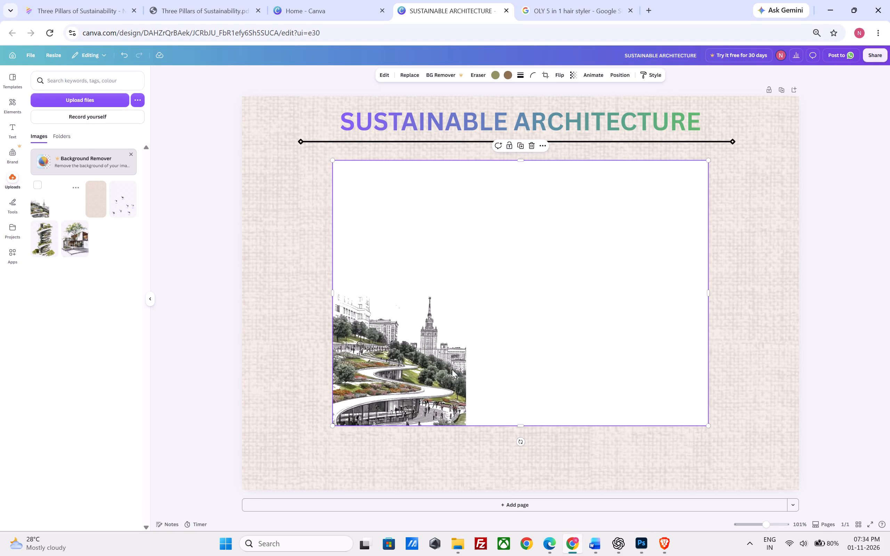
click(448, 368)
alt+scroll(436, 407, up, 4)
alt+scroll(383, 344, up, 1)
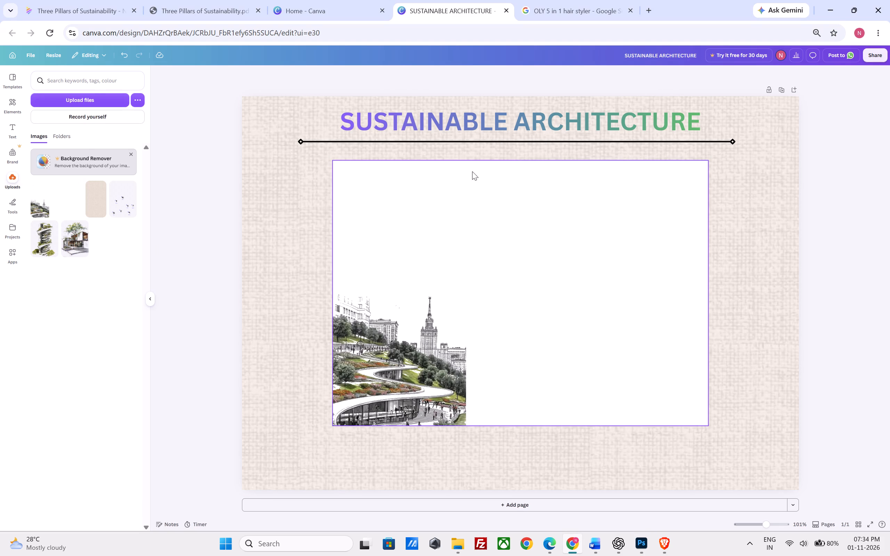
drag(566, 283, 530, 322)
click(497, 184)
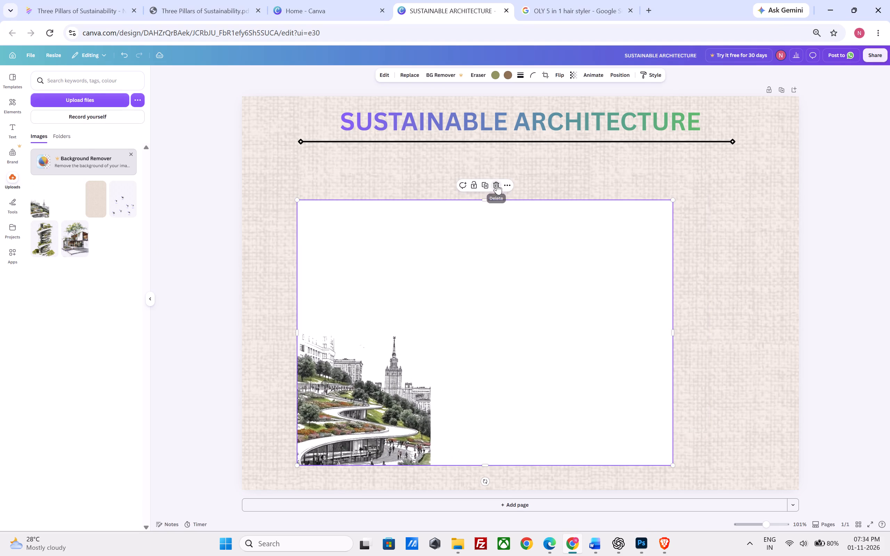
Open dg from the Downloads folder to examine its background, close it and return to Photoshop.
click(553, 549)
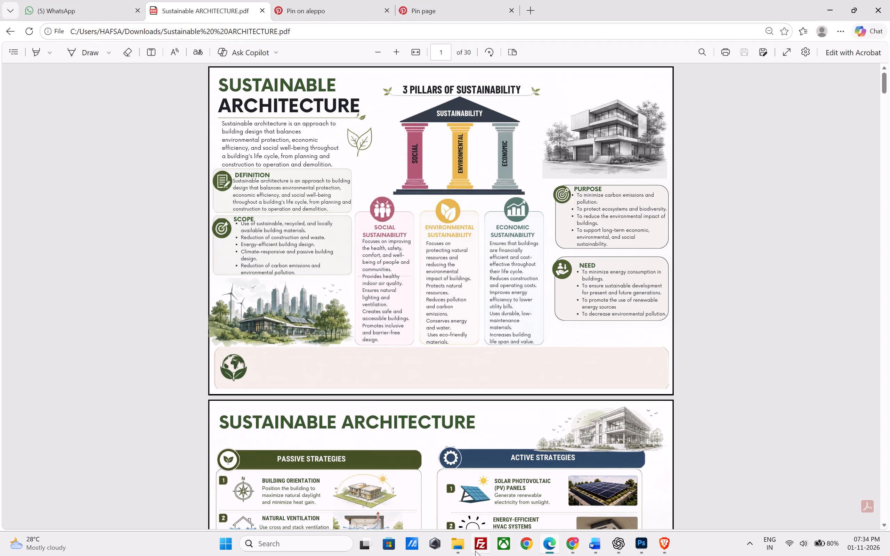
click(457, 548)
scroll(421, 189, up, 3)
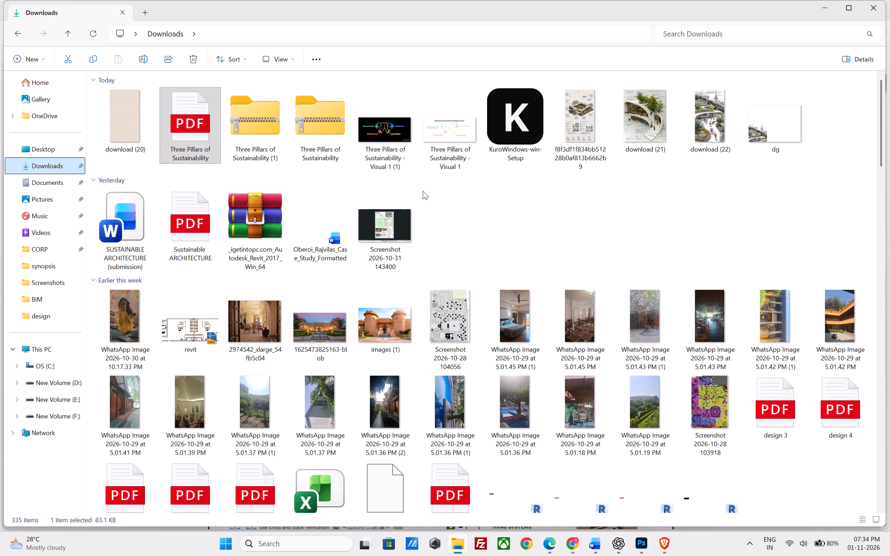
scroll(423, 191, up, 2)
click(604, 204)
double_click(770, 122)
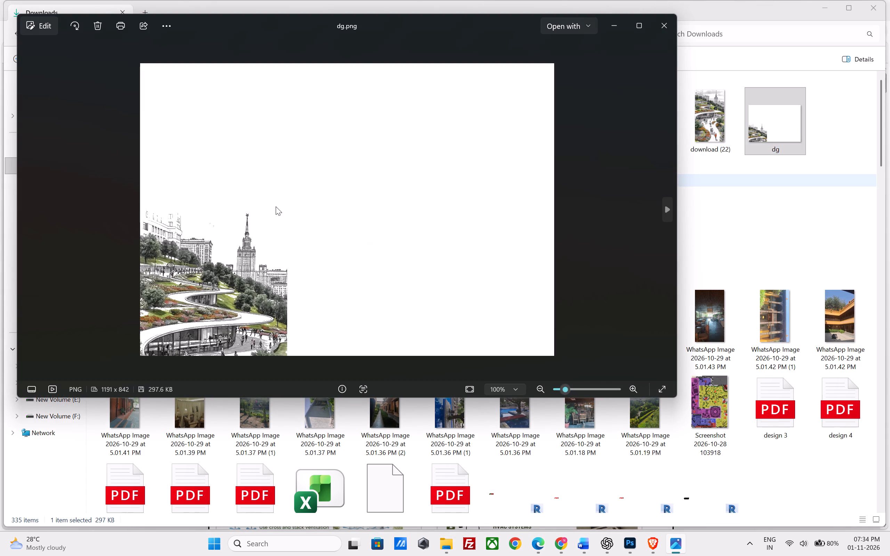
click(294, 208)
alt+scroll(248, 335, up, 4)
alt+click(241, 250)
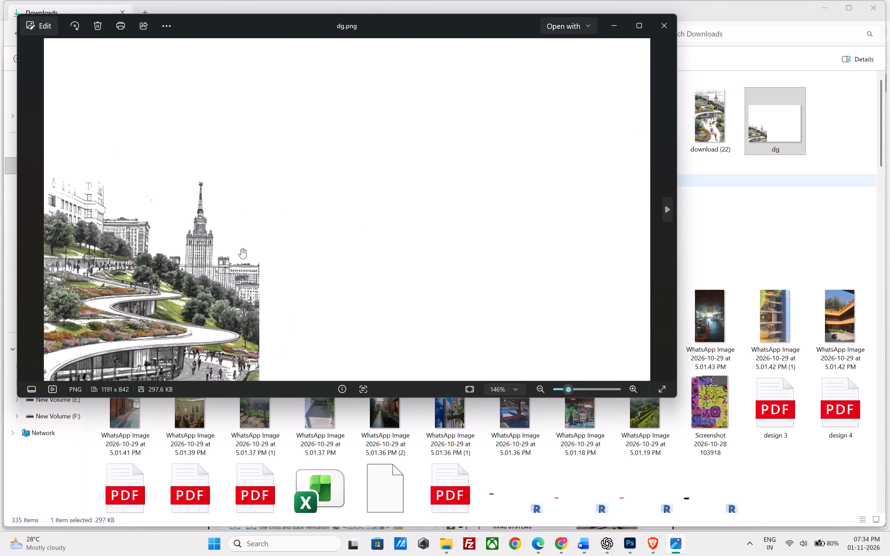
scroll(246, 243, down, 5)
click(647, 28)
click(655, 27)
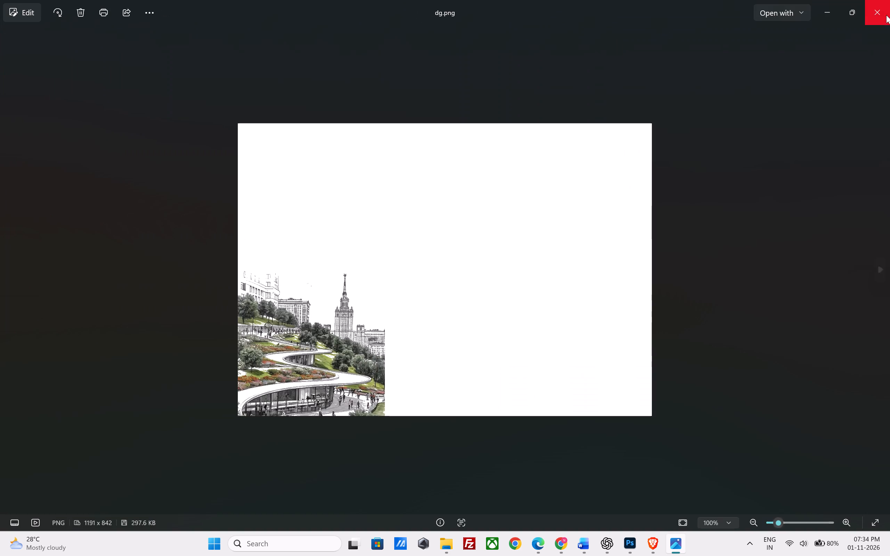
click(883, 6)
click(826, 1)
click(642, 544)
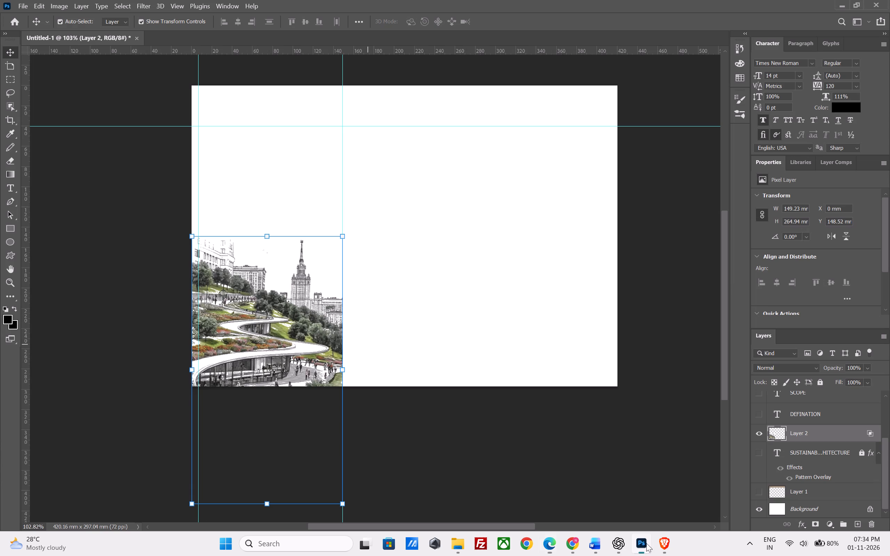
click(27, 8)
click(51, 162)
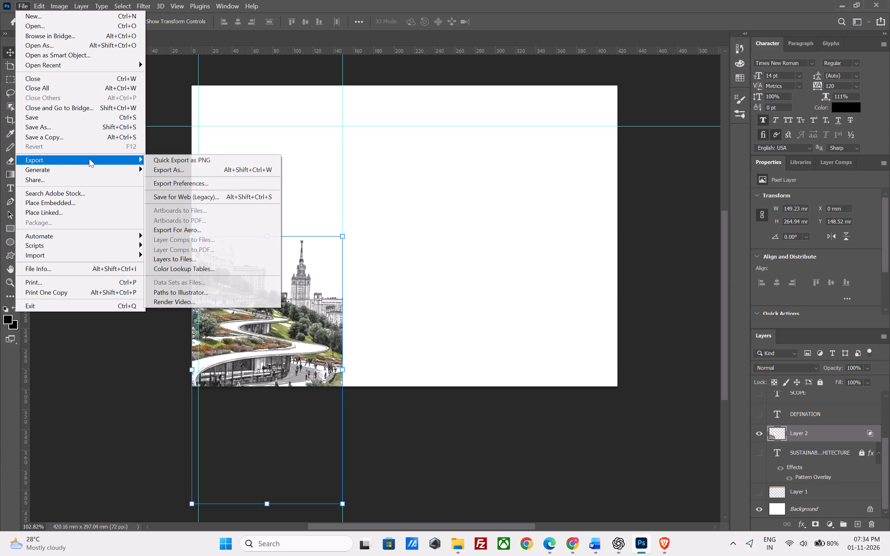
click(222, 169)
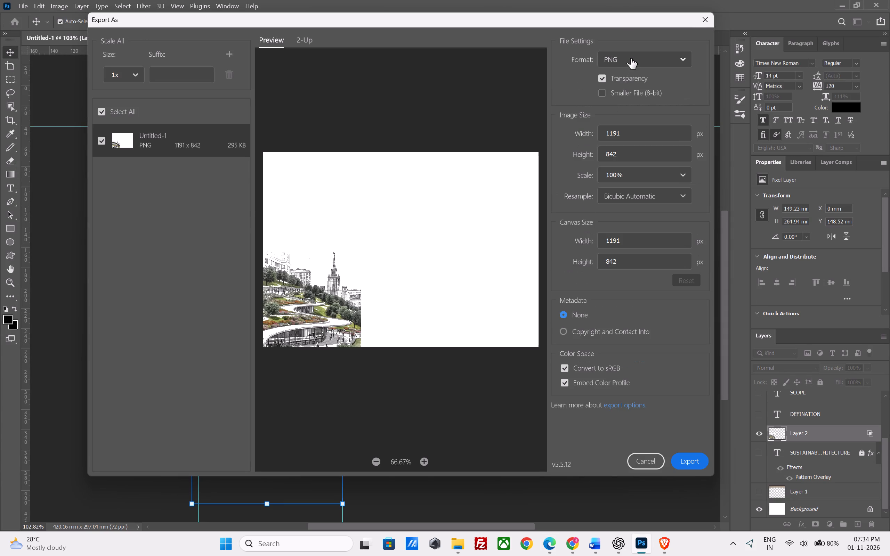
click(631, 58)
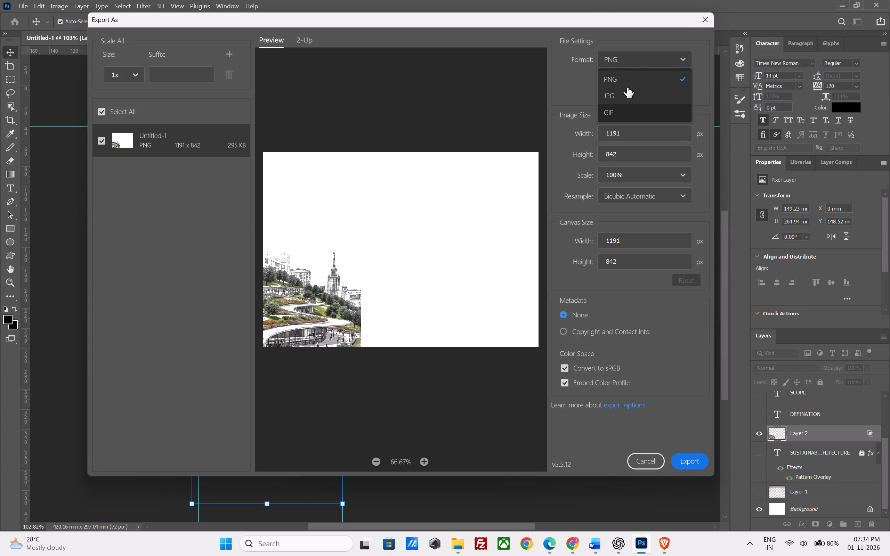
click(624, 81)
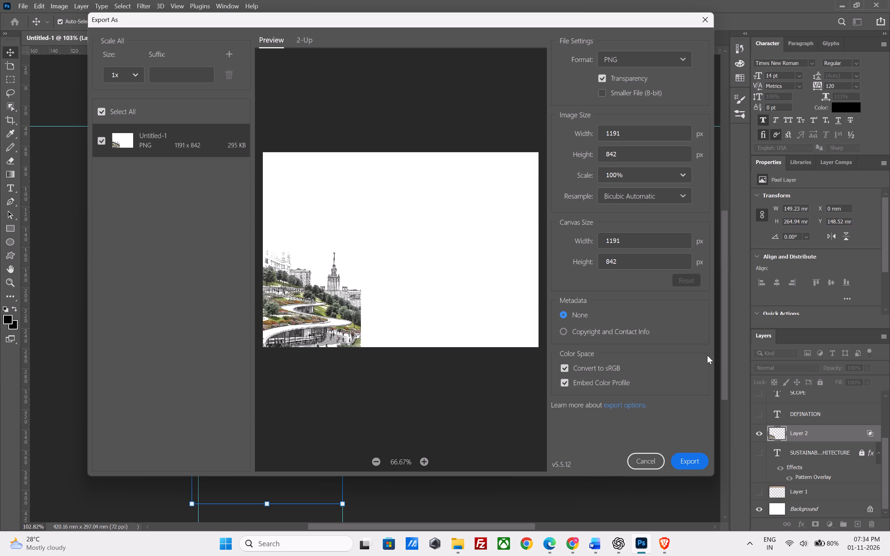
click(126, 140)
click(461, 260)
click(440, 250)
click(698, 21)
Unlock the white Background layer and hide it, leaving only the city illustration visible.
scroll(809, 479, down, 4)
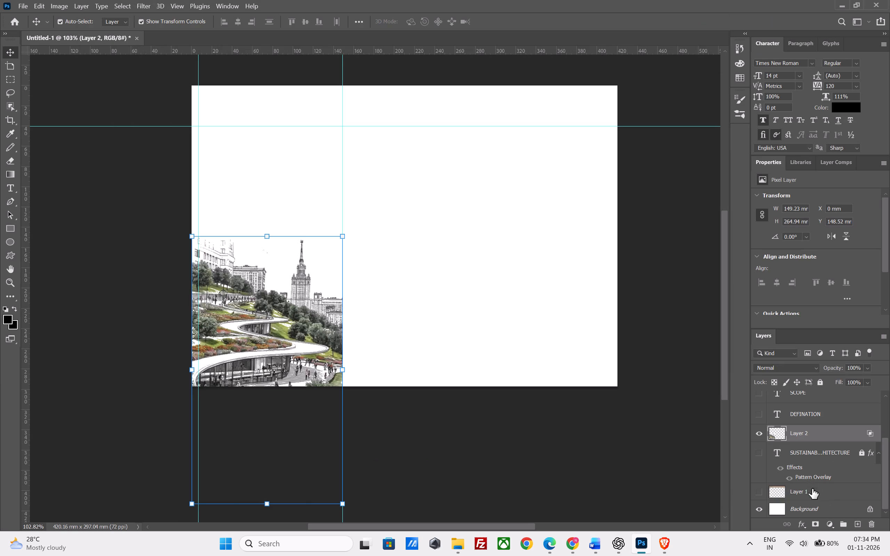
click(836, 515)
click(844, 505)
click(871, 507)
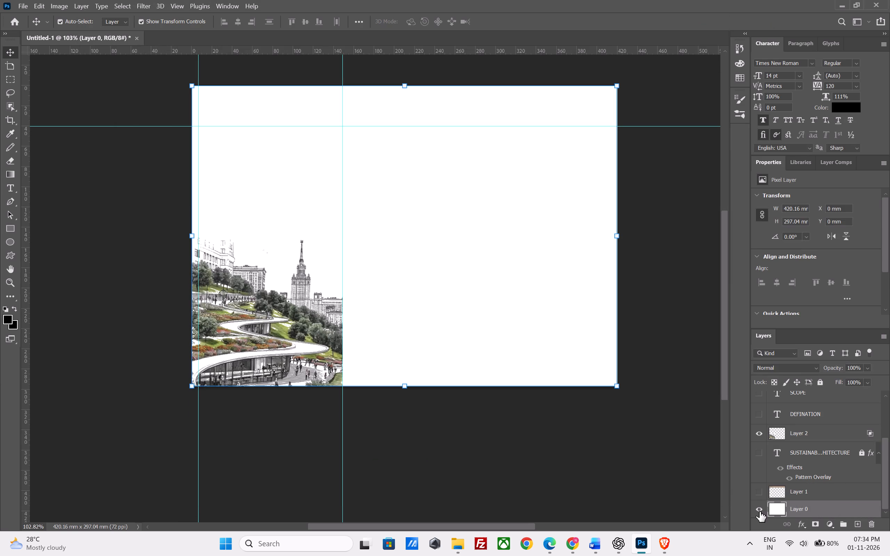
click(760, 511)
Export the sheet as a 1191 by 842 px PNG with transparency, overwriting dg in the Downloads folder.
click(26, 5)
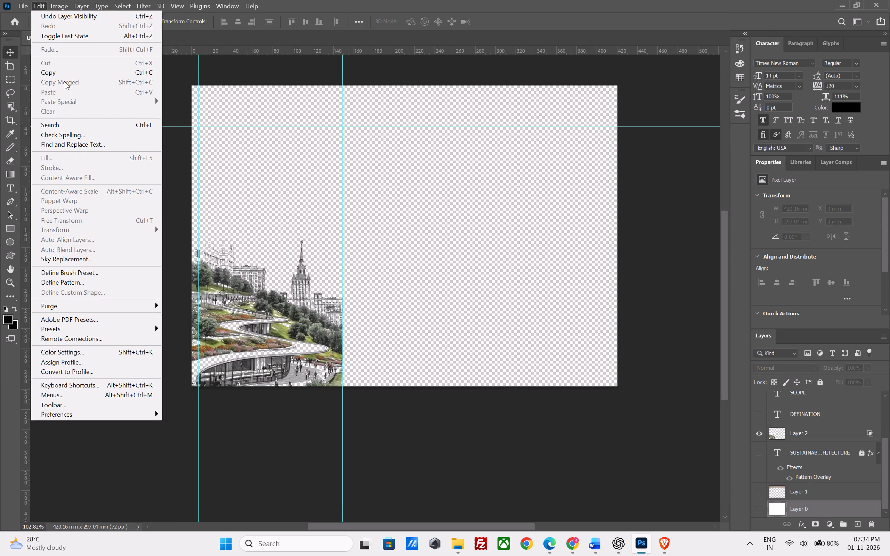
click(57, 162)
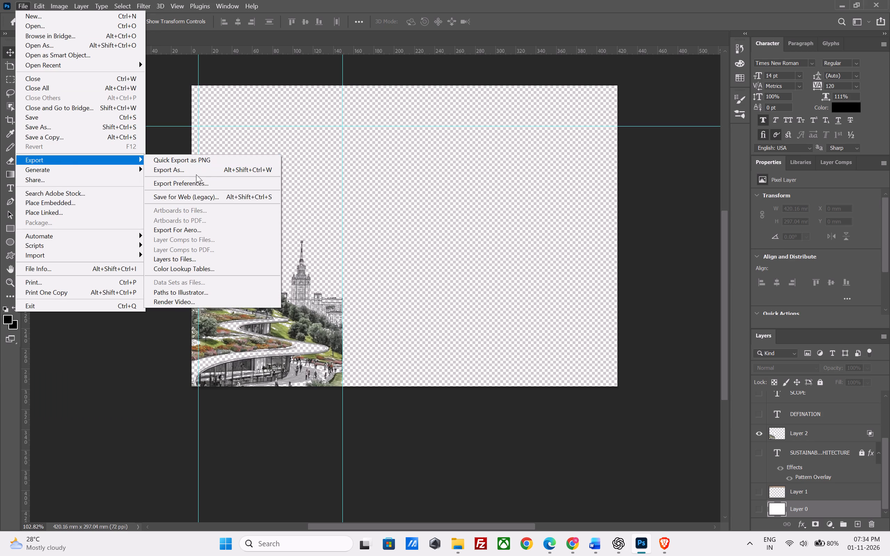
click(196, 174)
click(692, 460)
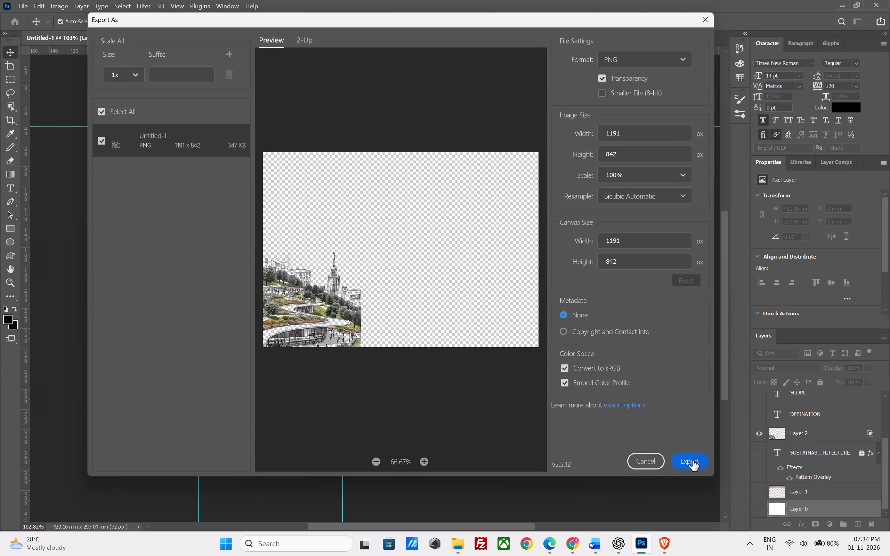
click(185, 129)
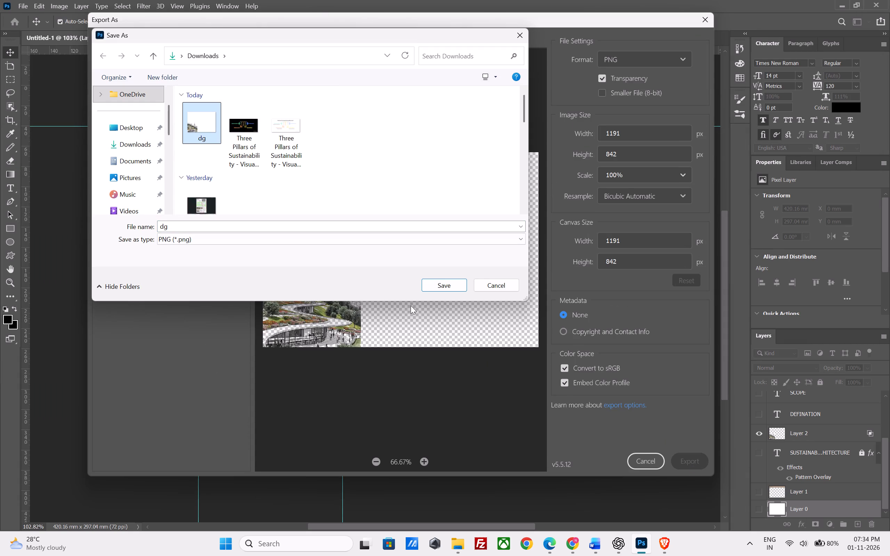
click(440, 284)
click(459, 270)
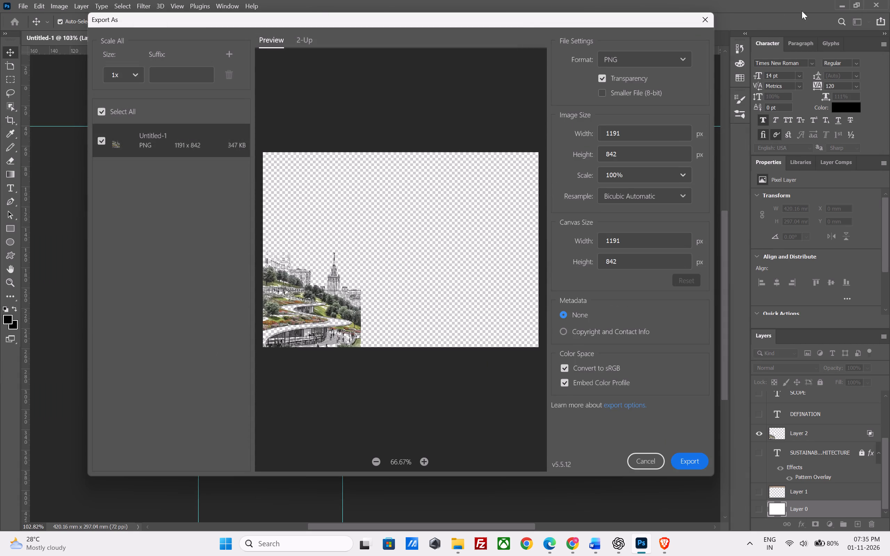
Switch to the Canva SUSTAINABLE ARCHITECTURE design in Chrome and upload the re-exported dg image from the Downloads folder.
click(845, 5)
click(576, 550)
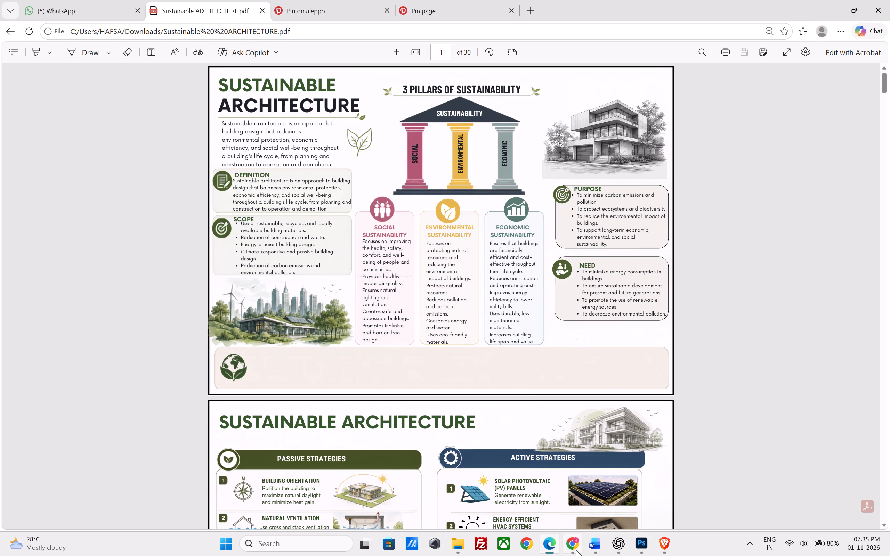
click(207, 5)
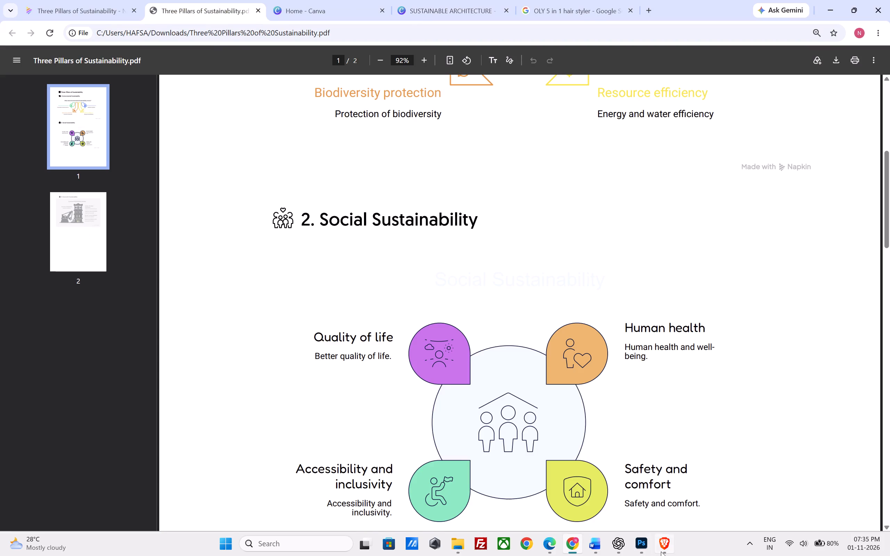
click(661, 551)
click(661, 551)
click(347, 1)
click(448, 3)
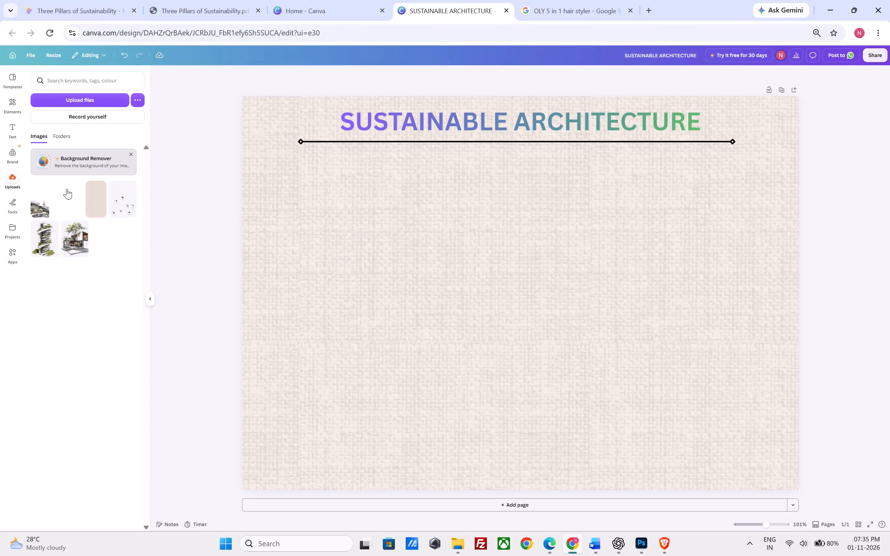
click(74, 98)
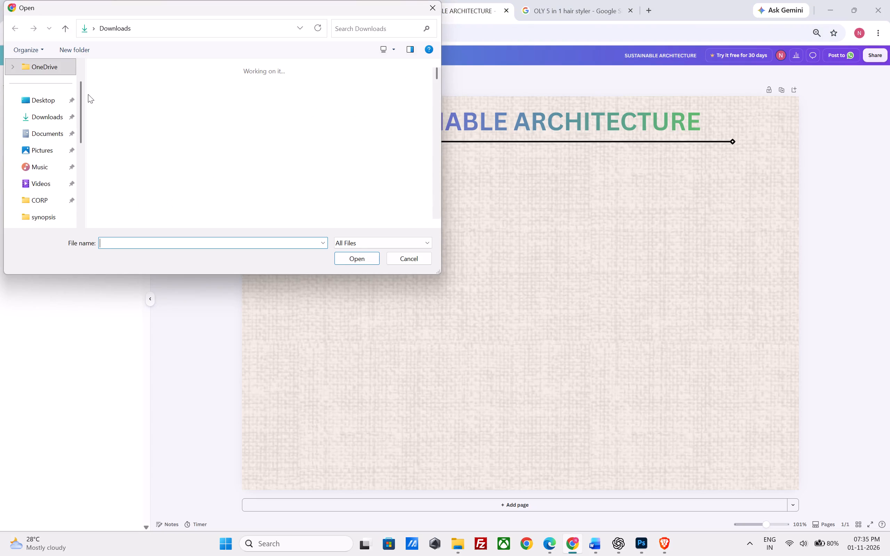
double_click(115, 89)
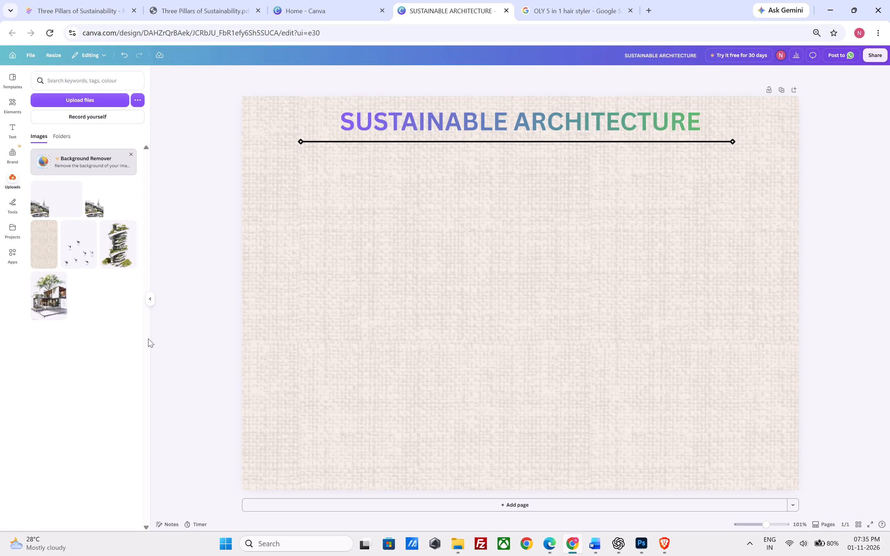
Place the newly uploaded transparent city image in the page's bottom-left corner and enlarge it proportionally to nearly reach the header line.
click(43, 201)
drag(414, 366, 328, 417)
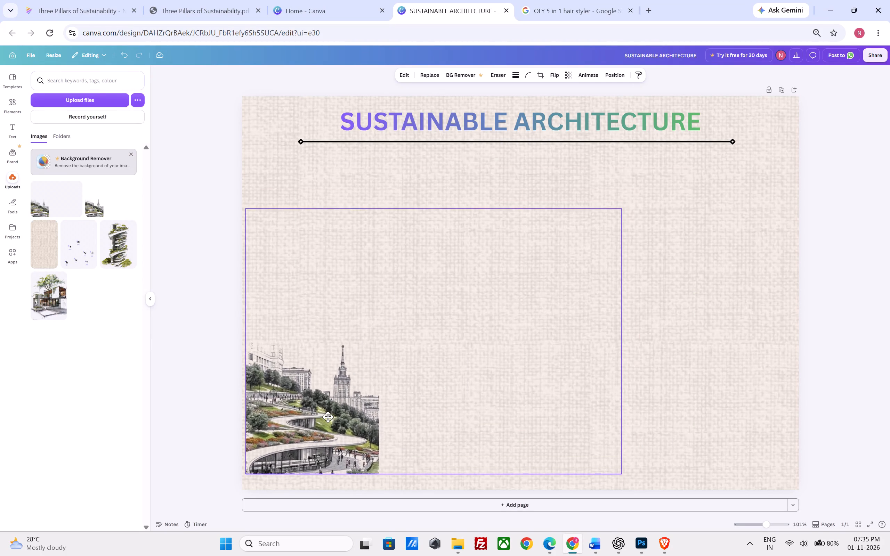
drag(328, 417, 322, 430)
click(176, 359)
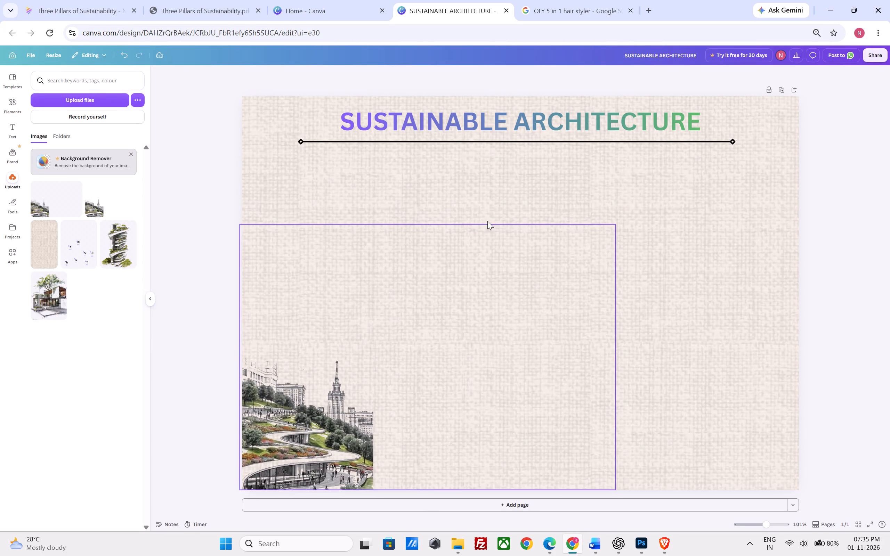
drag(366, 427, 369, 420)
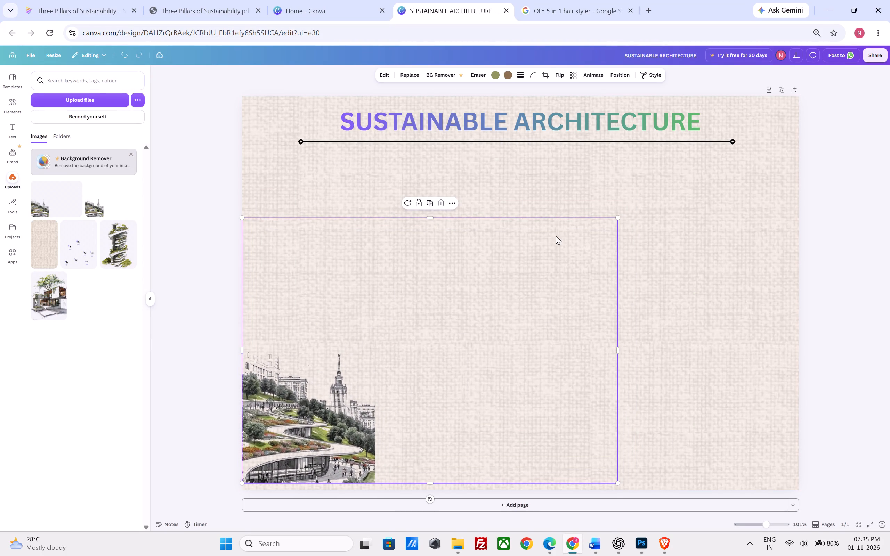
drag(617, 217, 685, 154)
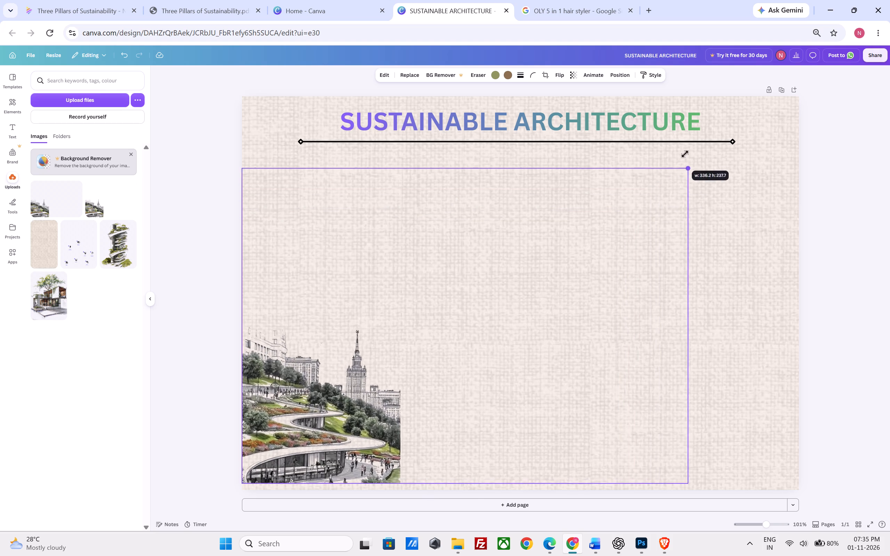
drag(685, 154, 698, 144)
click(175, 381)
scroll(375, 251, down, 3)
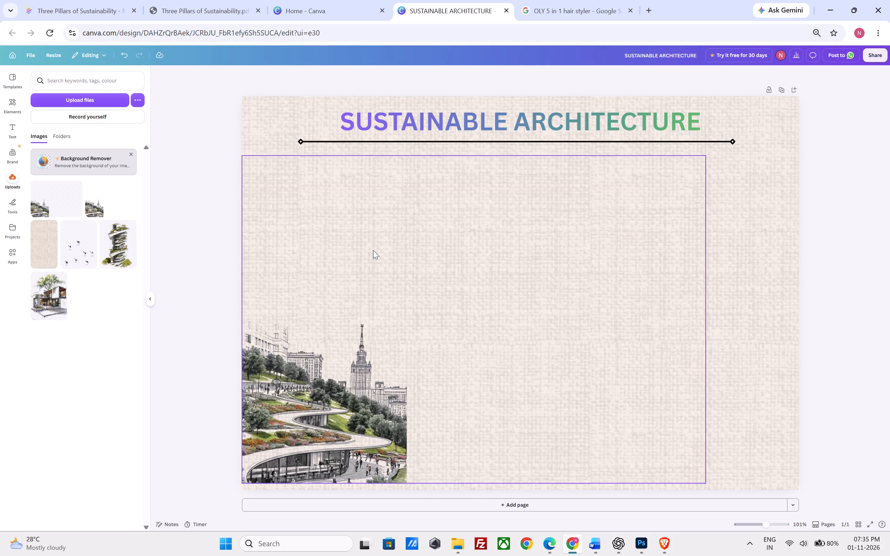
click(128, 335)
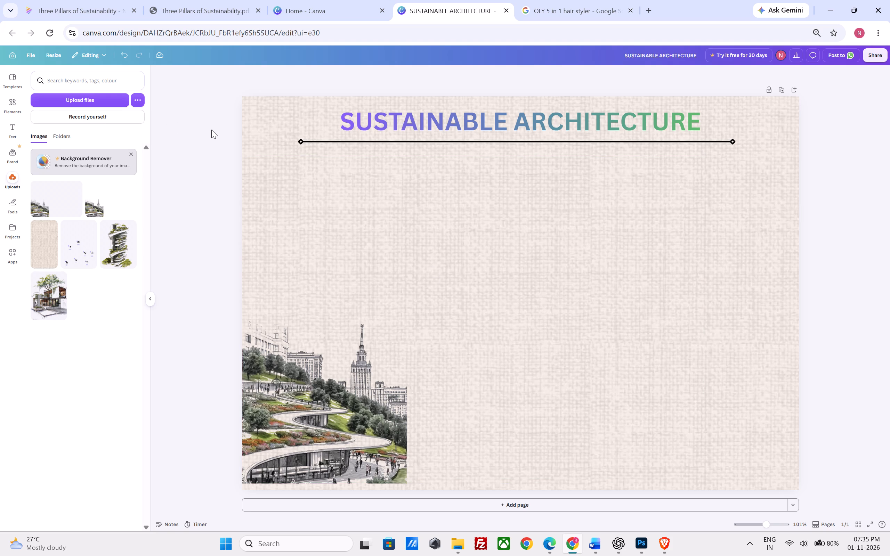
Duplicate the SUSTAINABLE ARCHITECTURE title below the header line, set the copy's font size to 18 and place it near the left margin.
alt+drag(435, 123, 345, 170)
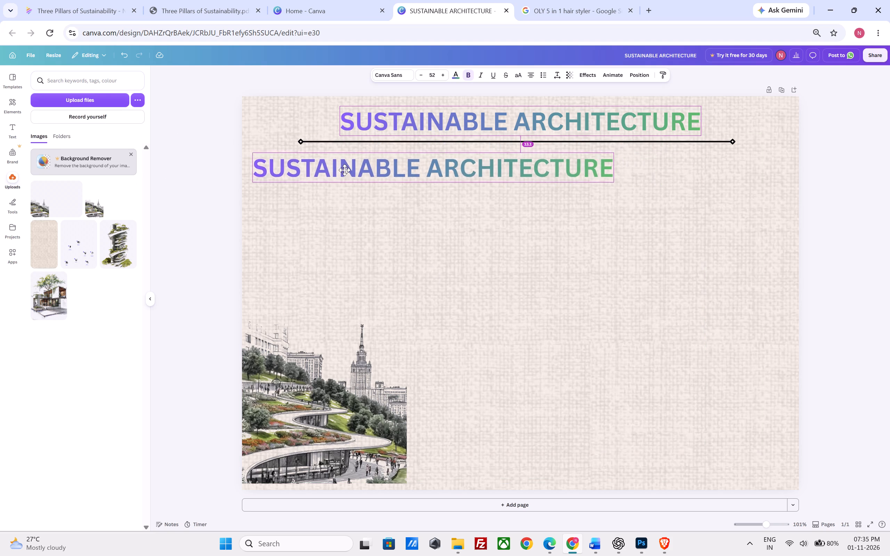
alt+drag(345, 170, 342, 170)
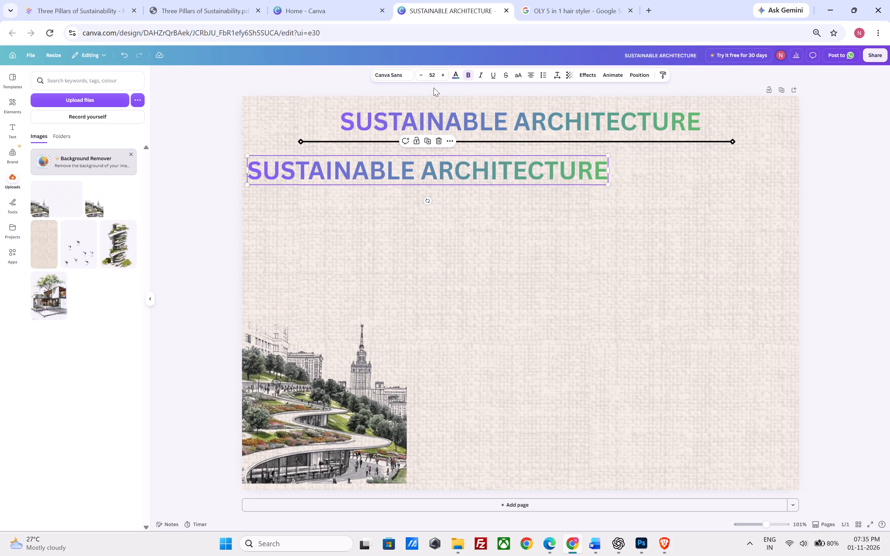
click(428, 73)
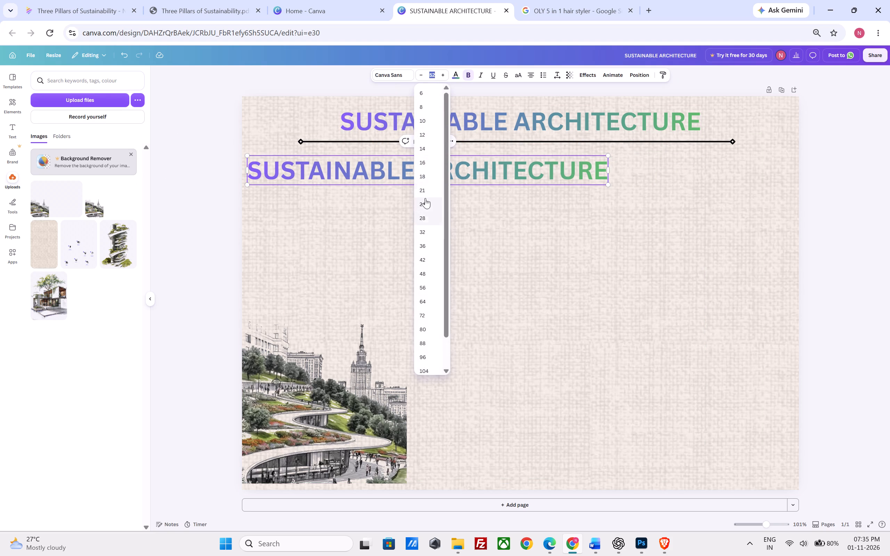
click(425, 178)
click(208, 156)
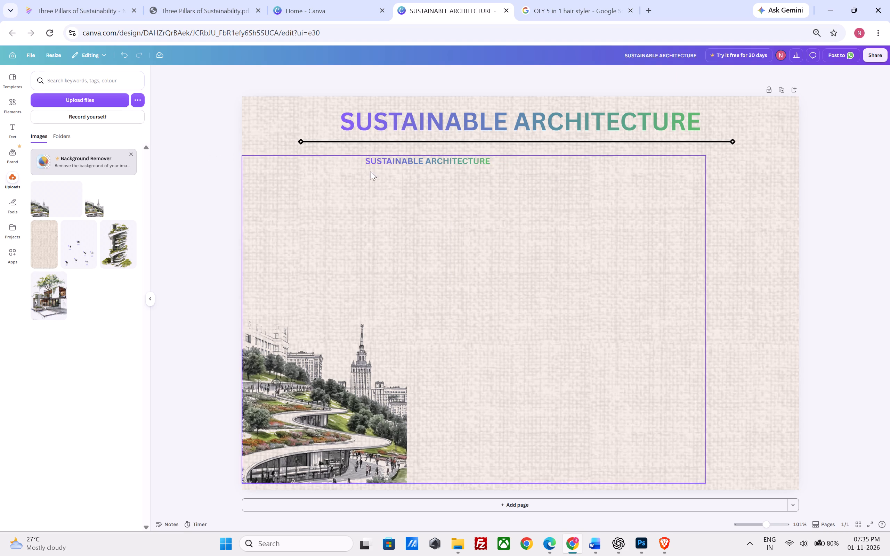
drag(400, 162, 286, 164)
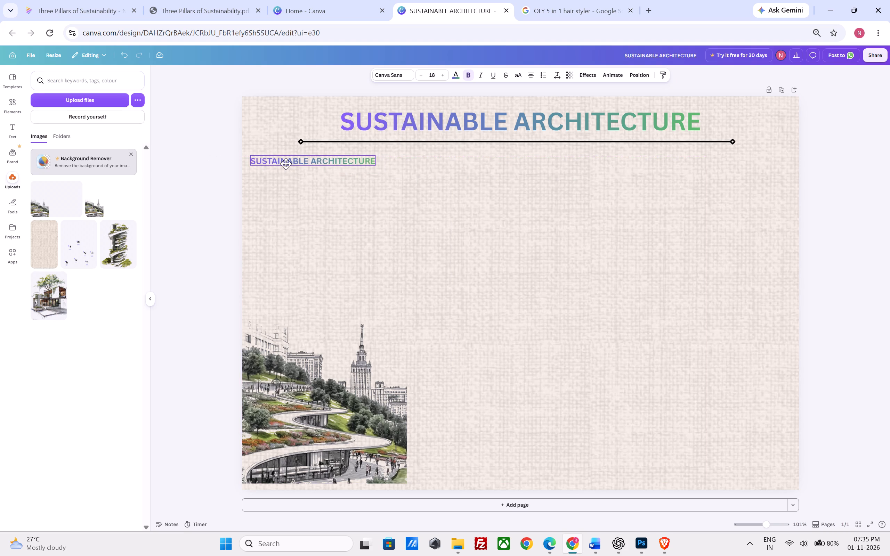
drag(286, 164, 286, 169)
Extend the line under the title at both ends so it spans almost the full page width.
click(367, 138)
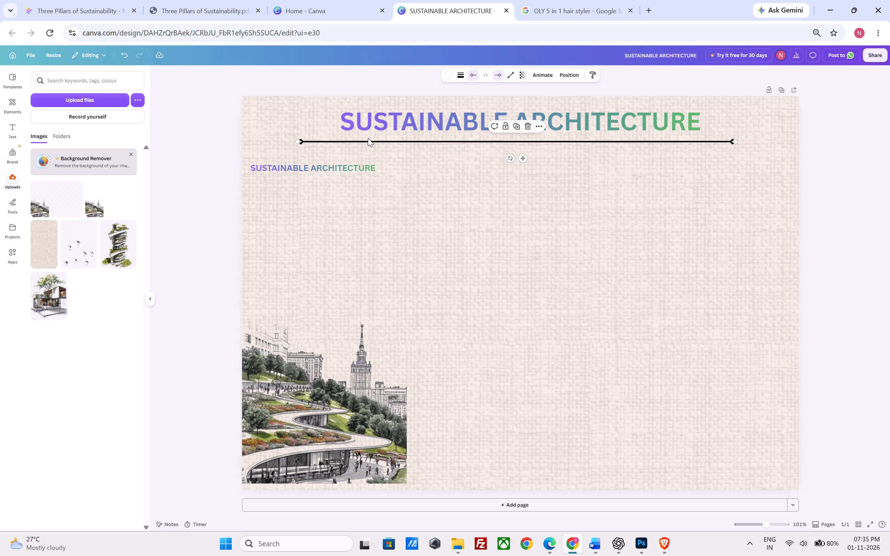
click(359, 139)
click(298, 140)
click(324, 142)
drag(298, 142, 250, 145)
click(712, 142)
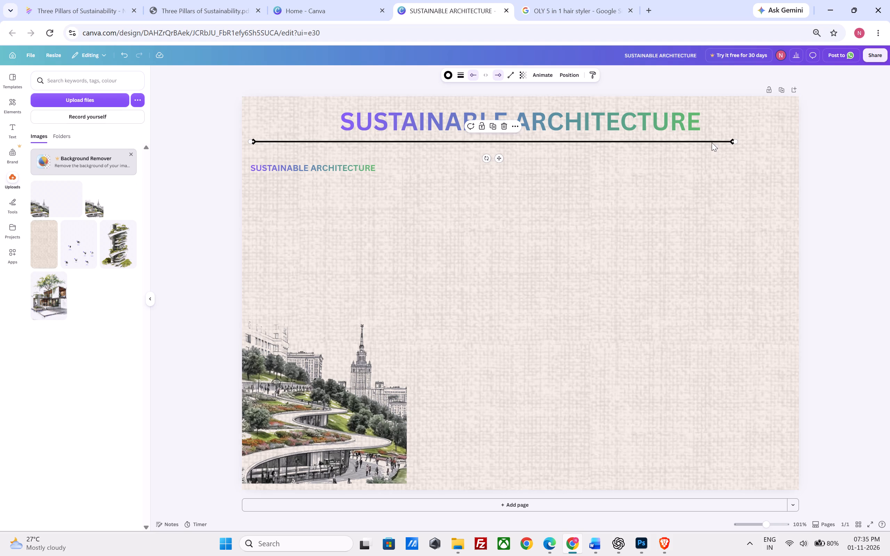
click(731, 142)
drag(736, 141, 760, 141)
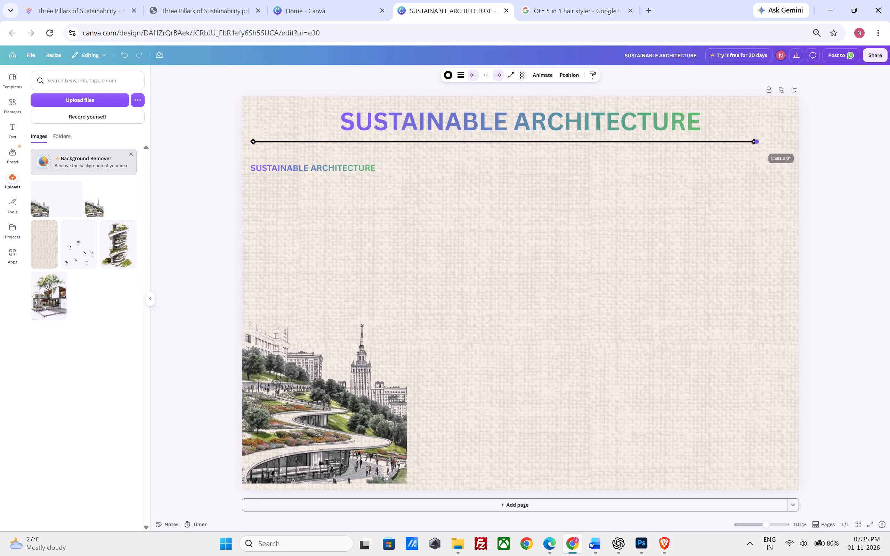
drag(760, 141, 793, 139)
click(818, 149)
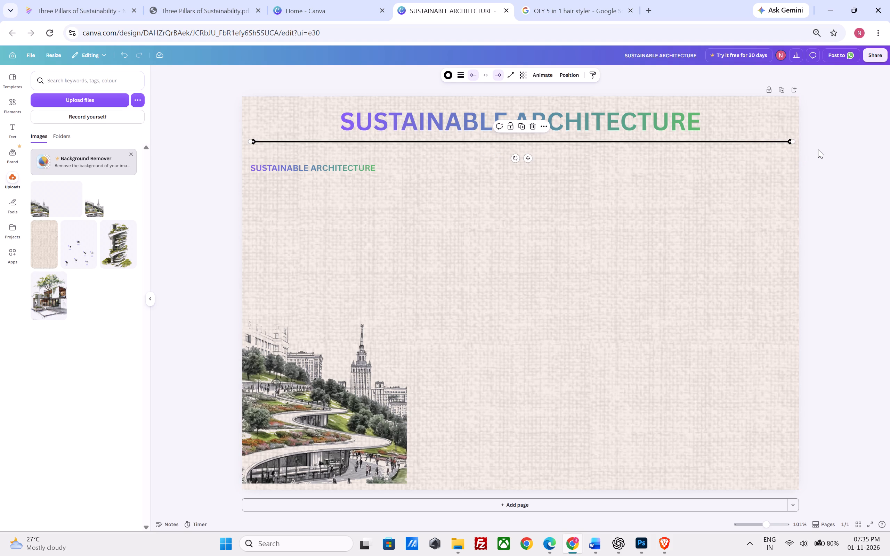
Lock the header line and the main SUSTAINABLE ARCHITECTURE title in place.
click(758, 140)
click(513, 127)
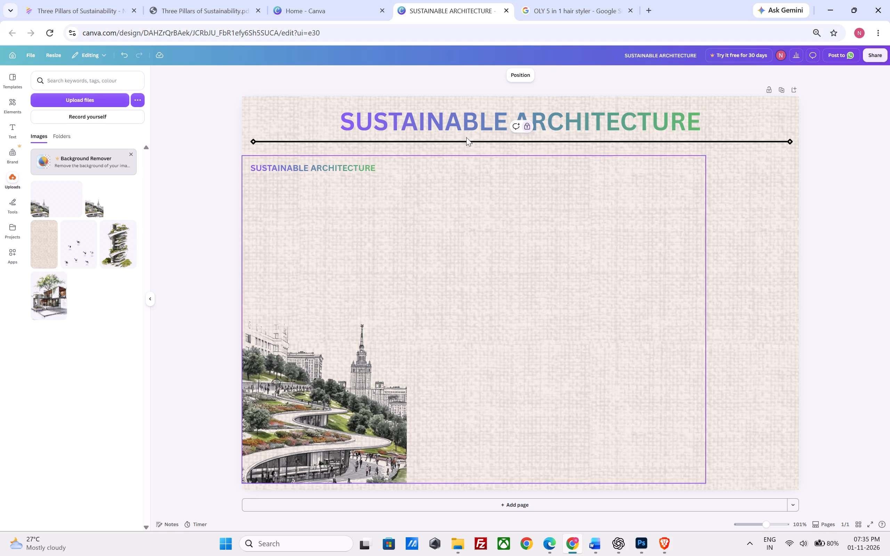
click(480, 130)
click(510, 93)
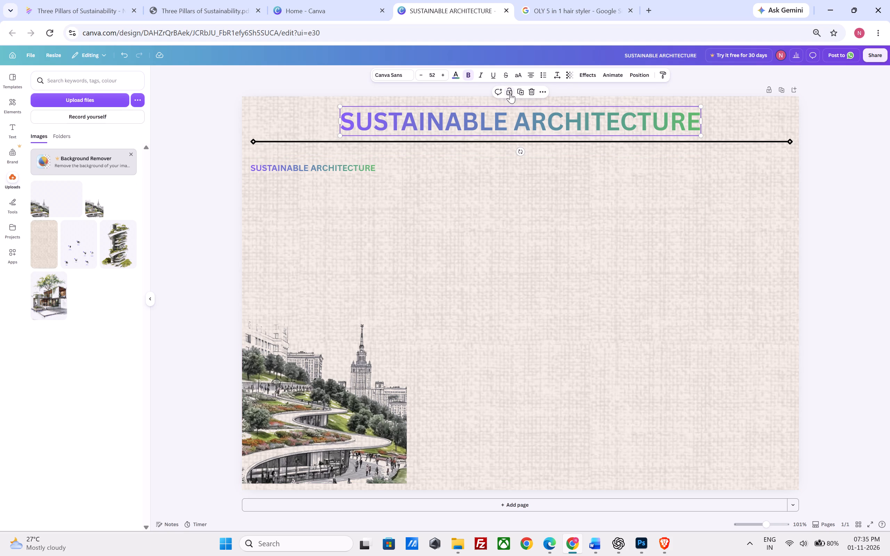
click(200, 189)
Set the duplicated heading's font size to 21 and widen its text box to about 124 so it fits on one line.
click(307, 166)
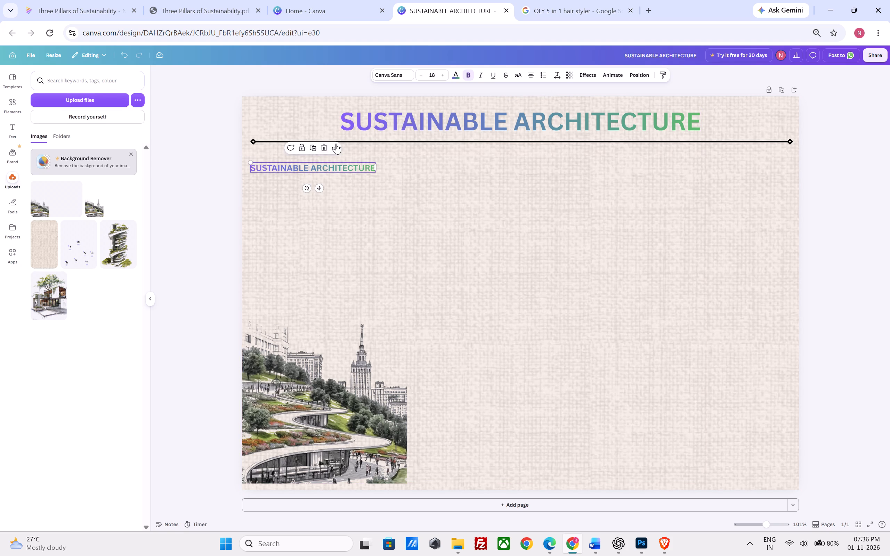
click(428, 73)
click(429, 190)
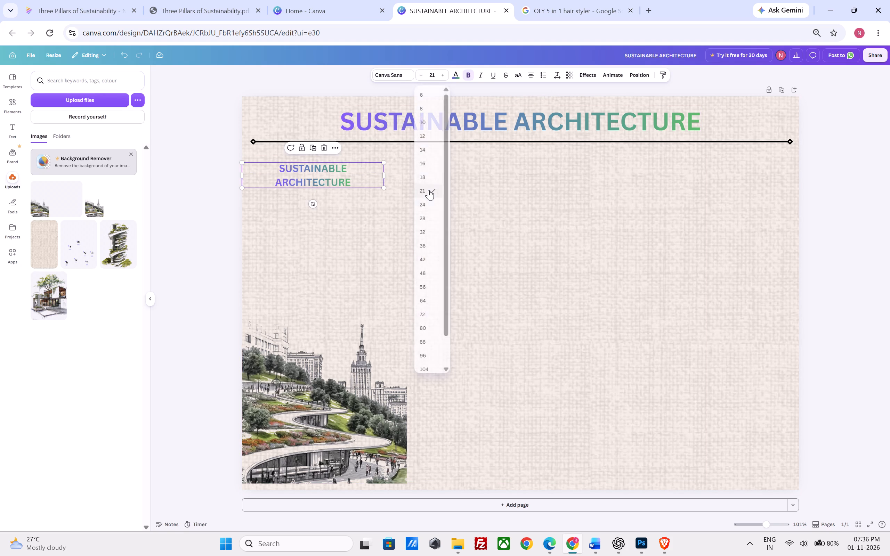
drag(385, 175, 404, 170)
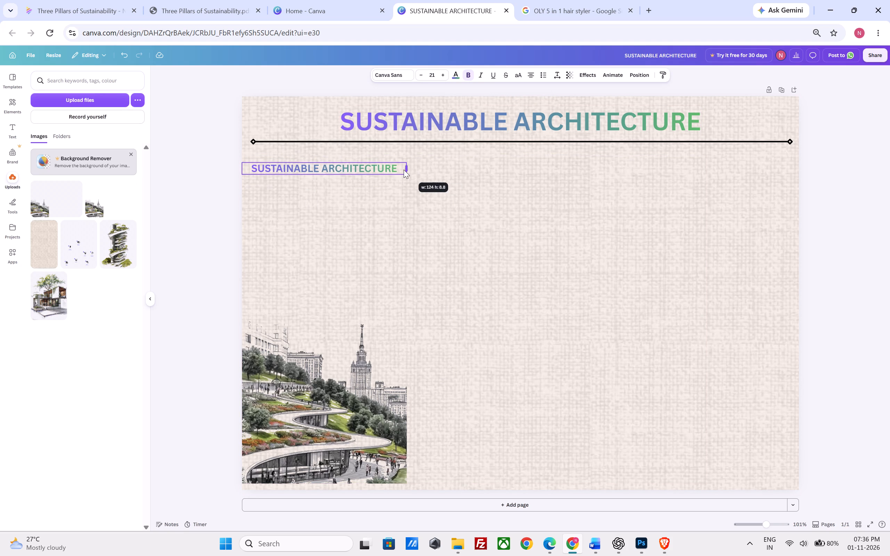
drag(404, 170, 404, 170)
click(177, 184)
click(318, 164)
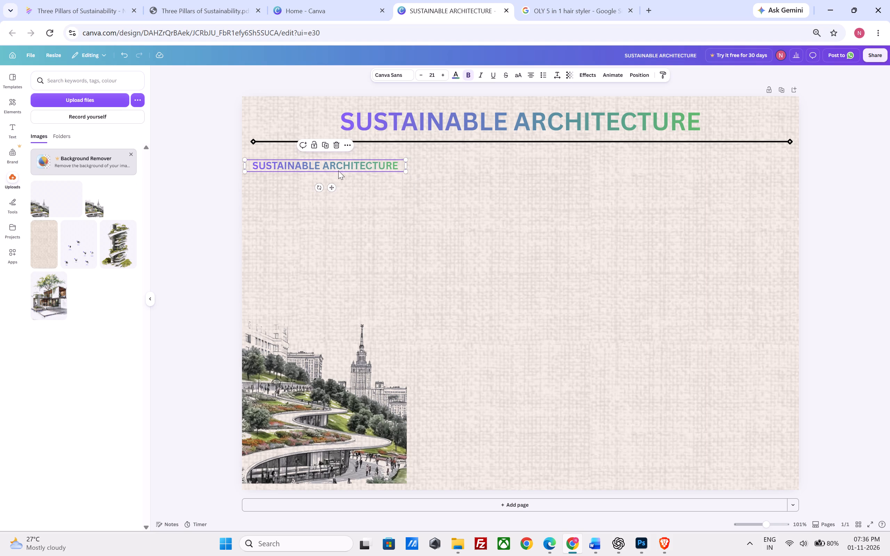
Replace the duplicated heading's text with DEFINATION.
double_click(353, 161)
text(in)
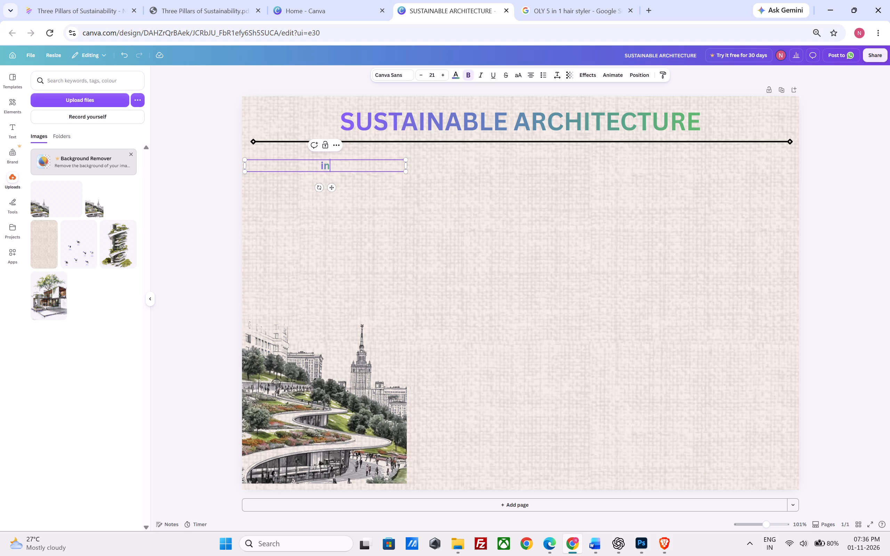
key(BackSpace)
key(BackSpace)
click(546, 547)
click(546, 547)
text(DEFINATION)
key(space)
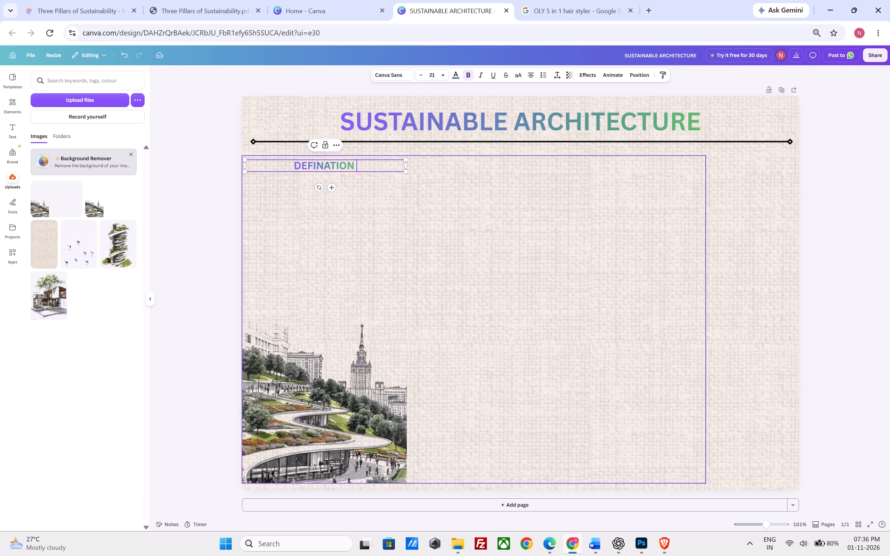
click(197, 140)
Left-align the DEFINATION heading's text and position it just inside the page's left margin below the header line.
drag(325, 166, 316, 166)
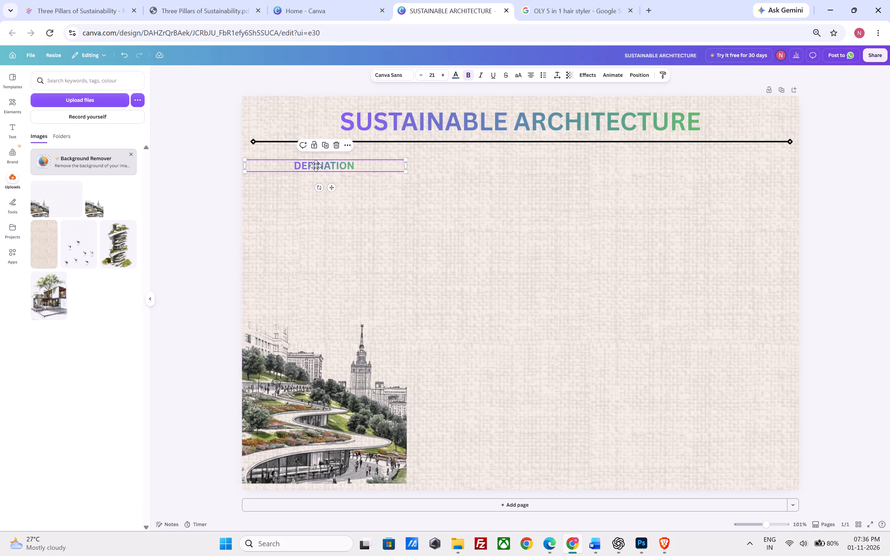
drag(316, 166, 311, 166)
double_click(324, 164)
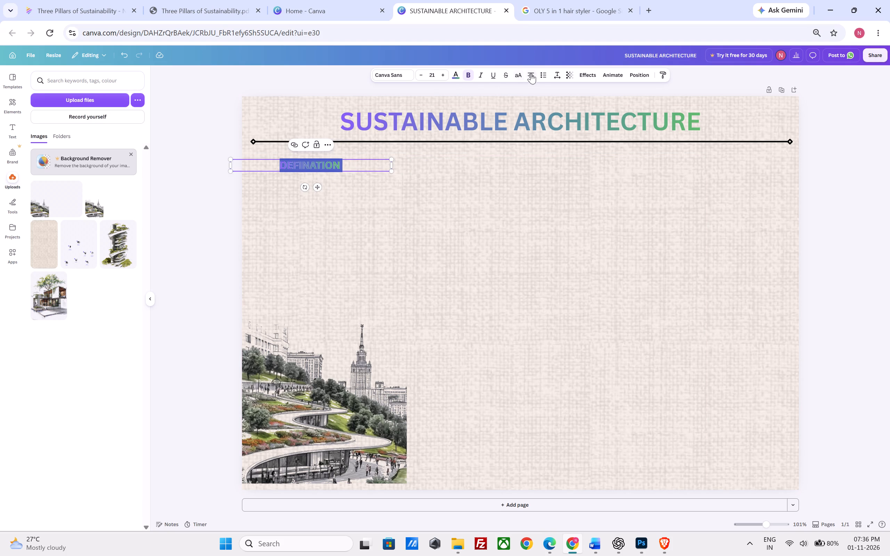
click(531, 74)
click(180, 249)
drag(269, 165, 289, 165)
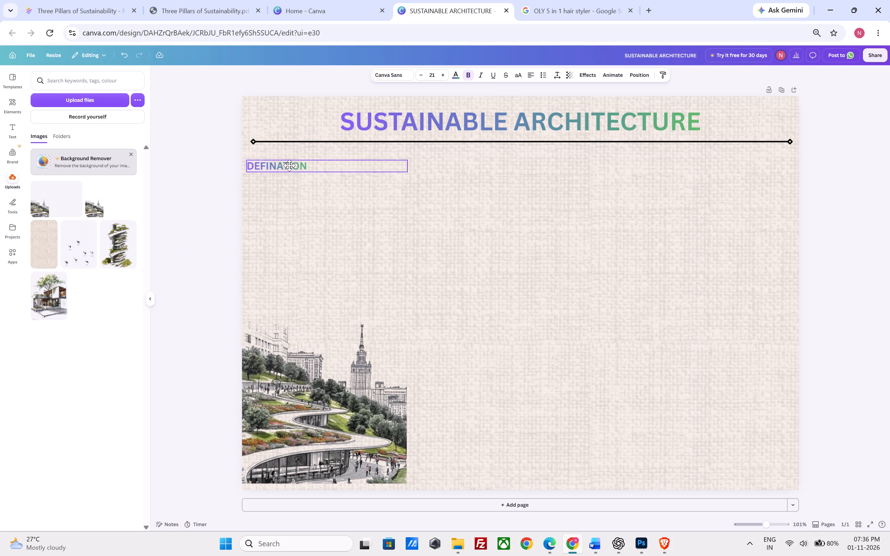
drag(289, 165, 296, 166)
Narrow the DEFINATION text box to fit the word and line it up with the header line's left end.
drag(419, 165, 329, 167)
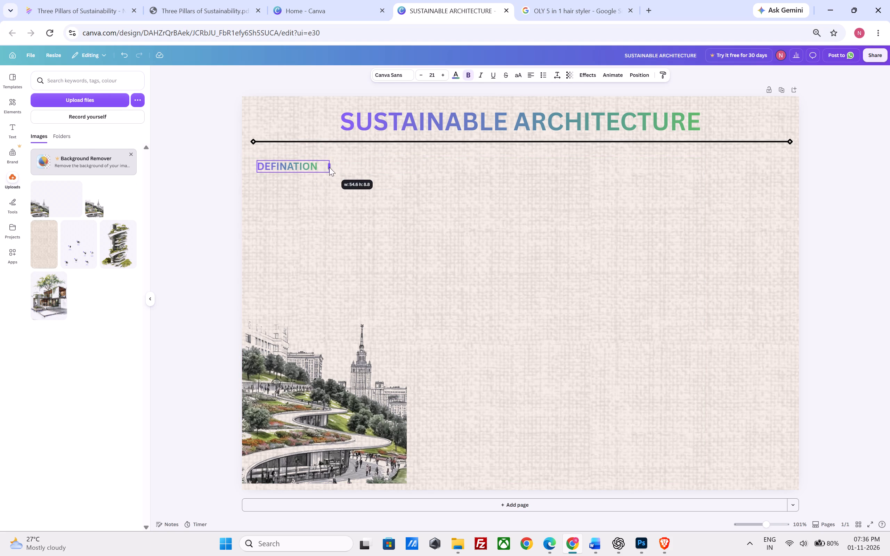
drag(329, 167, 322, 167)
click(173, 210)
drag(293, 166, 289, 164)
click(191, 226)
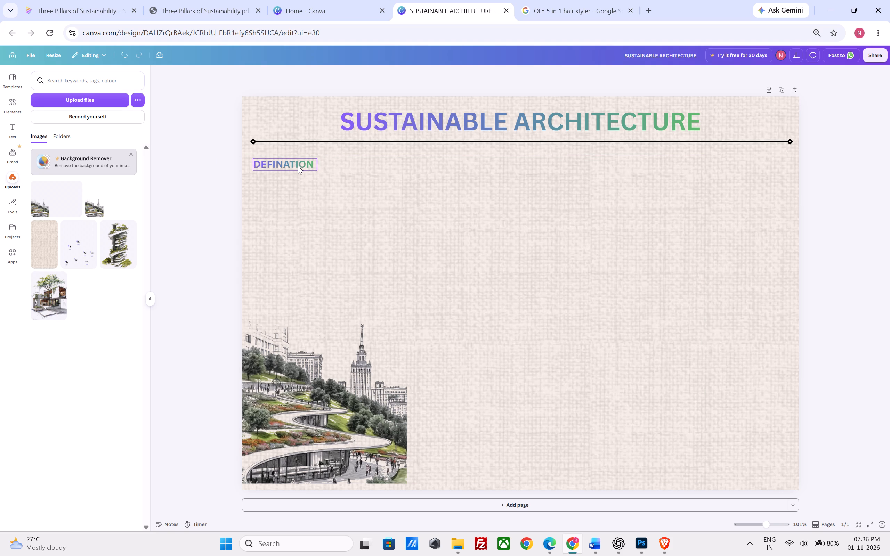
Duplicate the DEFINATION heading directly below the original and colour the copy's text black.
alt+drag(300, 165, 300, 185)
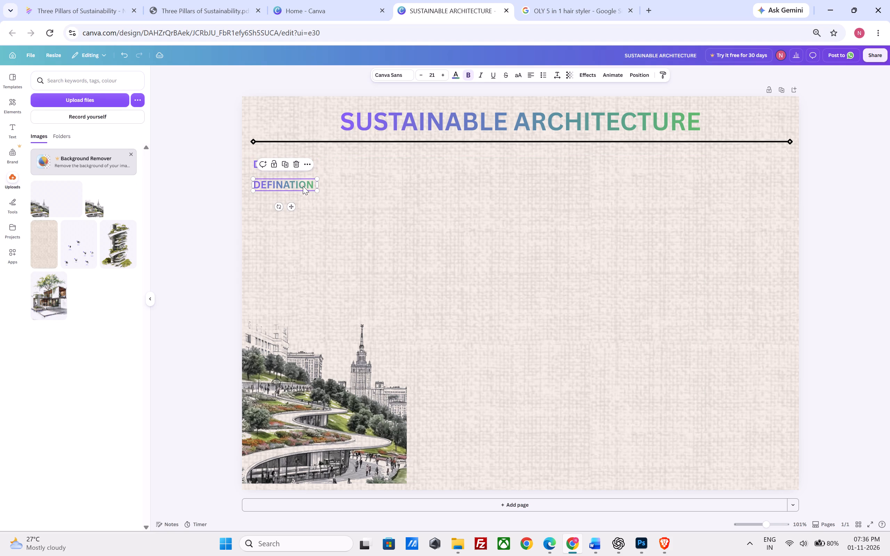
click(303, 185)
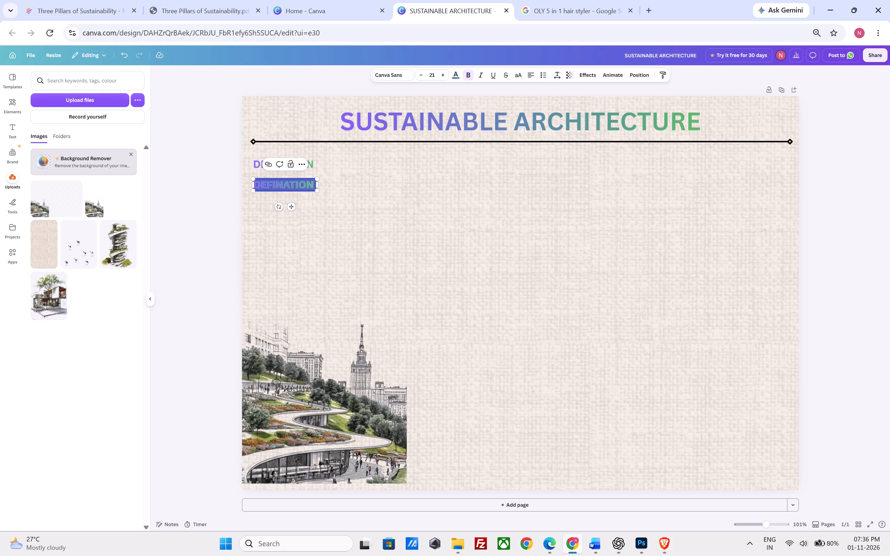
scroll(121, 220, up, 2)
scroll(122, 219, down, 1)
scroll(122, 219, up, 1)
right_click(299, 188)
click(299, 187)
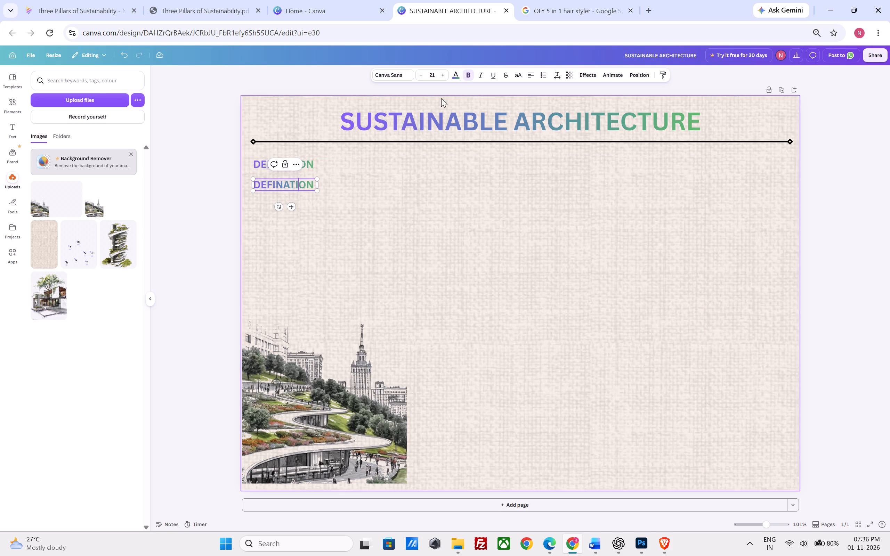
double_click(299, 186)
click(457, 79)
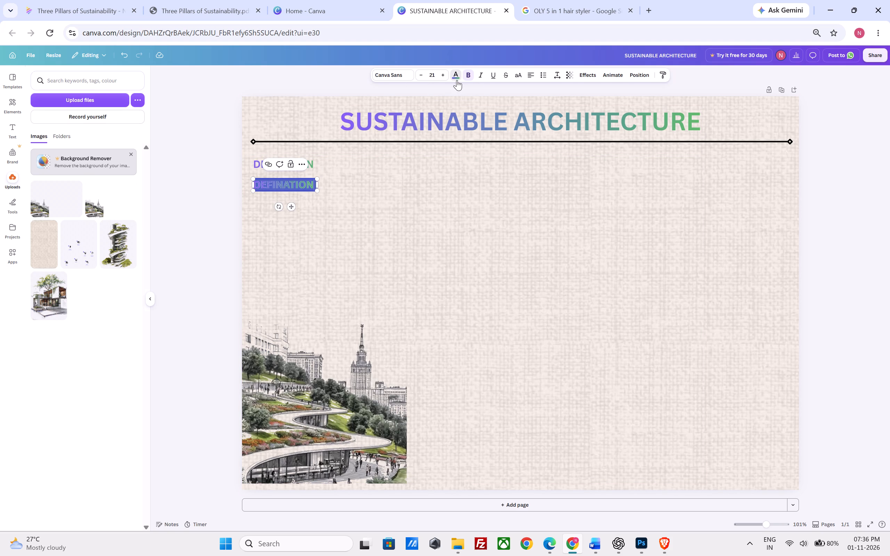
click(58, 154)
click(242, 97)
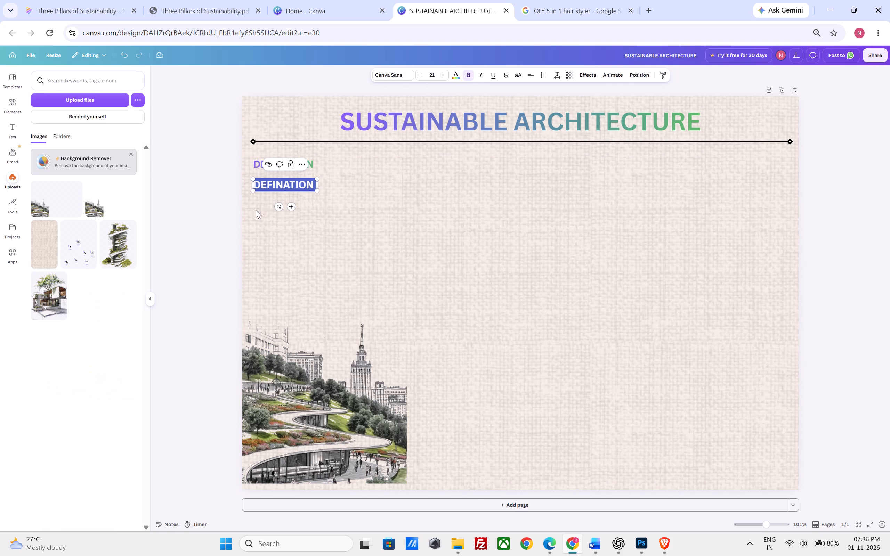
click(271, 203)
click(217, 210)
Set the black DEFINATION copy's font size to 18.
click(292, 186)
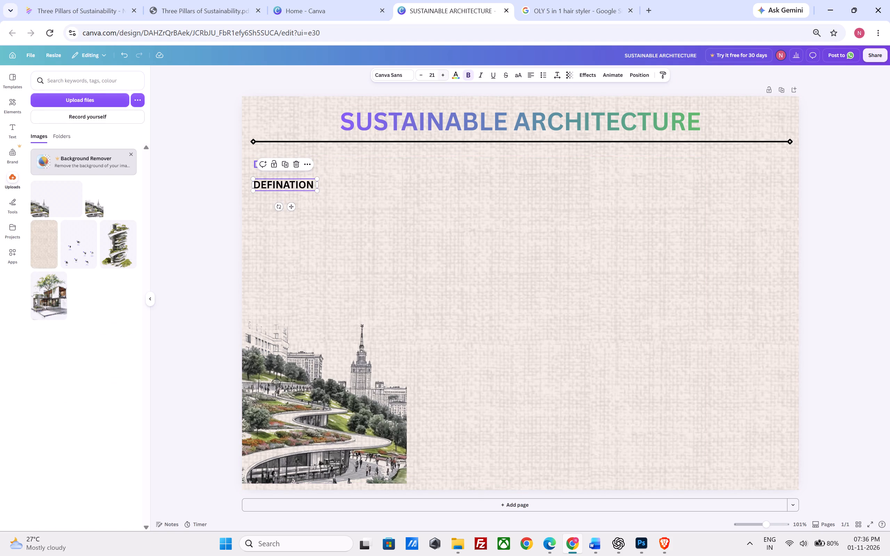
click(432, 76)
click(425, 174)
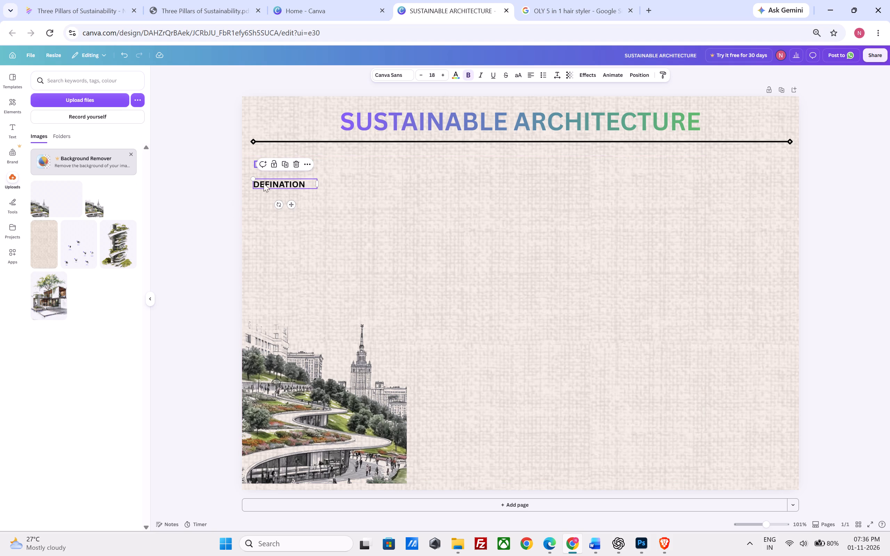
click(174, 134)
click(278, 183)
click(564, 546)
click(553, 547)
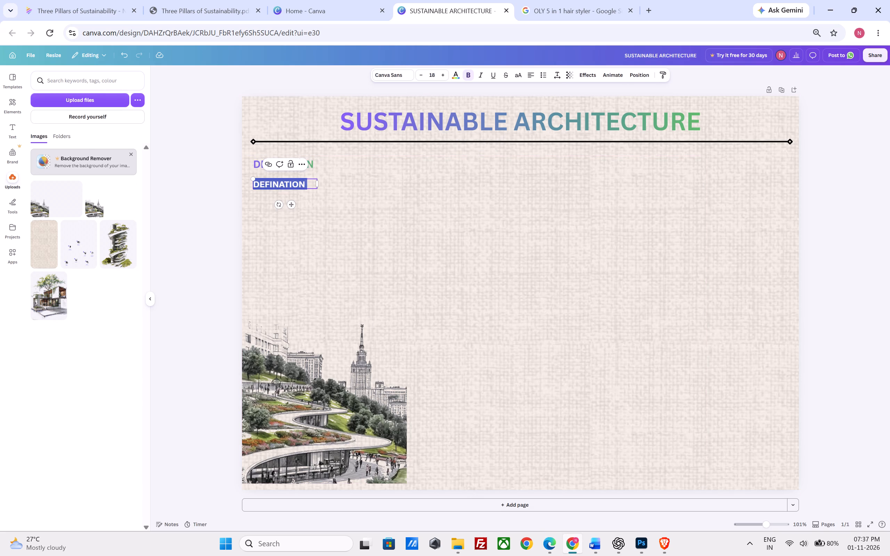
drag(319, 228, 400, 239)
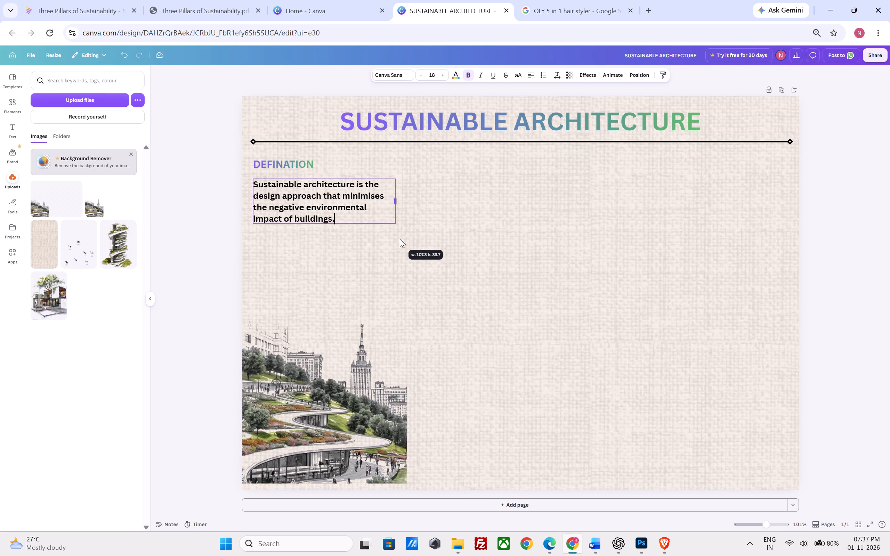
drag(400, 239, 405, 370)
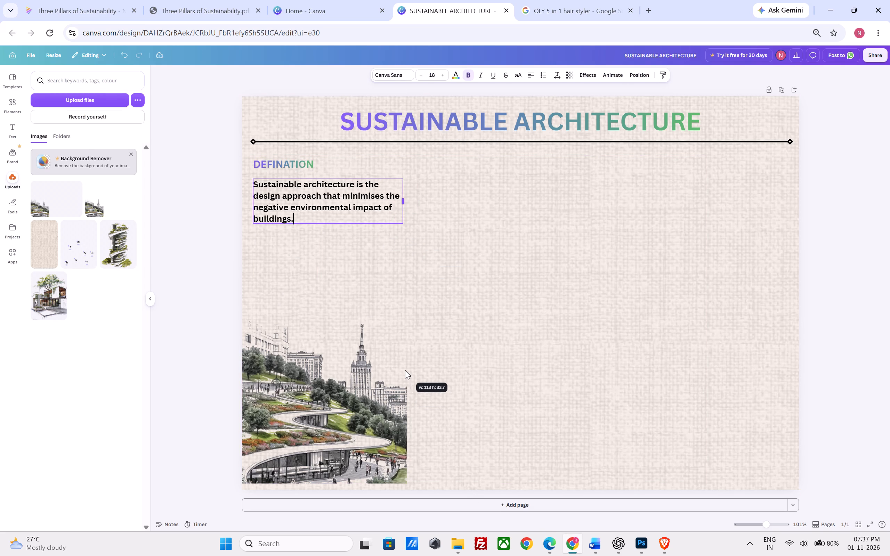
drag(405, 370, 399, 369)
Collapse the uploads sidebar to give the page more room.
click(148, 304)
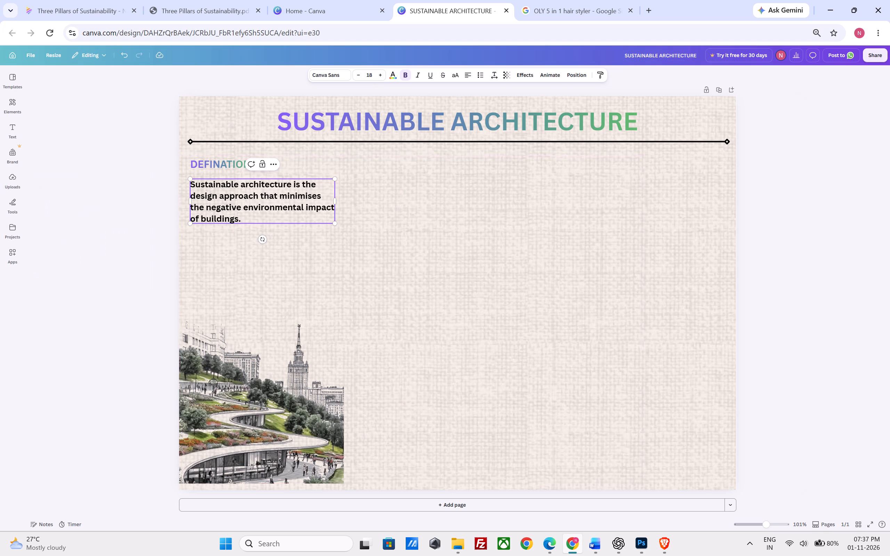
click(76, 193)
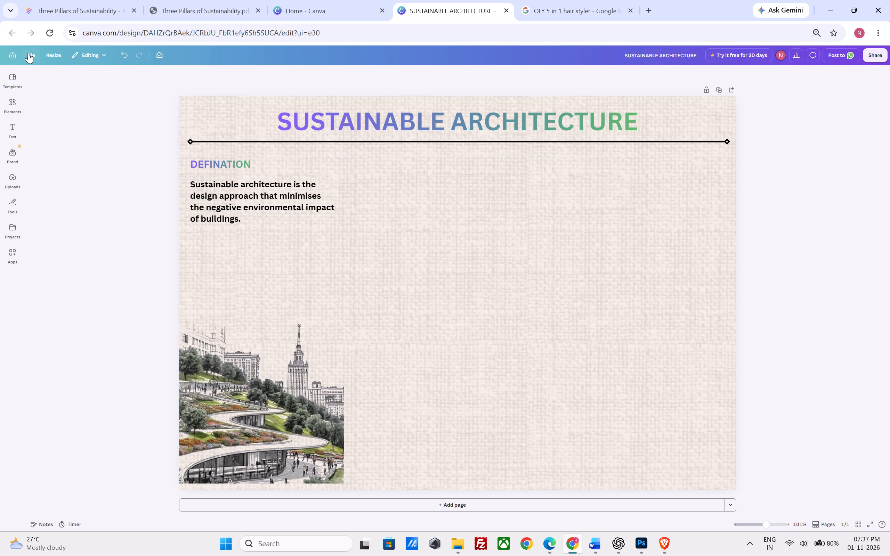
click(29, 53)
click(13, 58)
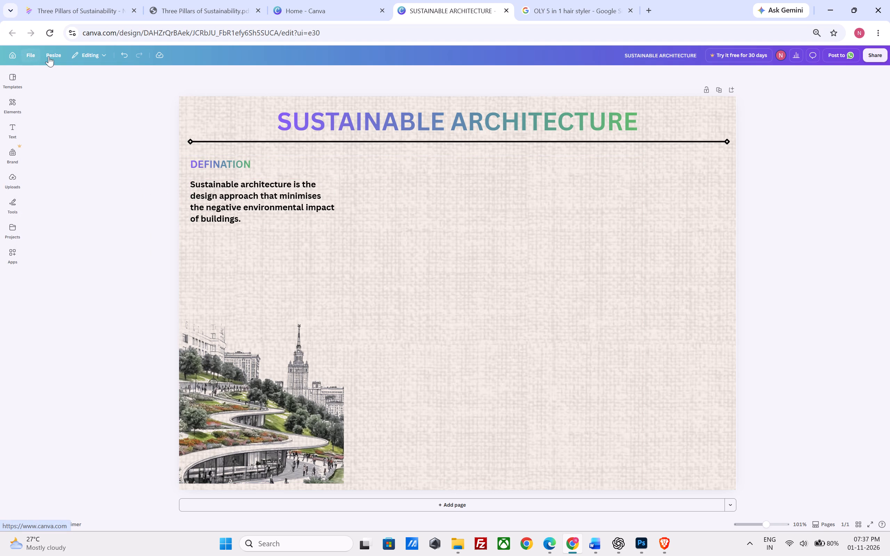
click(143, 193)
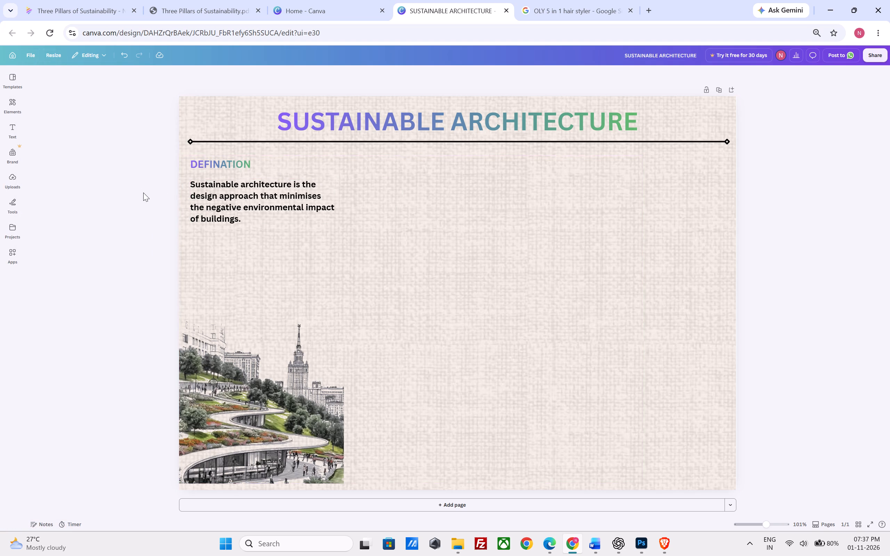
Nudge the definition paragraph up slightly, closer to the DEFINATION heading.
click(216, 196)
click(153, 231)
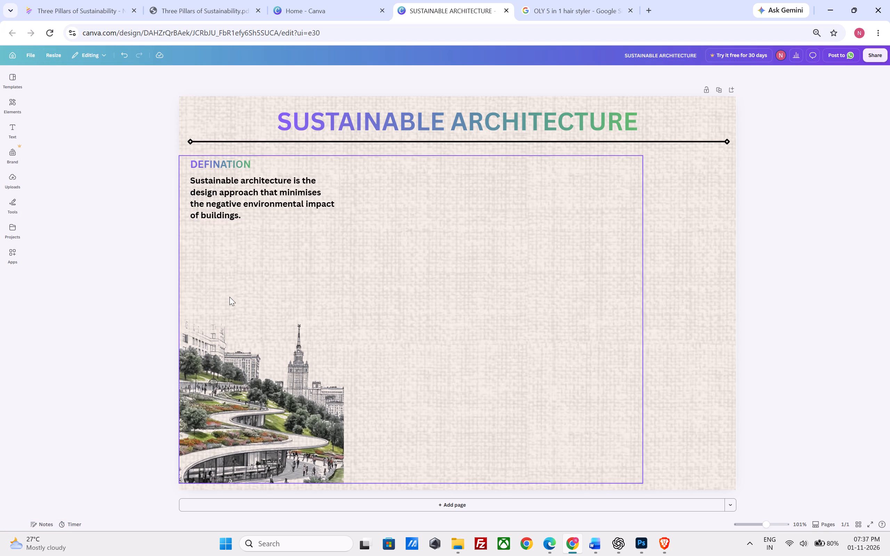
Remove the bold formatting from the definition paragraph.
click(548, 546)
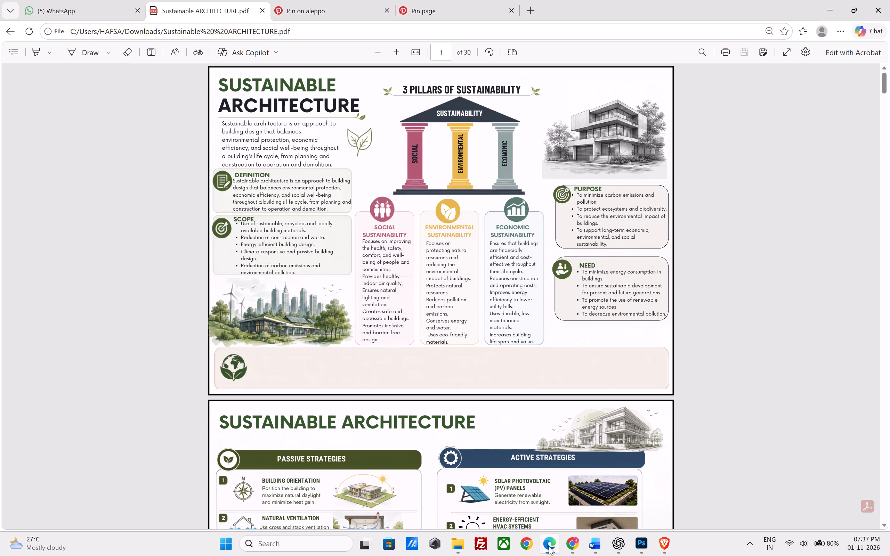
click(549, 546)
click(276, 188)
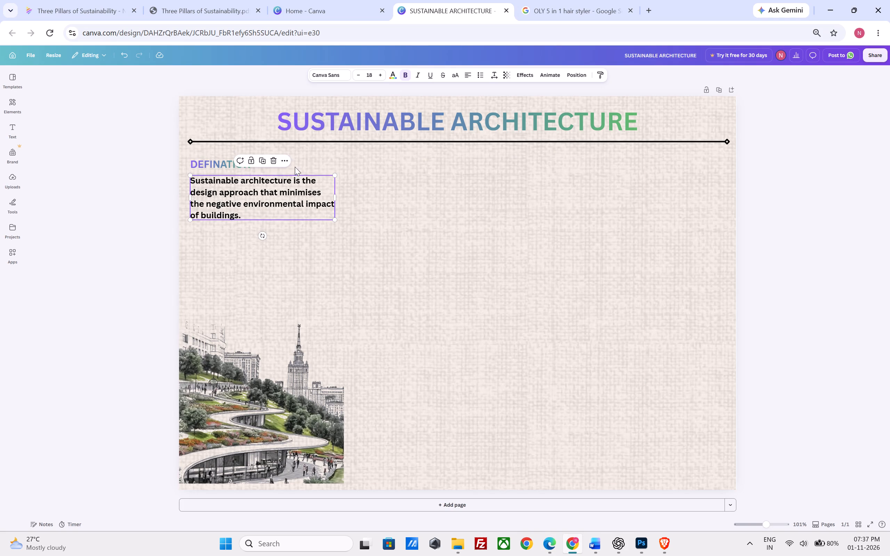
click(404, 74)
click(122, 177)
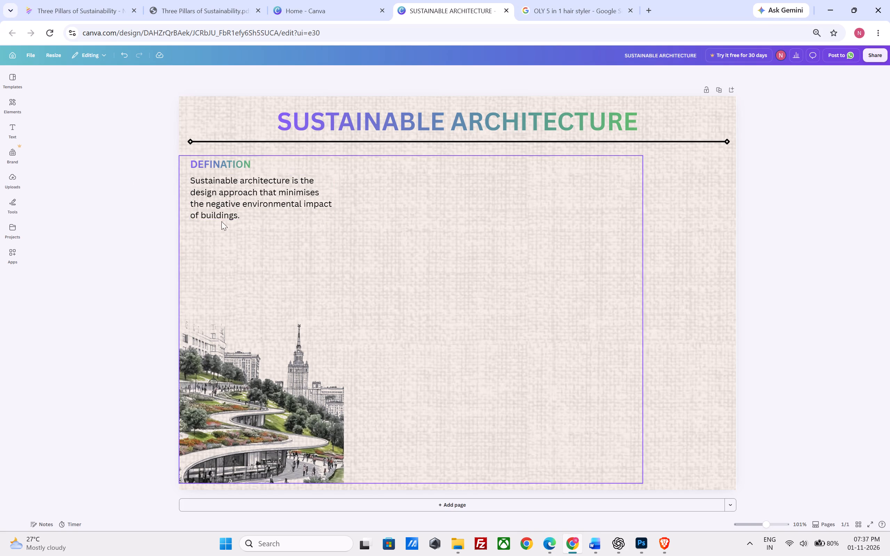
Move the definition paragraph up directly beneath its heading and widen its text box so it fits on three lines.
drag(242, 202, 242, 199)
drag(338, 193, 343, 193)
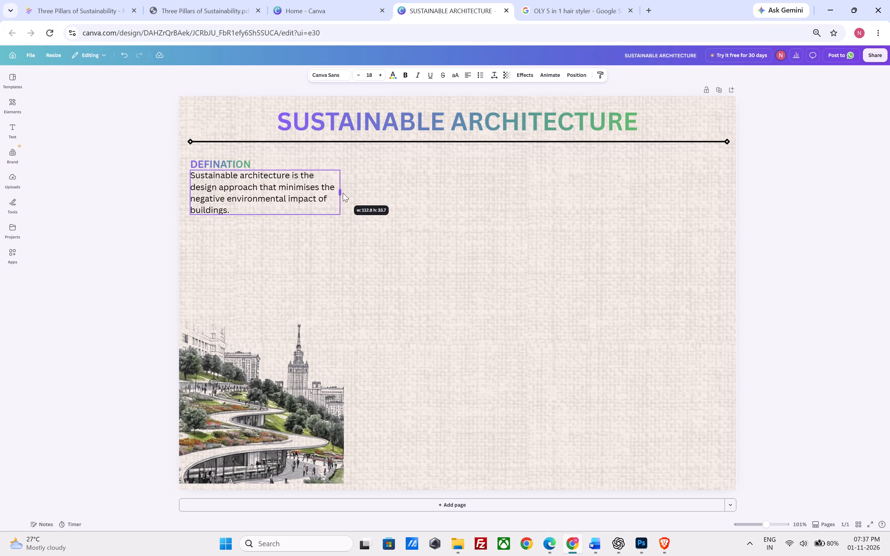
drag(343, 193, 347, 193)
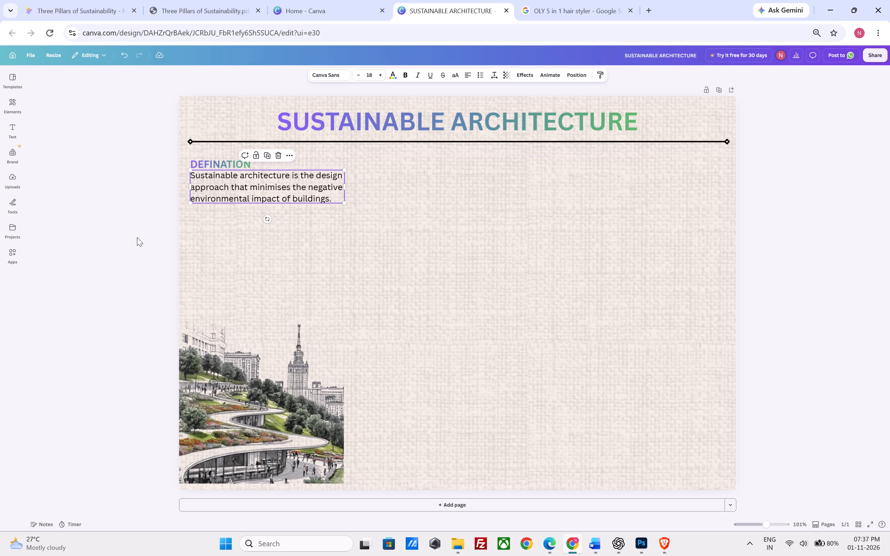
click(137, 237)
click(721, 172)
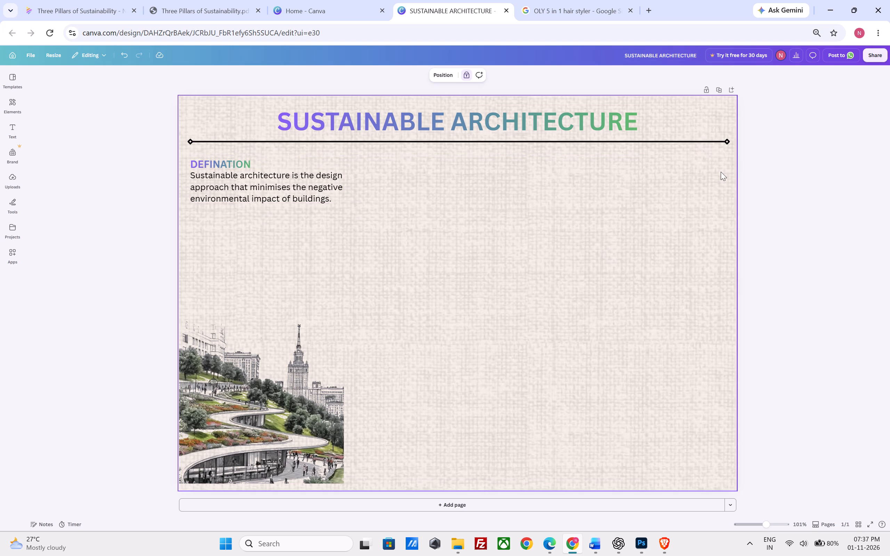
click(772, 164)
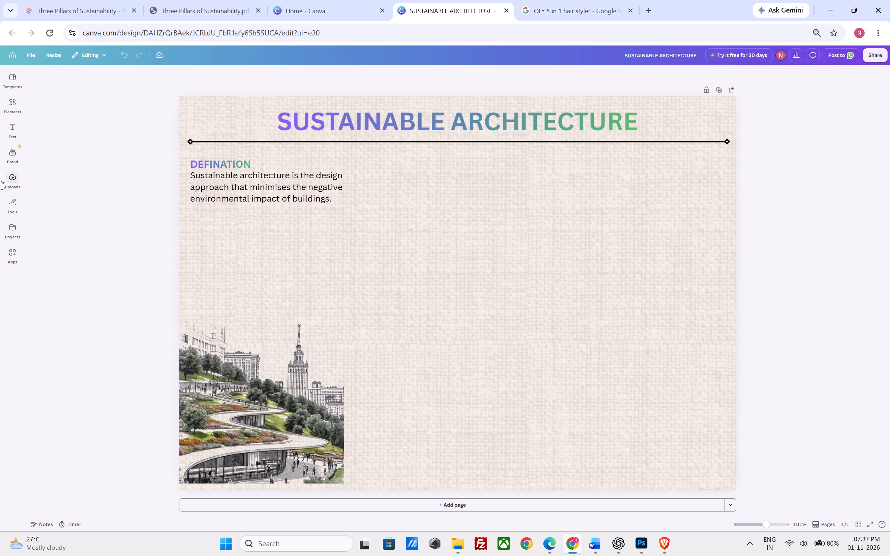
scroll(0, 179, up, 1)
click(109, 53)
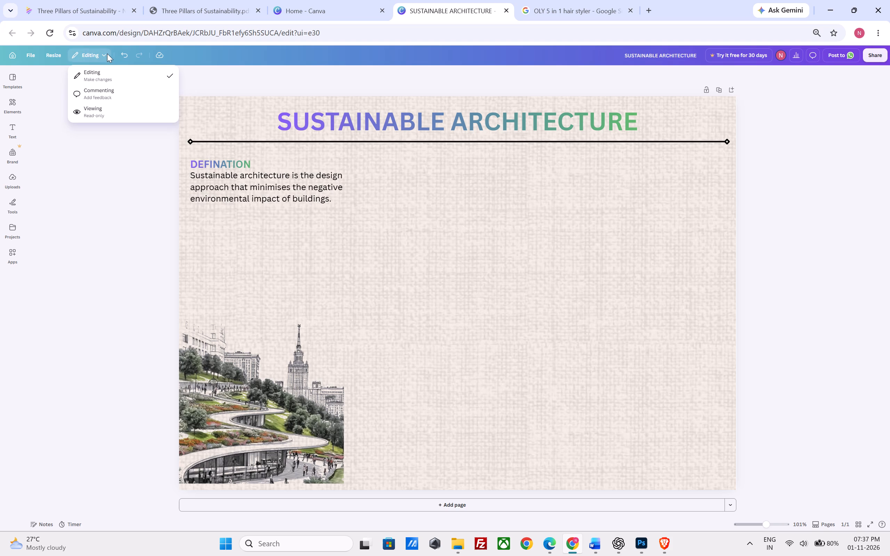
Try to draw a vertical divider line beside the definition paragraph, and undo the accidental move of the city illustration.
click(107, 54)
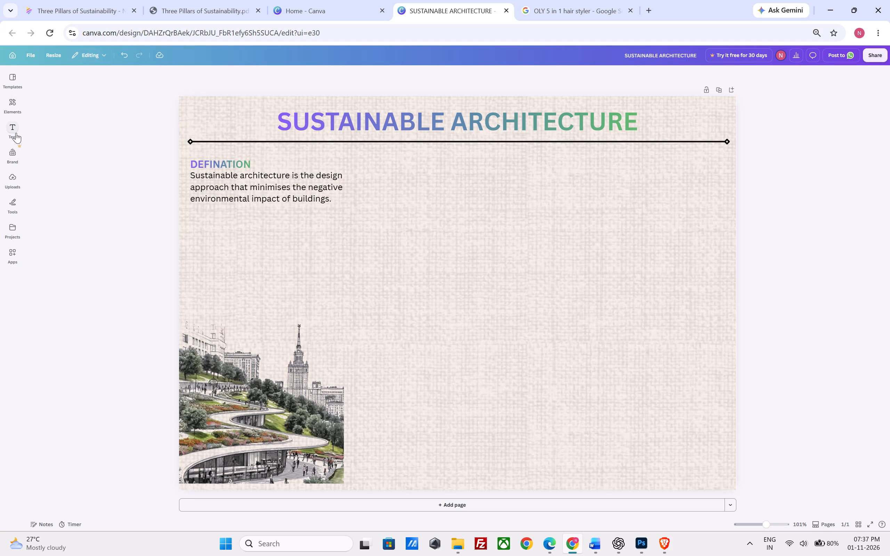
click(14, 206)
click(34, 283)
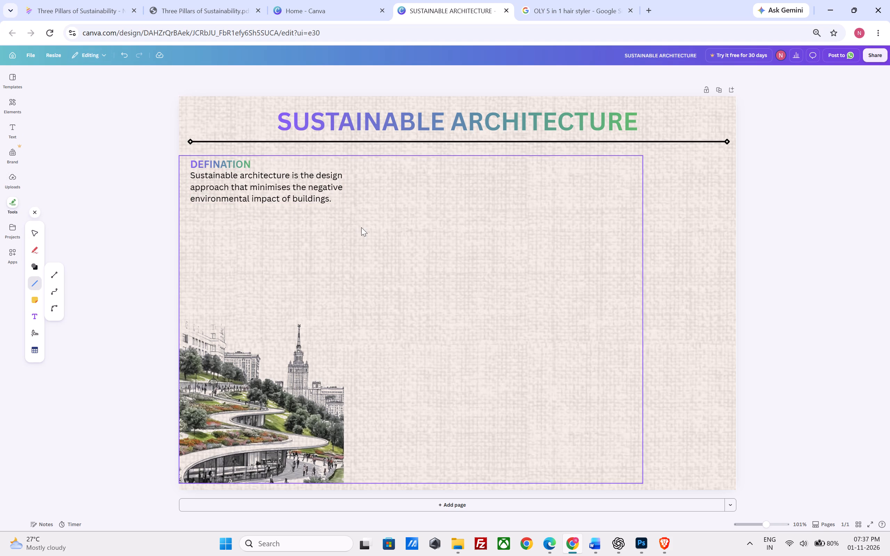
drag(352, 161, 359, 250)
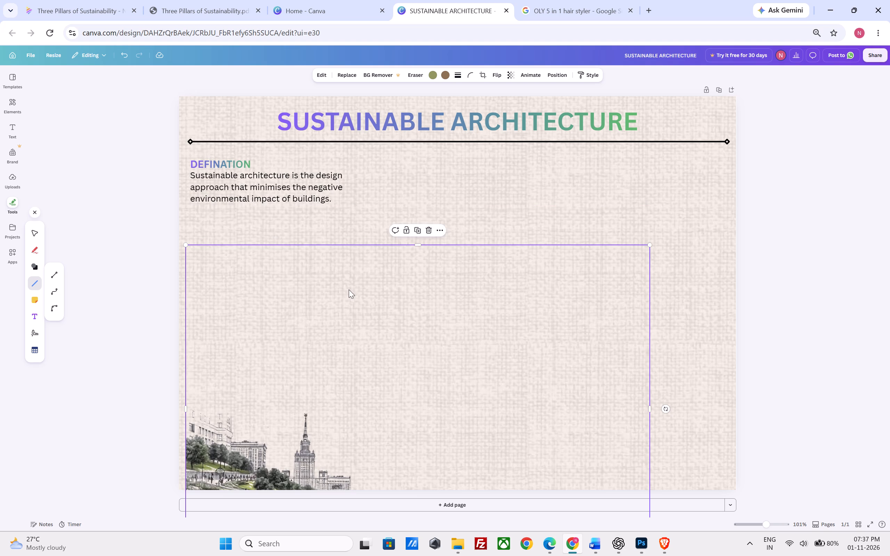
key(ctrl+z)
Enlarge the city illustration very slightly and lock it in place.
click(297, 394)
right_click(297, 419)
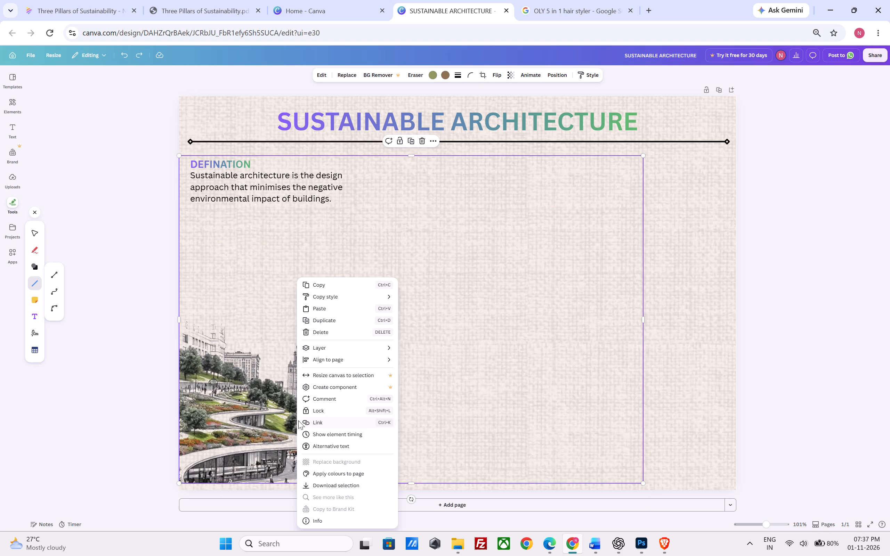
click(267, 386)
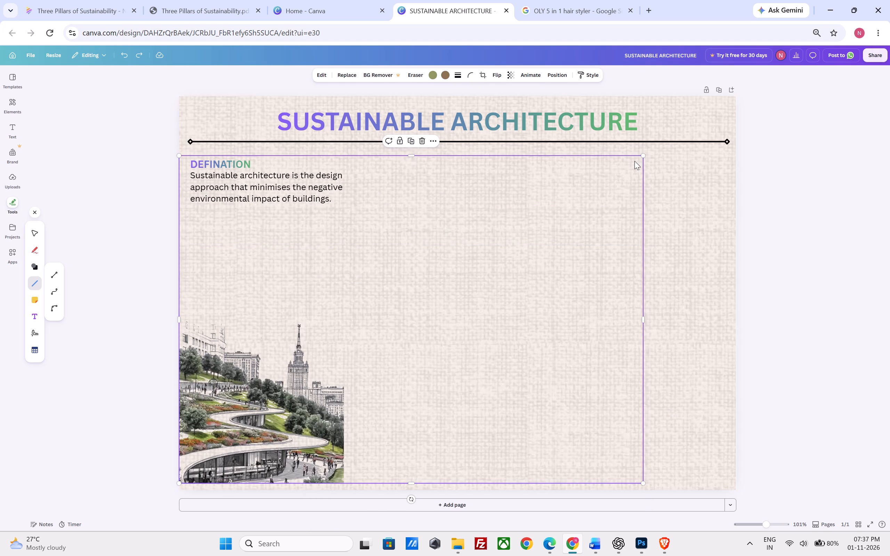
drag(642, 156, 647, 156)
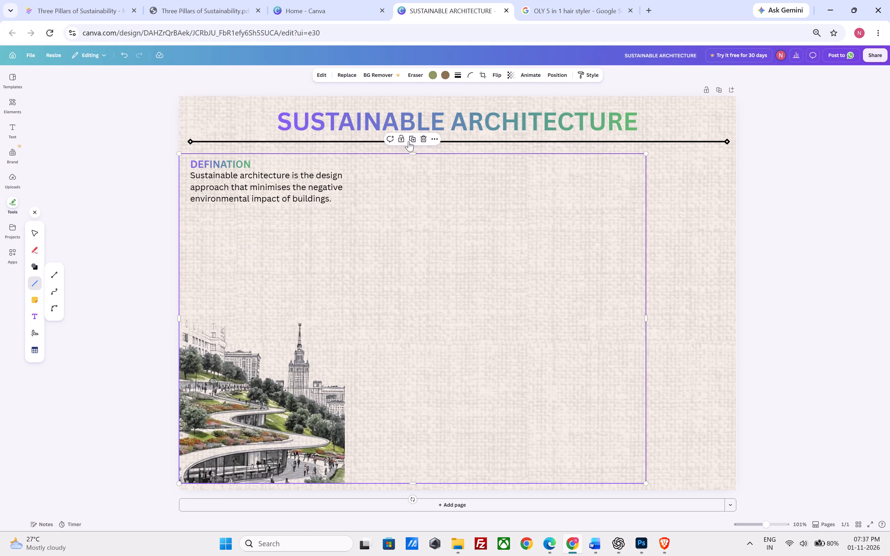
click(400, 138)
click(130, 276)
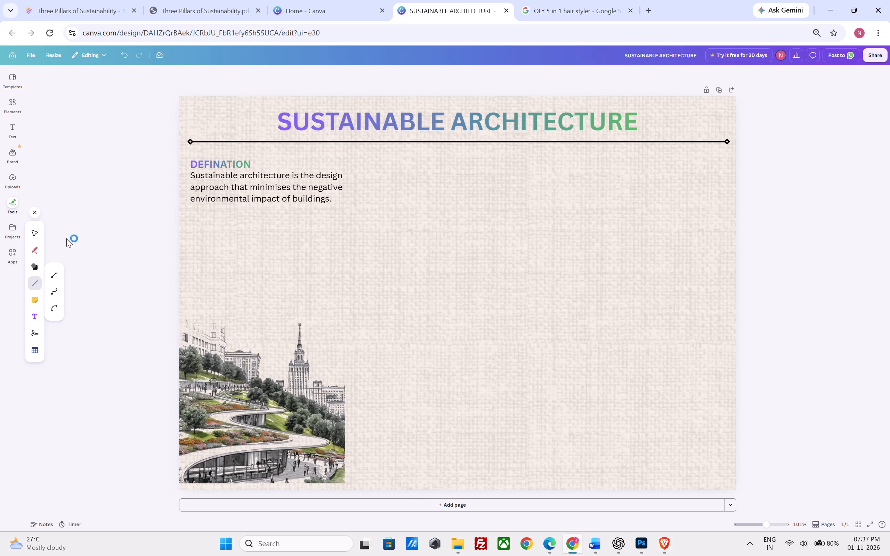
Draw a straight vertical divider, about 258 long, from the header line down the illustration's right edge to its base.
click(55, 274)
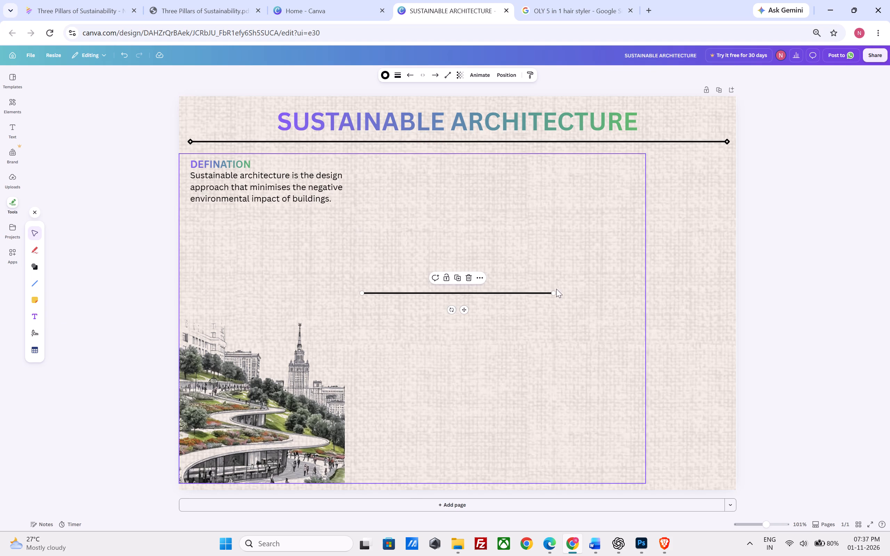
drag(554, 292, 364, 151)
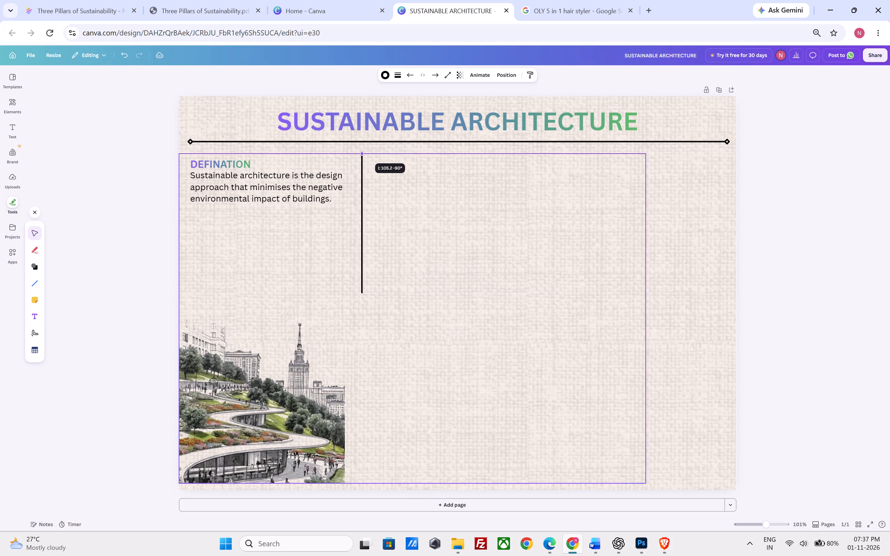
drag(364, 151, 364, 151)
drag(361, 293, 345, 478)
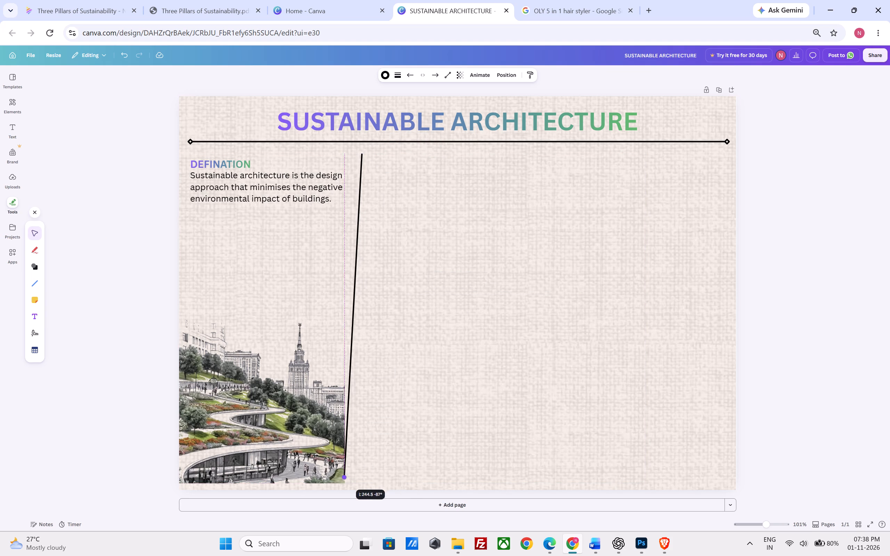
drag(345, 478, 344, 483)
drag(361, 156, 361, 156)
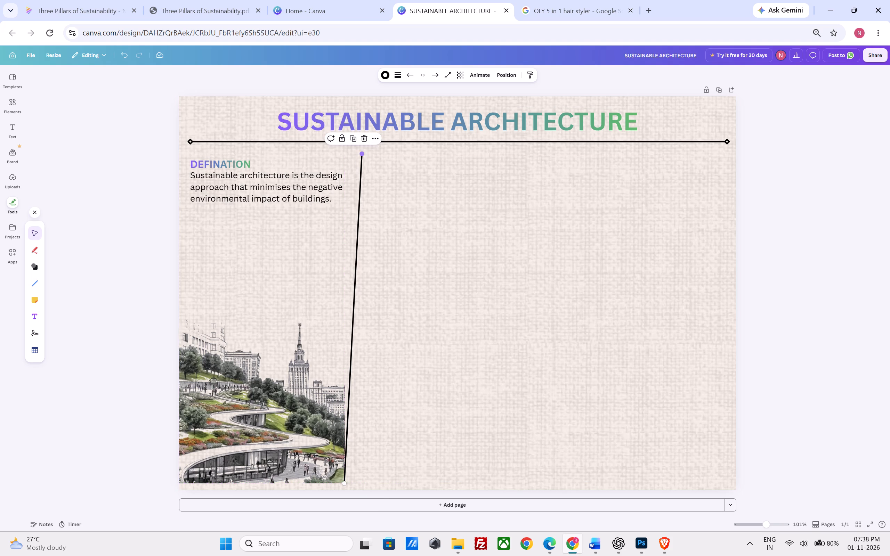
drag(361, 156, 343, 142)
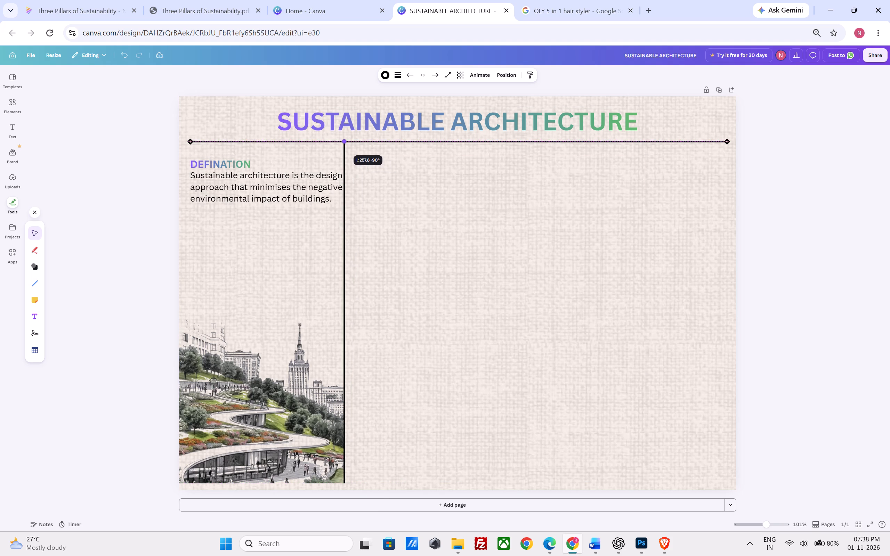
drag(343, 142, 343, 142)
click(154, 253)
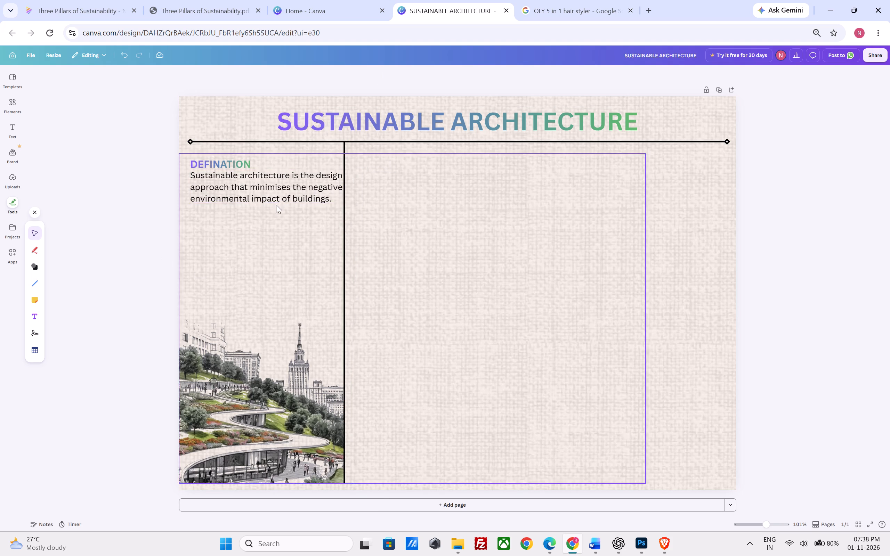
Nudge the definition paragraph down slightly to leave a small gap beneath the DEFINATION heading.
click(268, 195)
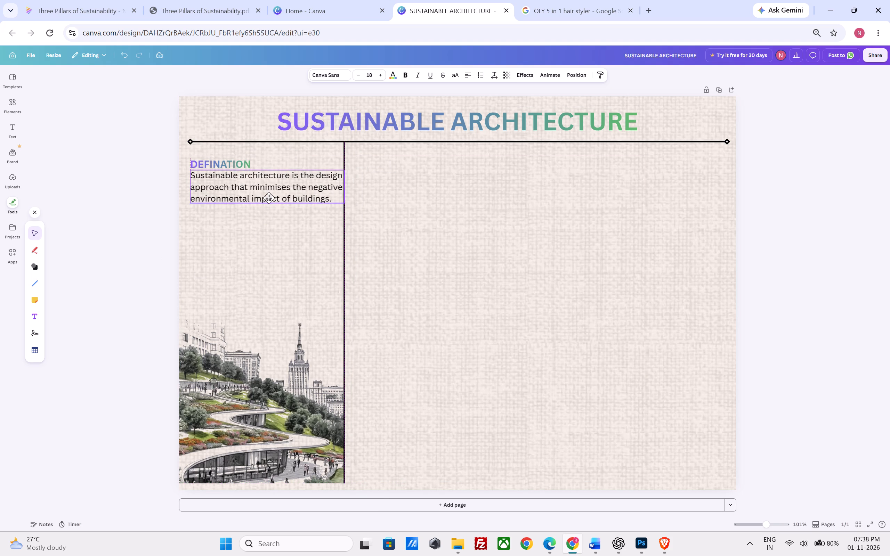
click(143, 228)
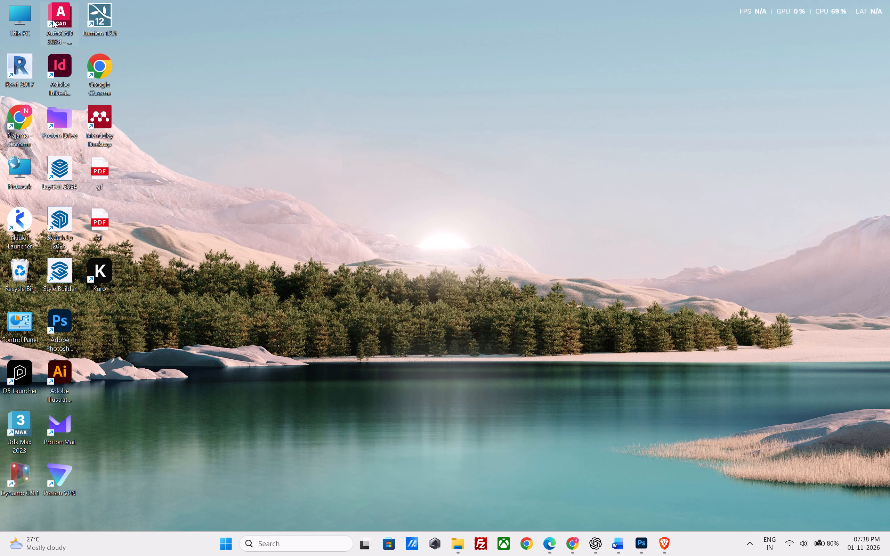
Launch AutoCAD 2024 from the desktop and open the recent drawing "design".
double_click(52, 19)
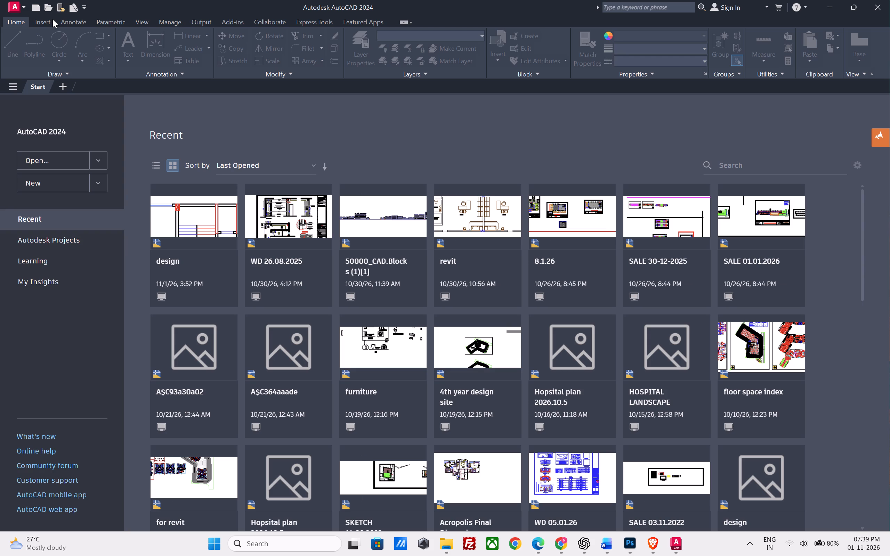
click(170, 264)
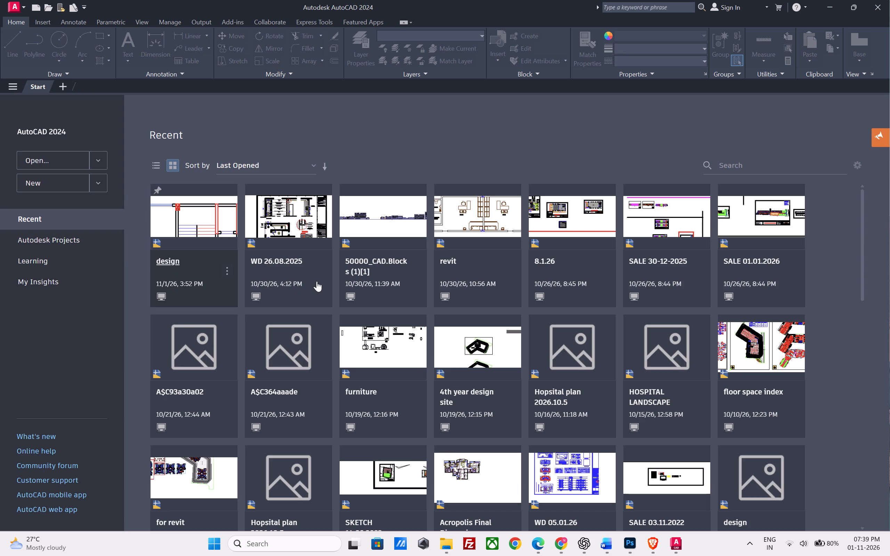